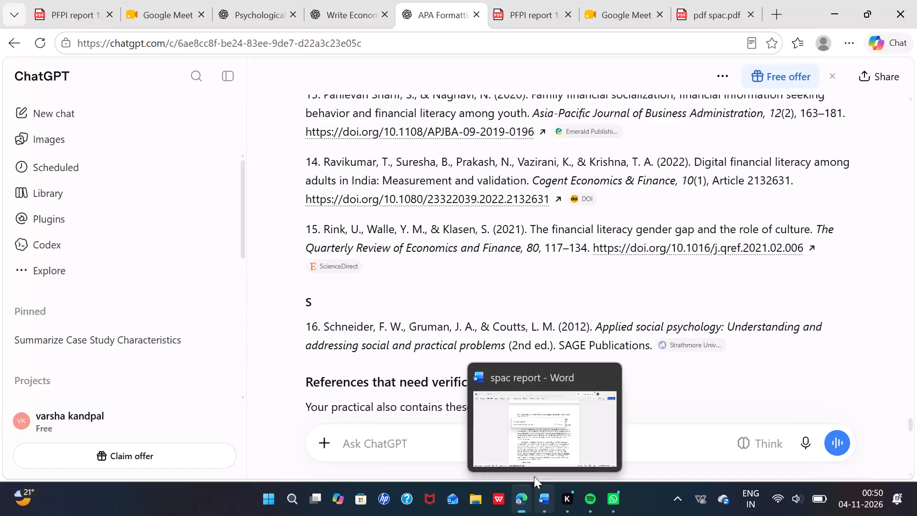
Switch to Word, dismiss the link-copied notification on the spac report, and open the recent document report 2.
left_click(508, 415)
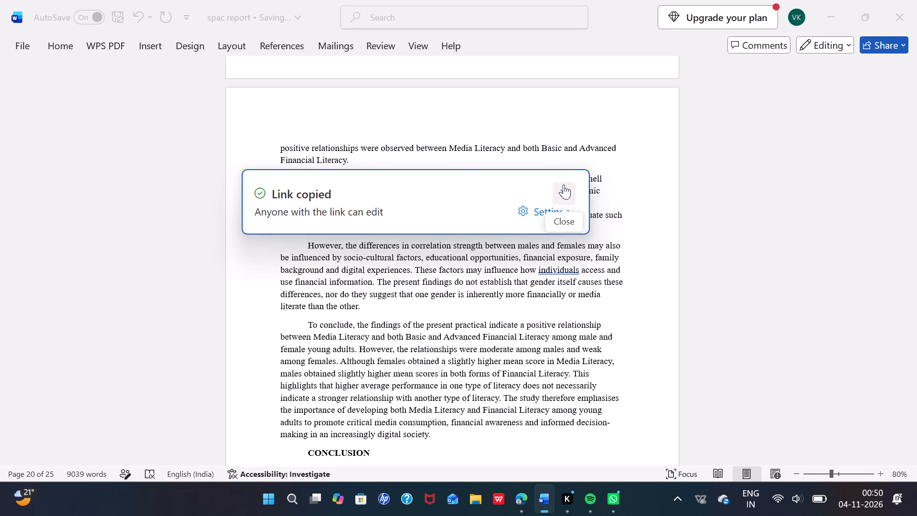
left_click(564, 184)
left_click(32, 37)
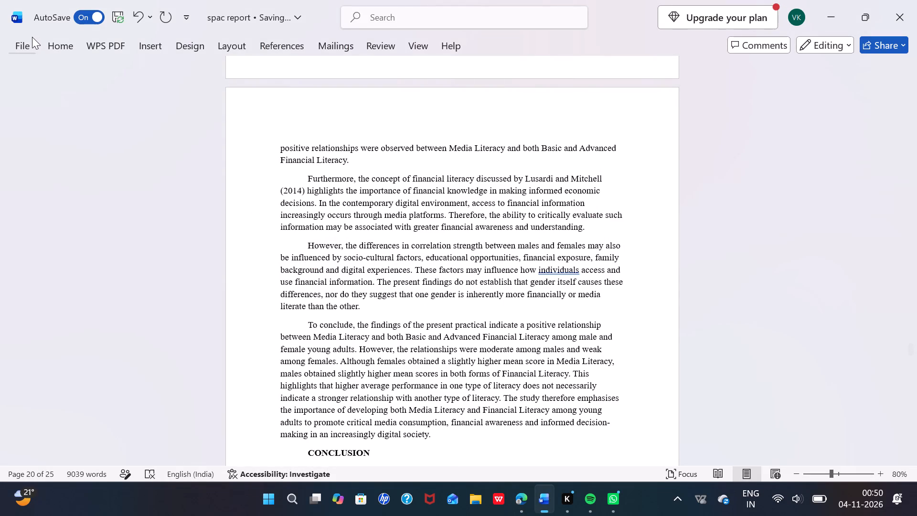
left_click(193, 362)
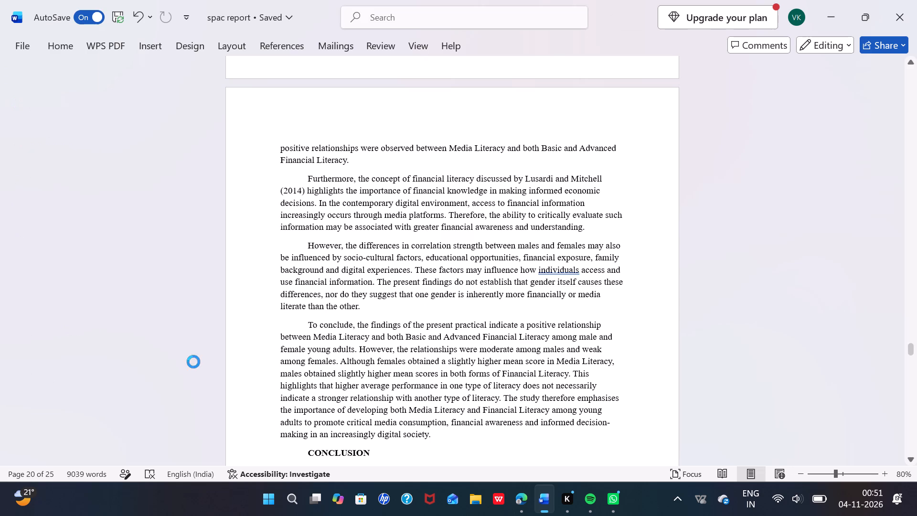
left_click(27, 52)
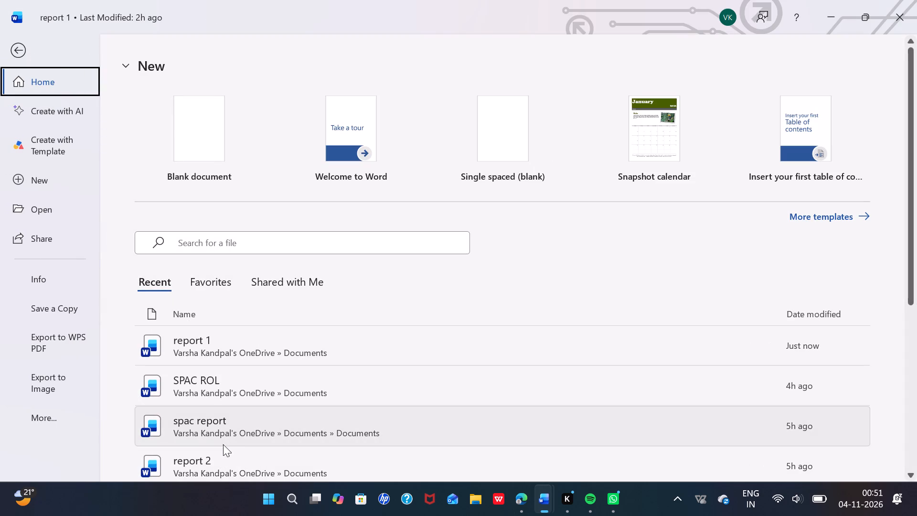
left_click(222, 459)
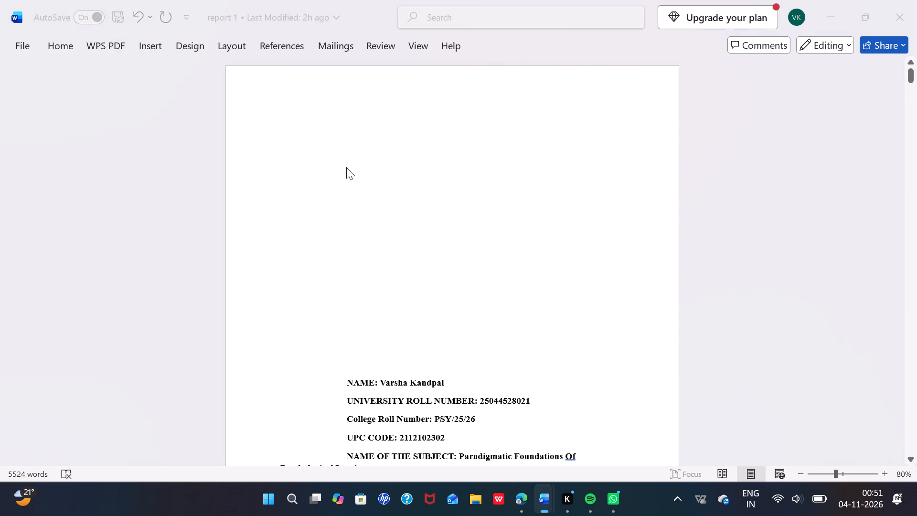
Look through report 2 from the introduction down to the survey domains table after the Tools Used section.
scroll(346, 167, "down", 2)
scroll(346, 167, "up", 3)
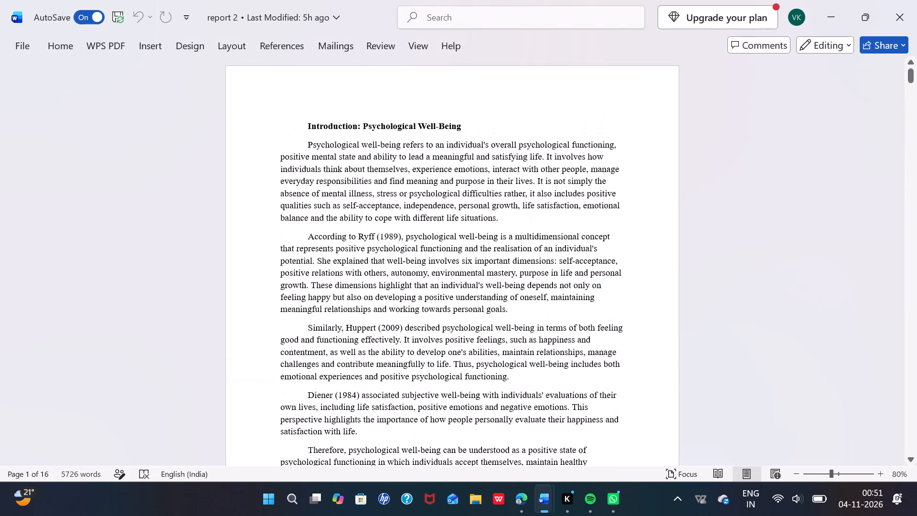
scroll(346, 167, "down", 2)
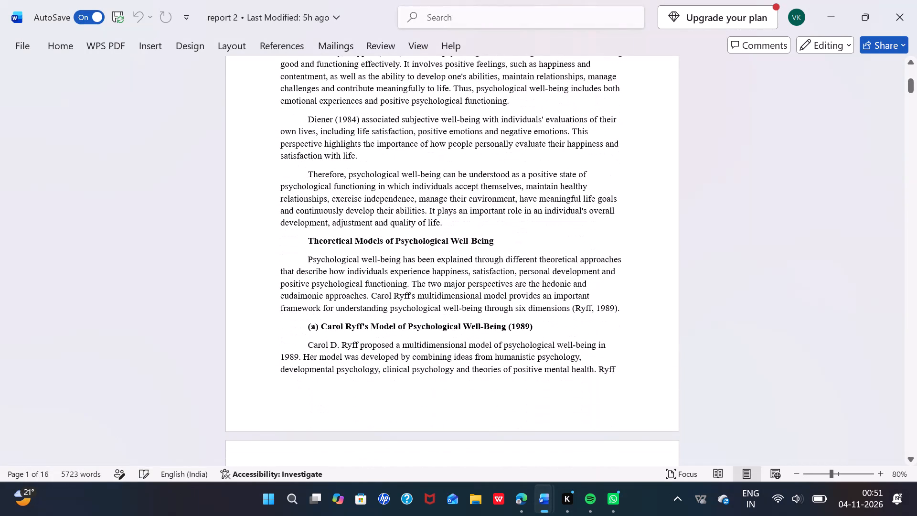
scroll(346, 167, "down", 1)
scroll(346, 167, "up", 1)
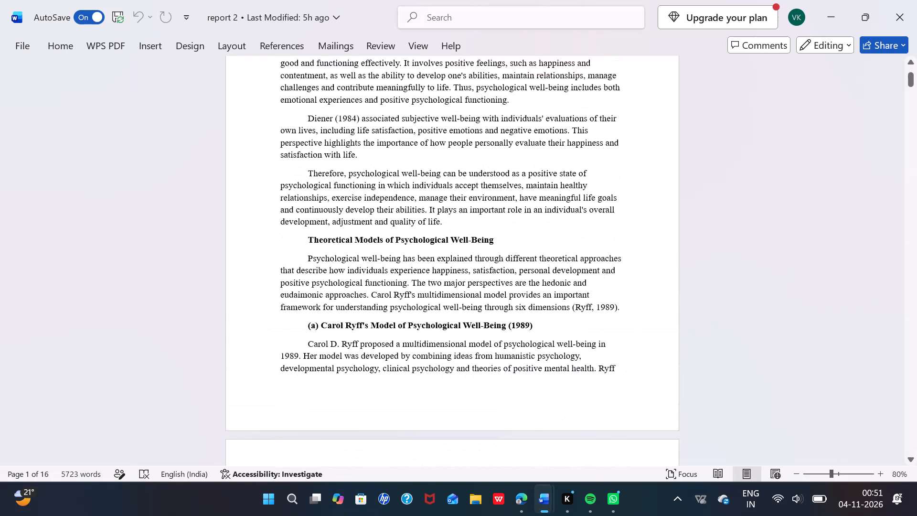
scroll(346, 167, "up", 1)
scroll(346, 167, "down", 11)
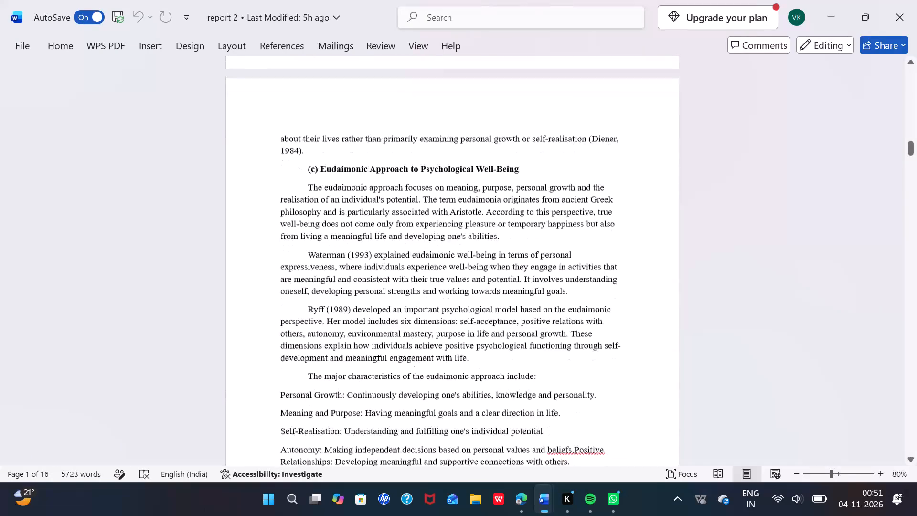
scroll(346, 167, "down", 12)
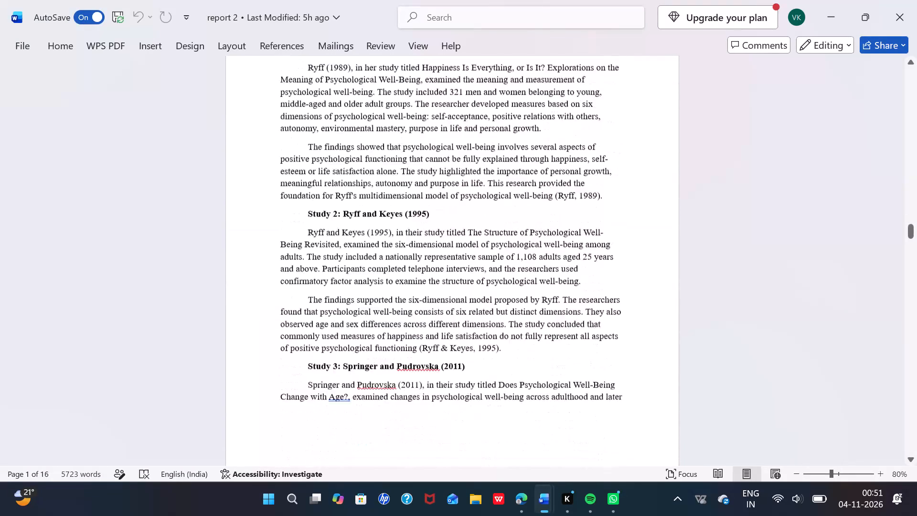
scroll(346, 167, "down", 11)
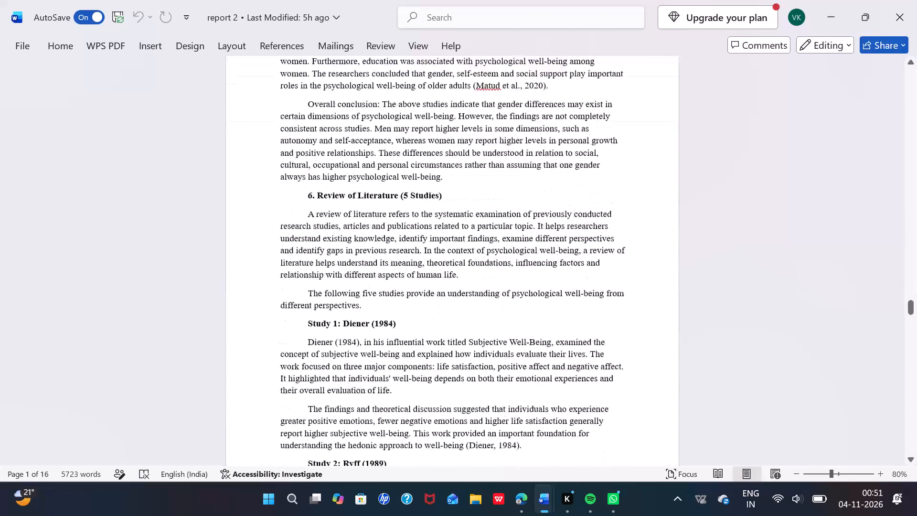
scroll(346, 167, "down", 12)
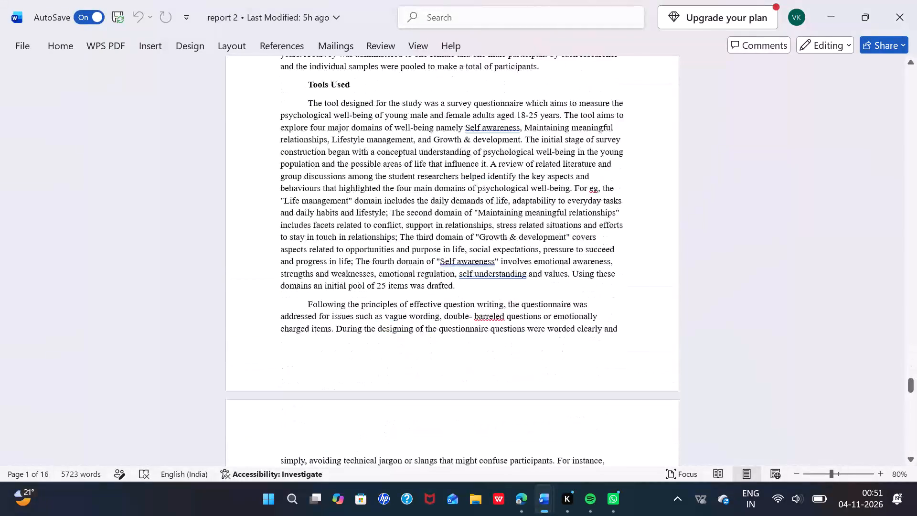
scroll(346, 167, "down", 3)
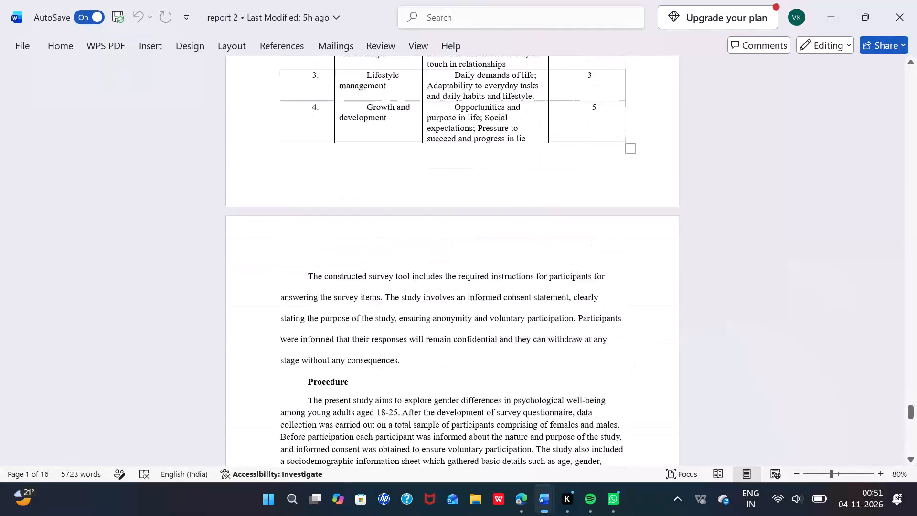
scroll(346, 167, "up", 1)
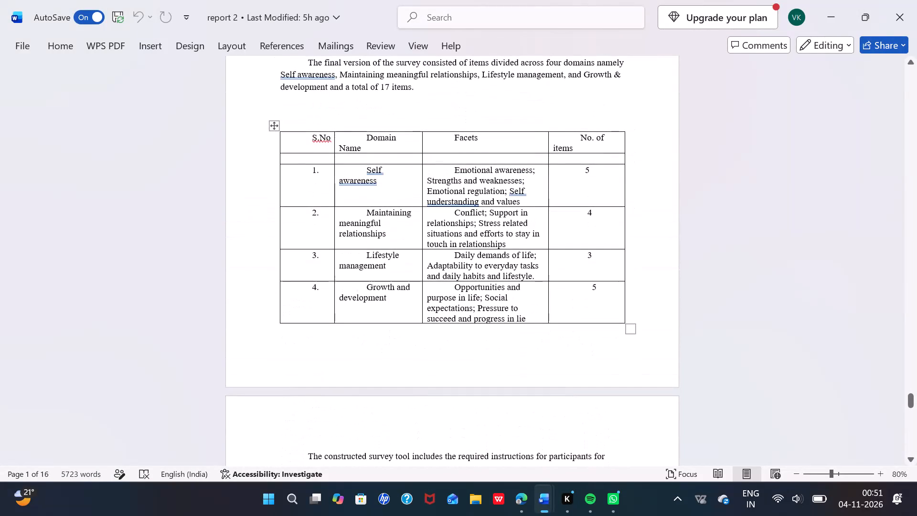
Remove the inside vertical, left and right borders from the entire survey domains table, keeping its horizontal lines.
left_click(280, 133)
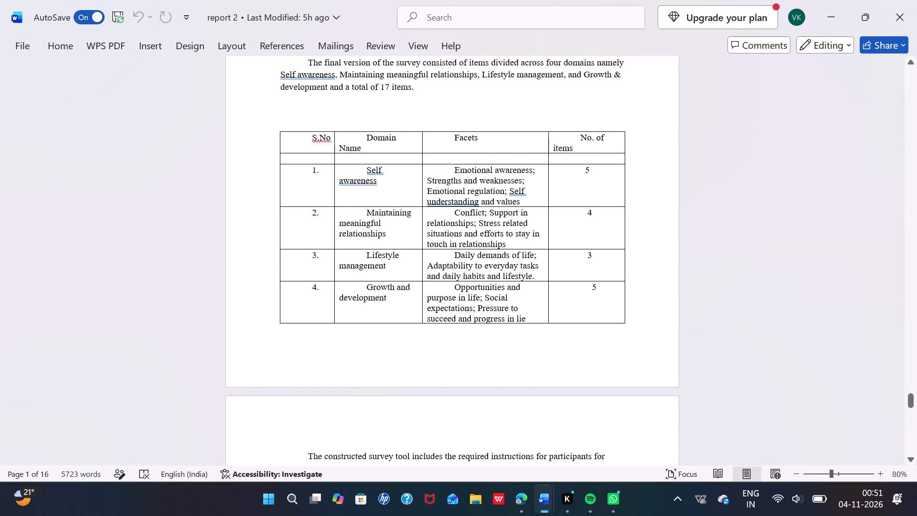
left_click(275, 130)
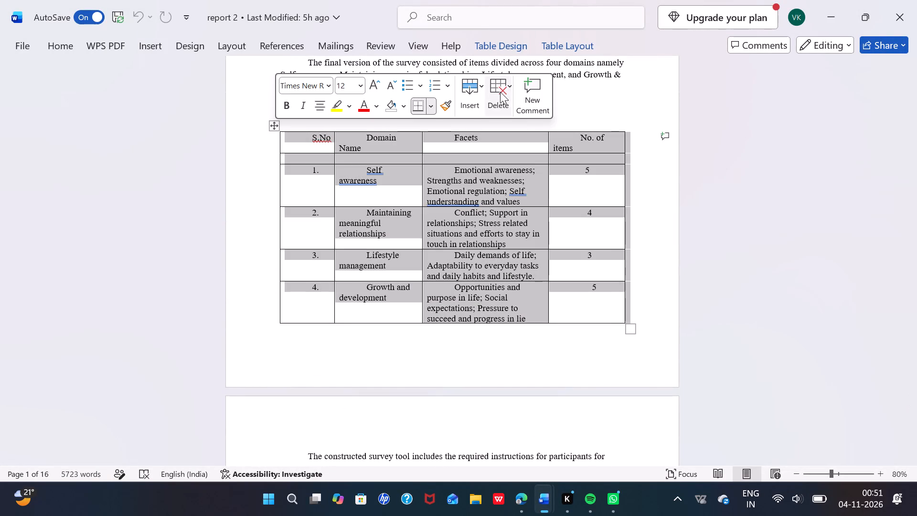
left_click(470, 90)
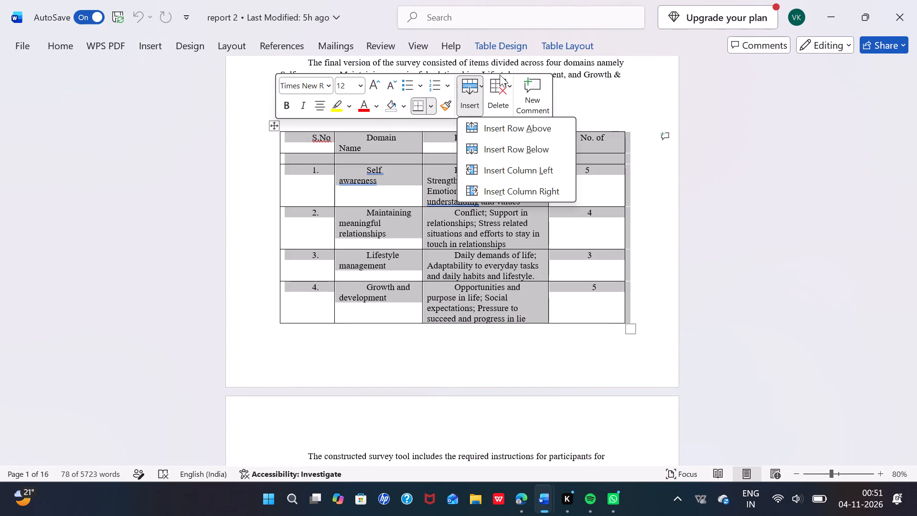
left_click(502, 43)
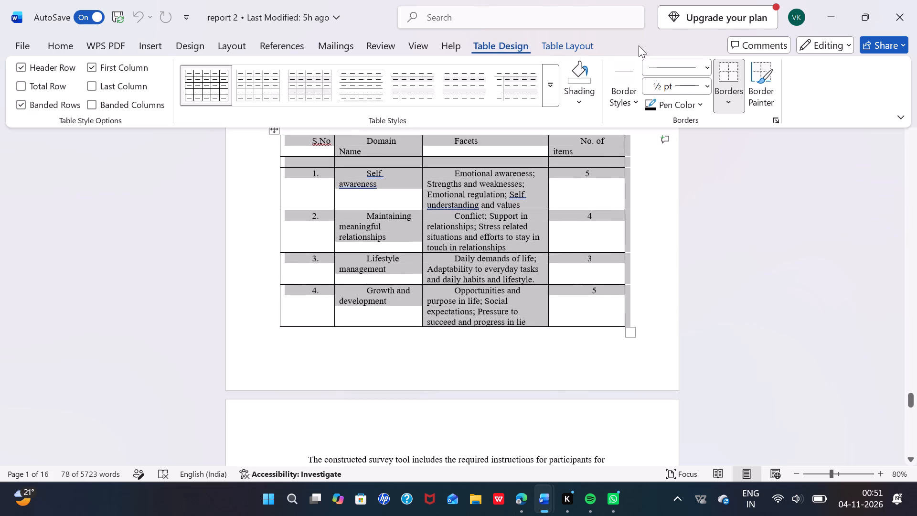
left_click(726, 100)
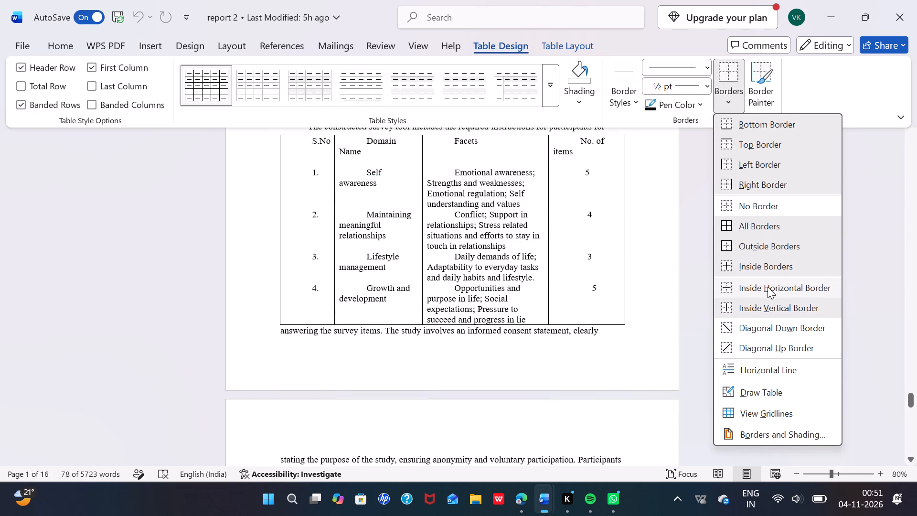
left_click(768, 303)
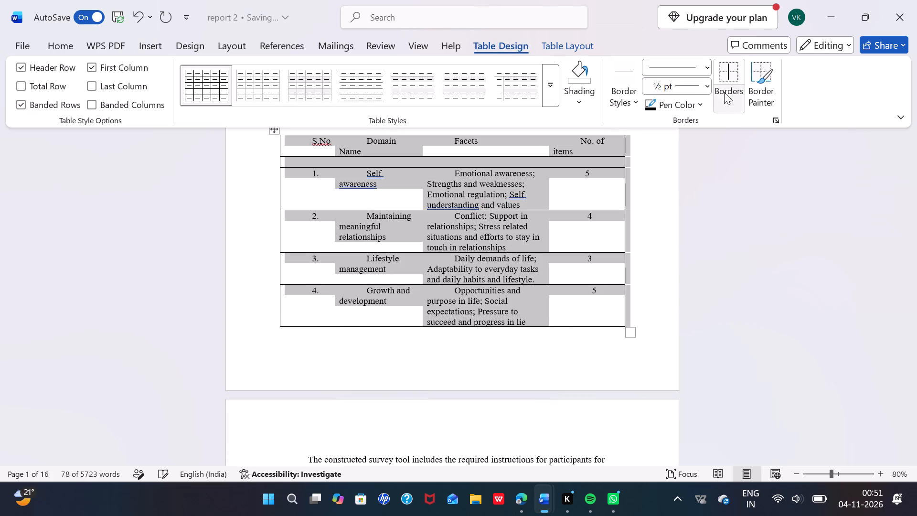
left_click(728, 104)
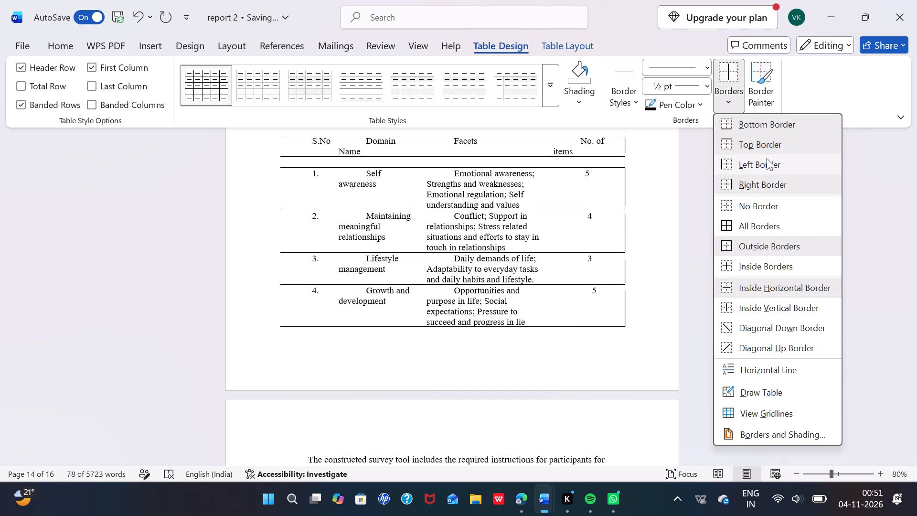
left_click(767, 158)
left_click(732, 104)
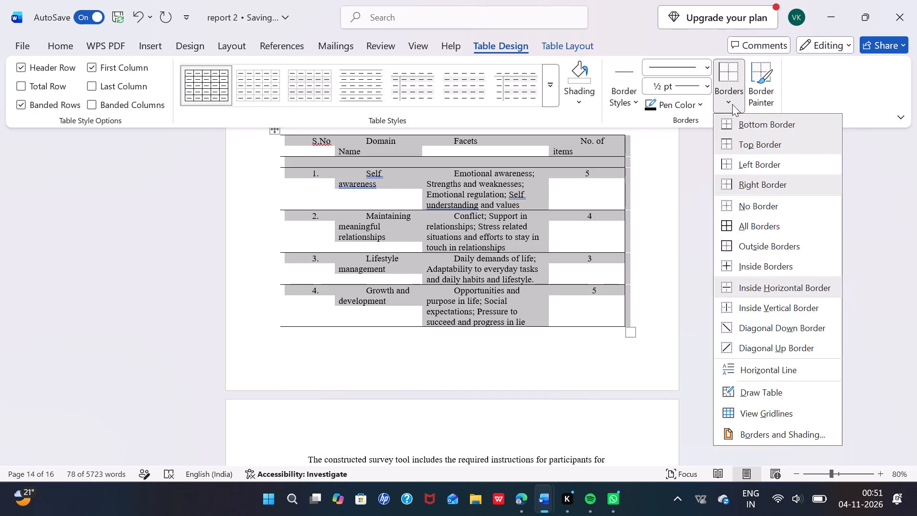
left_click(760, 180)
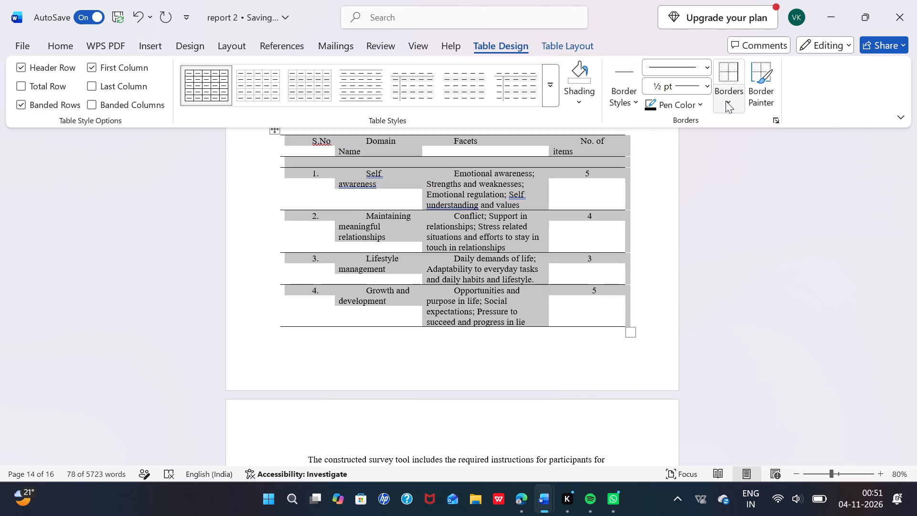
left_click(725, 101)
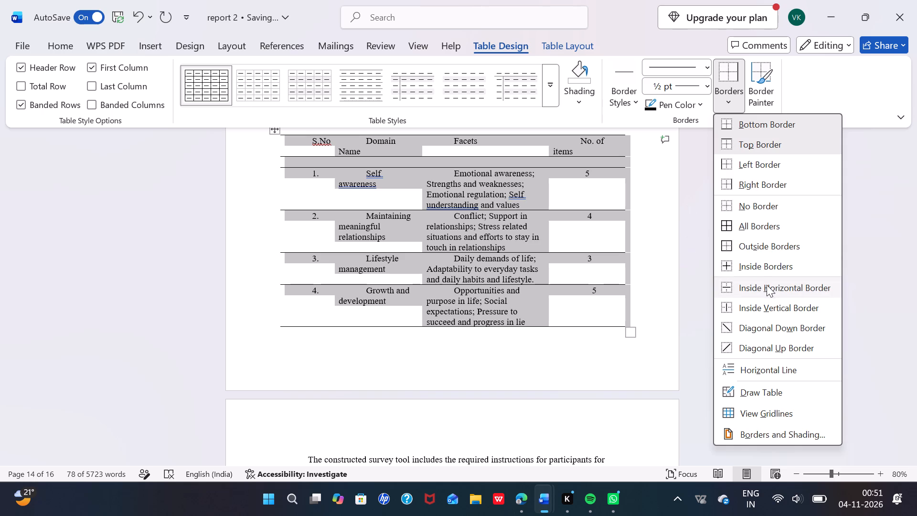
left_click(652, 261)
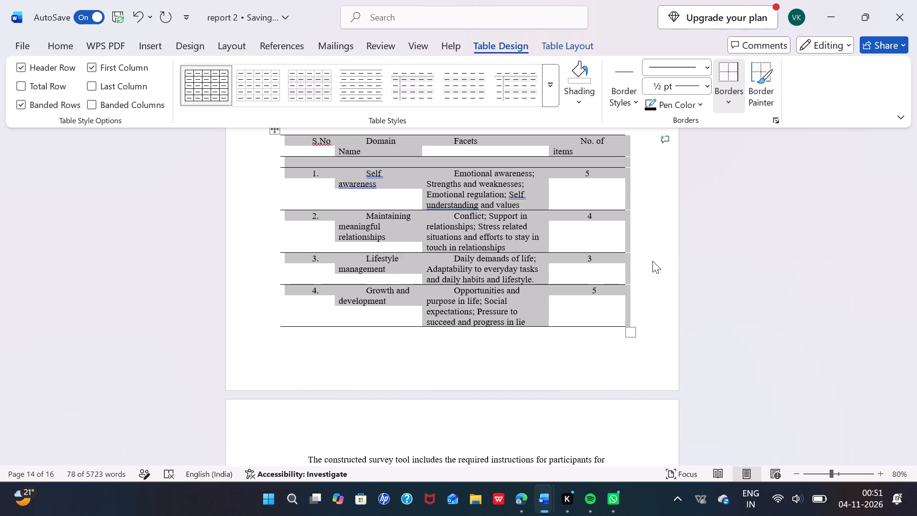
left_click(652, 261)
left_click(550, 373)
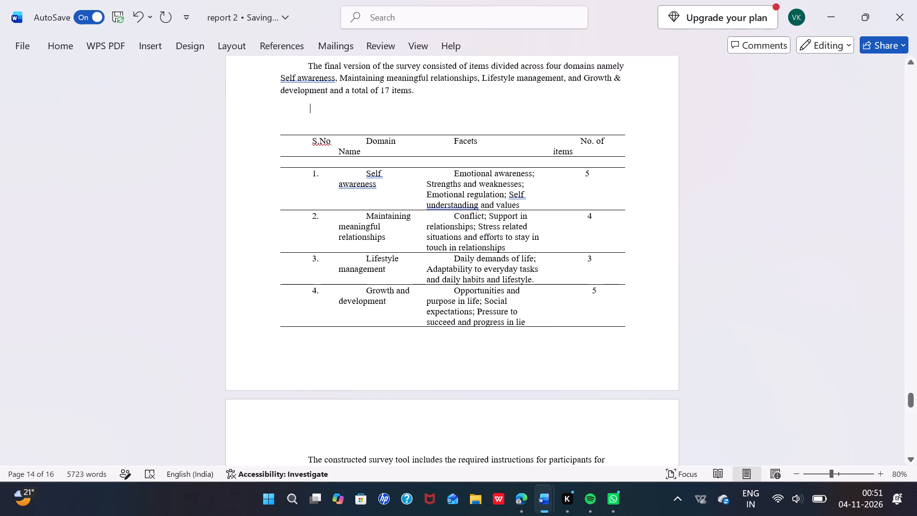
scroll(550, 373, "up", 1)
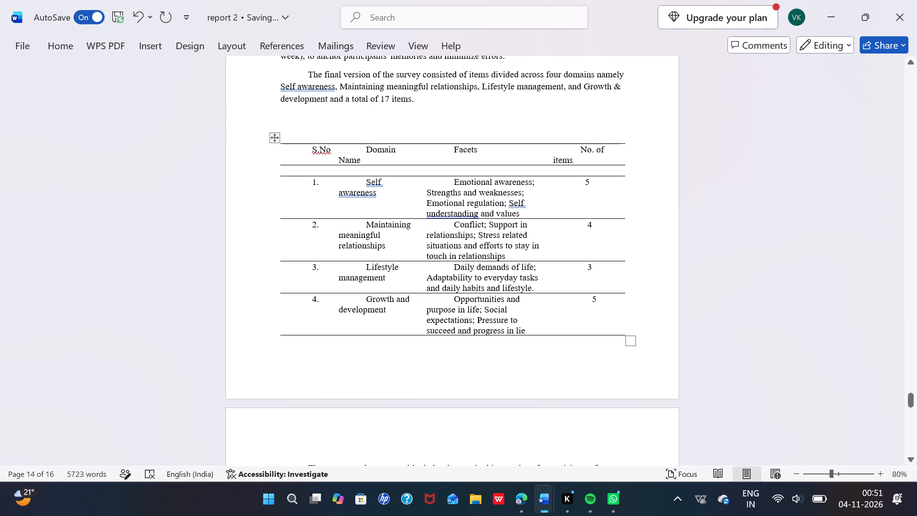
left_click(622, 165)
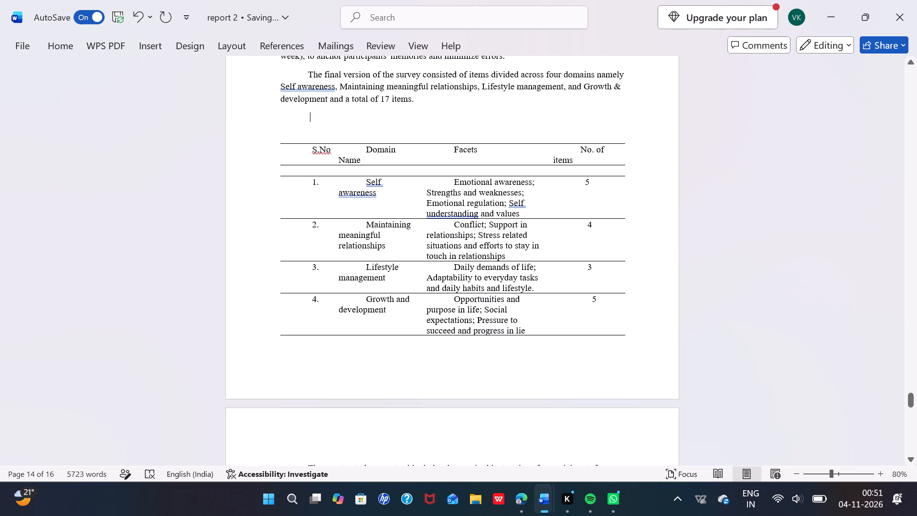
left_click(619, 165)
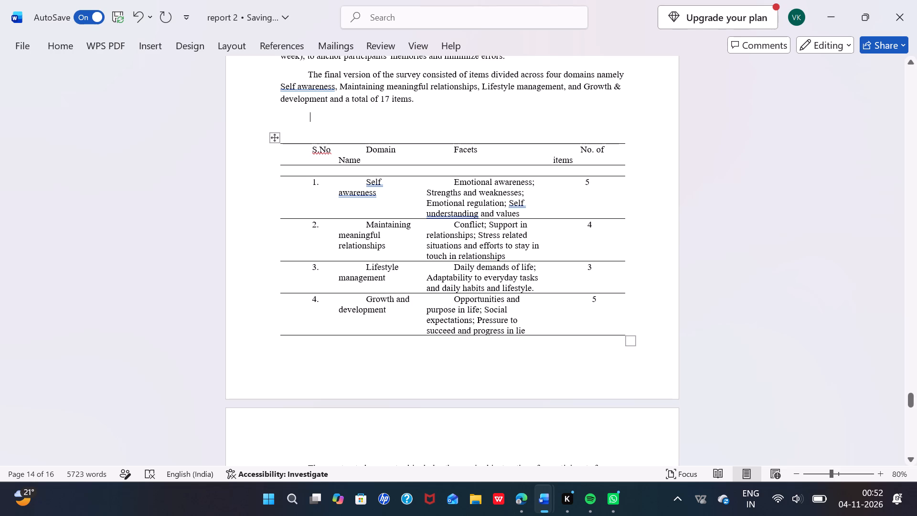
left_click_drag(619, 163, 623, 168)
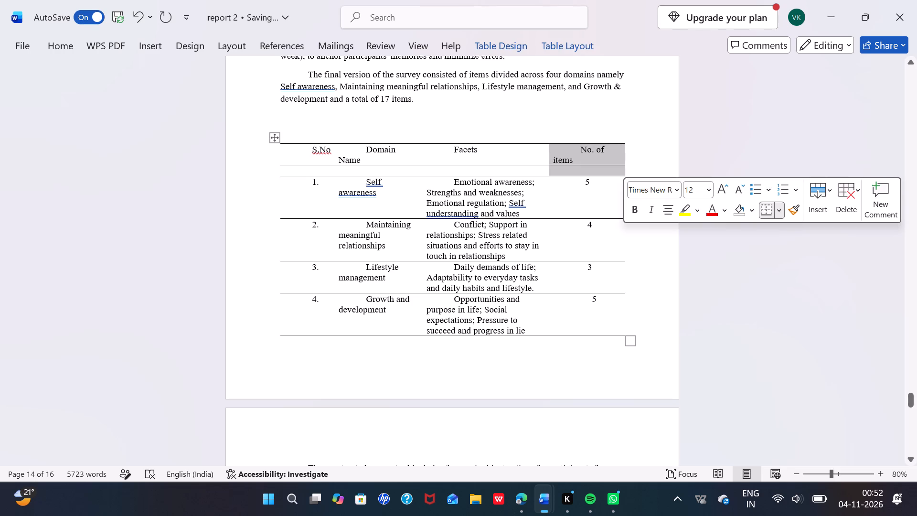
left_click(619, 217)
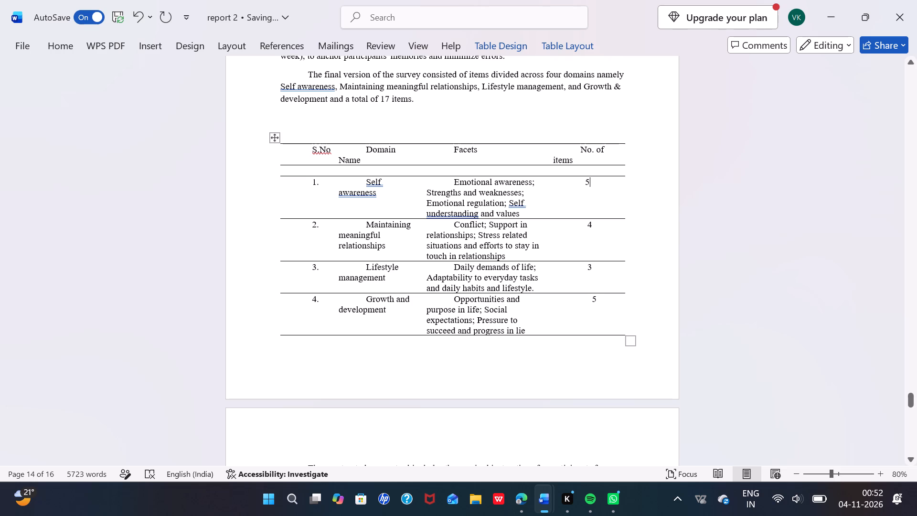
Remove the first-line indents from all Domain Name column text, the Facets heading, and the Self awareness row's facets cell.
left_click(360, 149)
key("BackSpace")
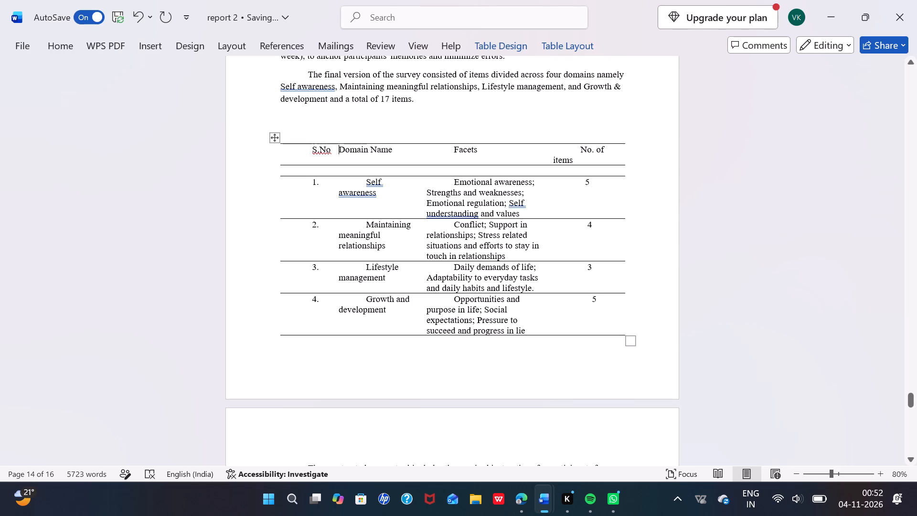
left_click(453, 150)
key("BackSpace")
left_click(454, 179)
key("BackSpace")
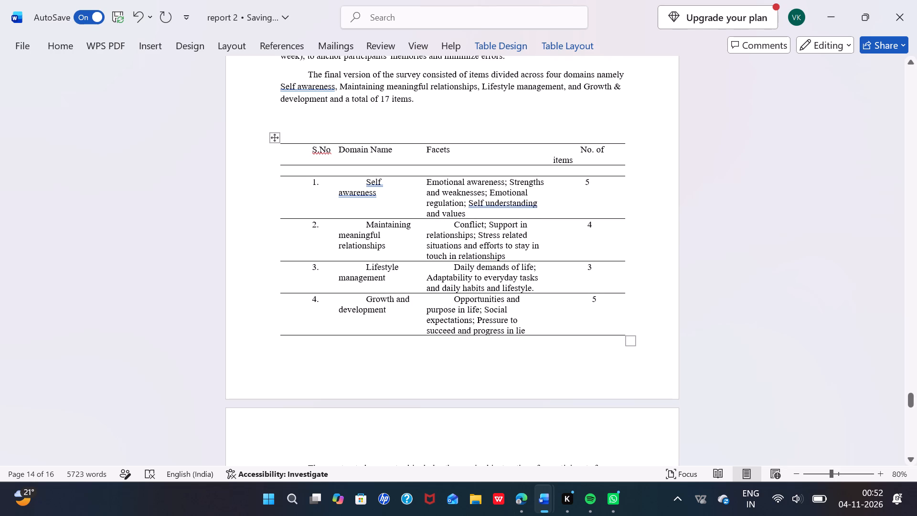
left_click(366, 180)
key("BackSpace")
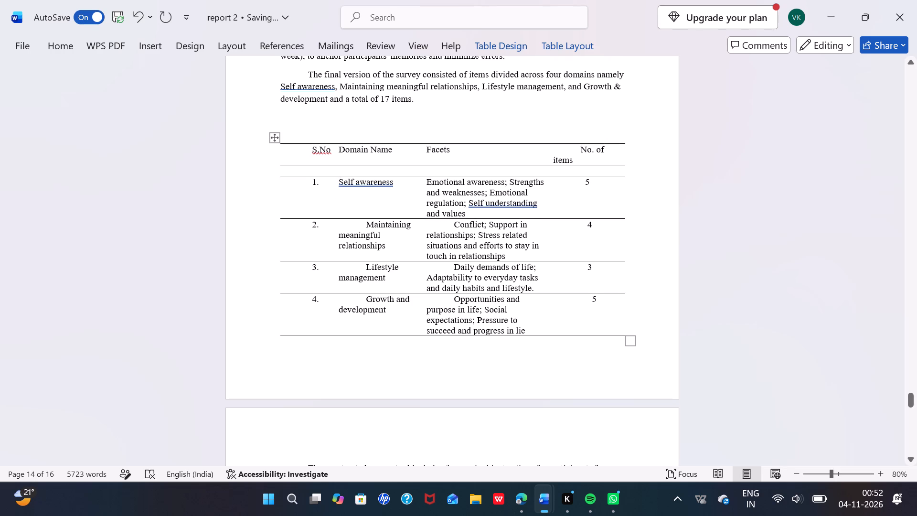
left_click(366, 223)
key("BackSpace")
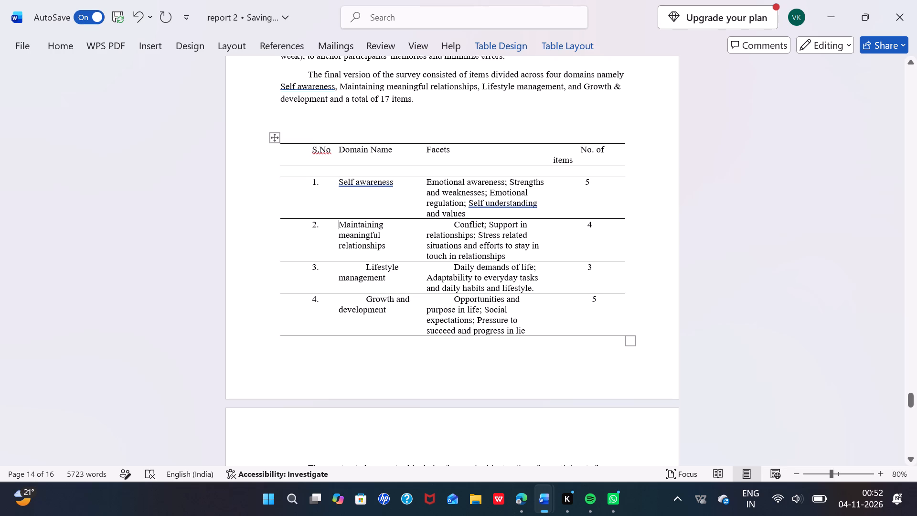
left_click(365, 269)
key("BackSpace")
left_click(363, 297)
key("BackSpace")
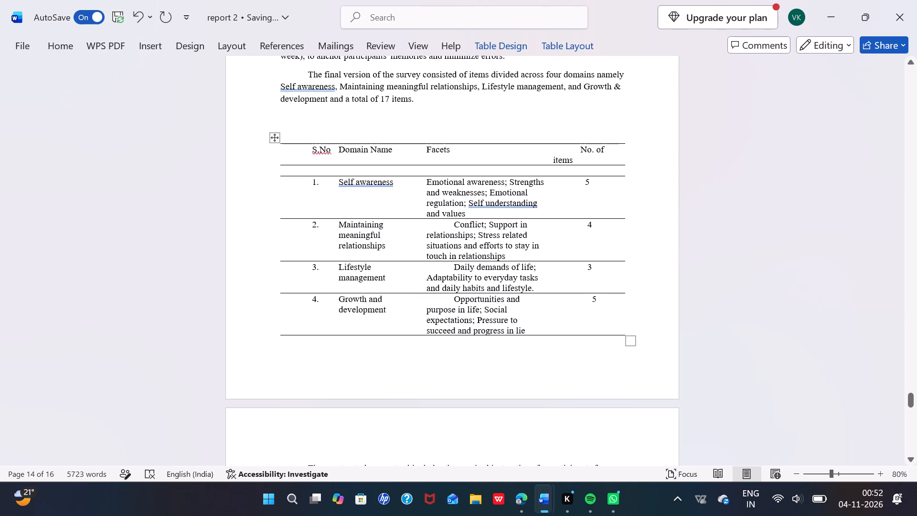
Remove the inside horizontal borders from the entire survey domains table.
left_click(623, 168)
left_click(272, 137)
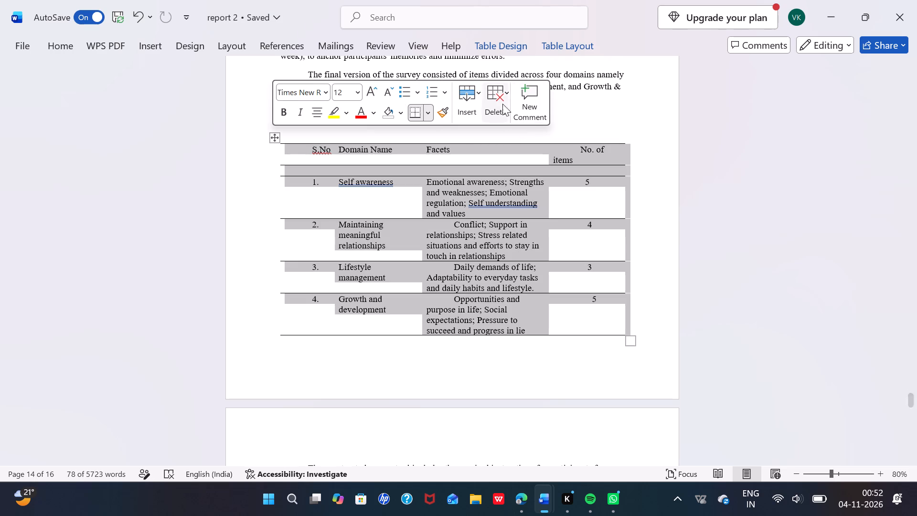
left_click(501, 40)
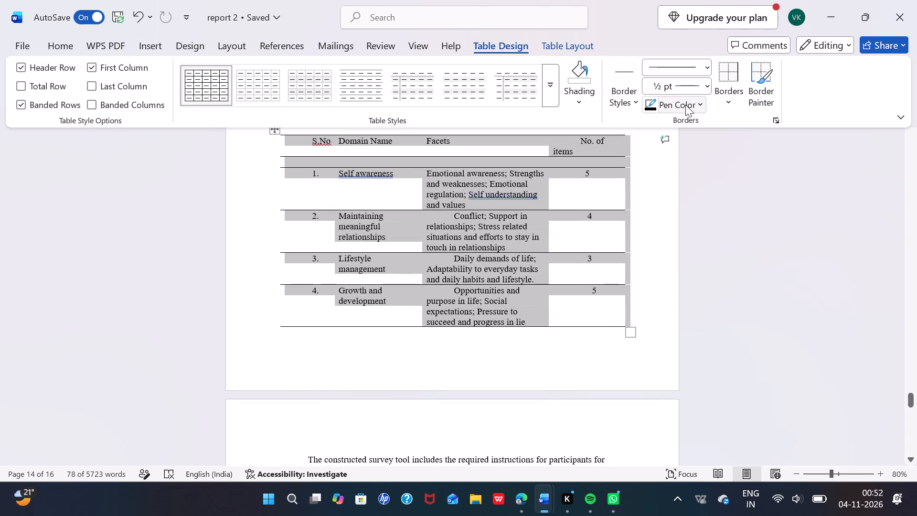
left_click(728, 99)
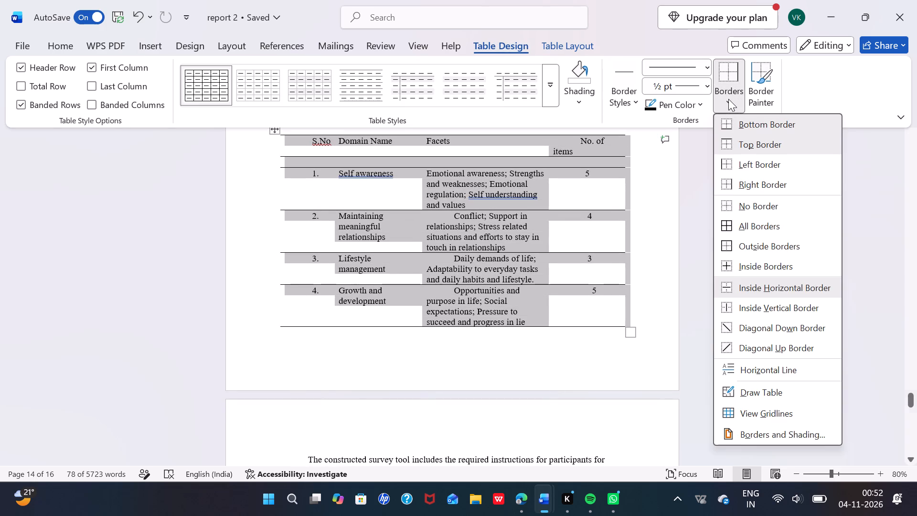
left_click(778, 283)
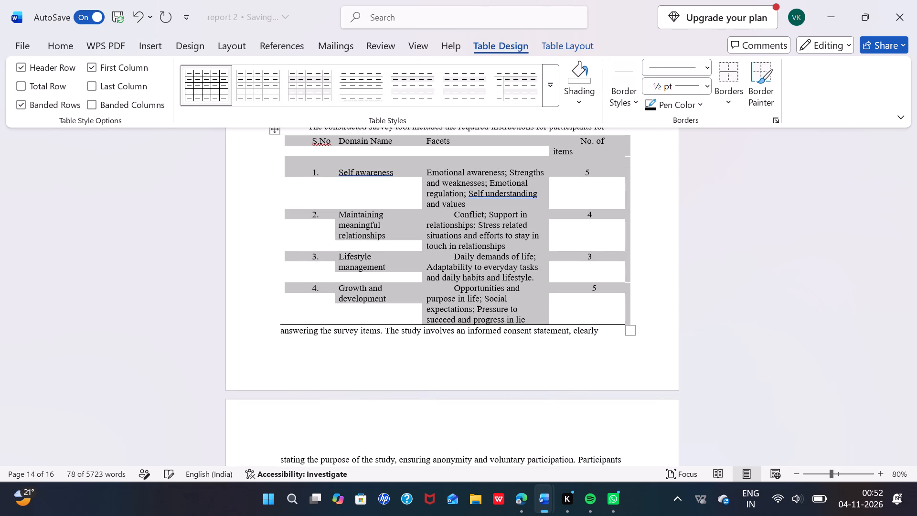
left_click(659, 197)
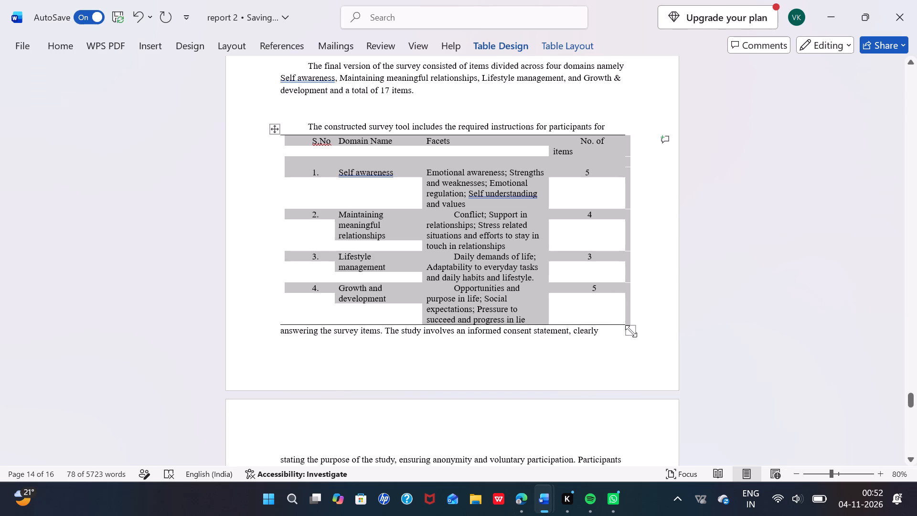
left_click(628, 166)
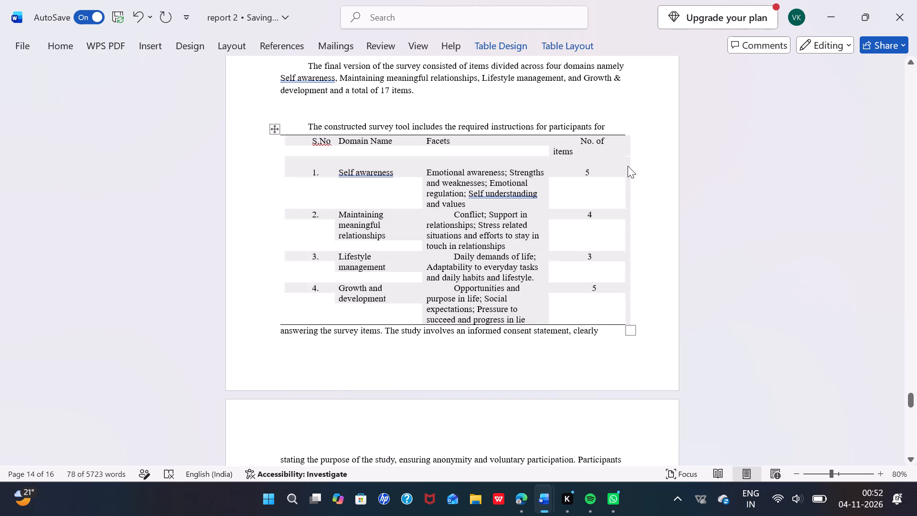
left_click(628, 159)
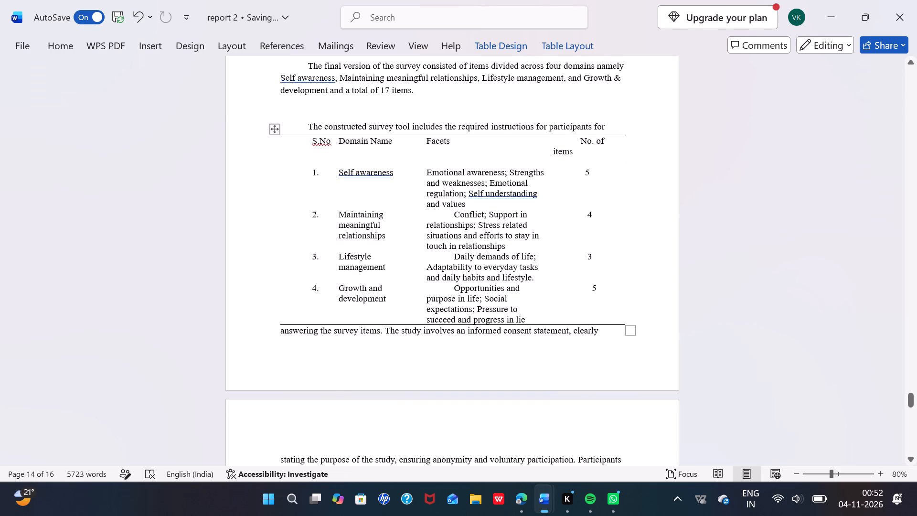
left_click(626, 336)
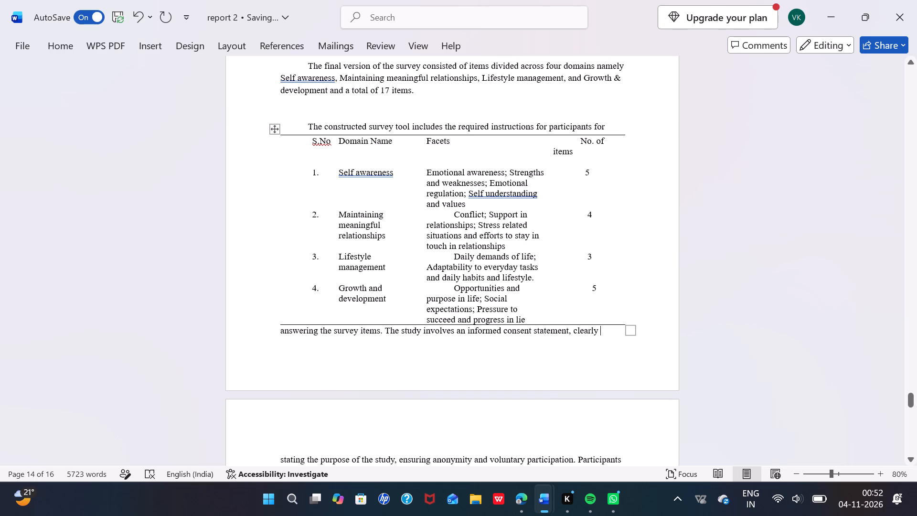
Remove the first-line indent from the No. of items heading in the survey domains table.
left_click(577, 141)
key("BackSpace")
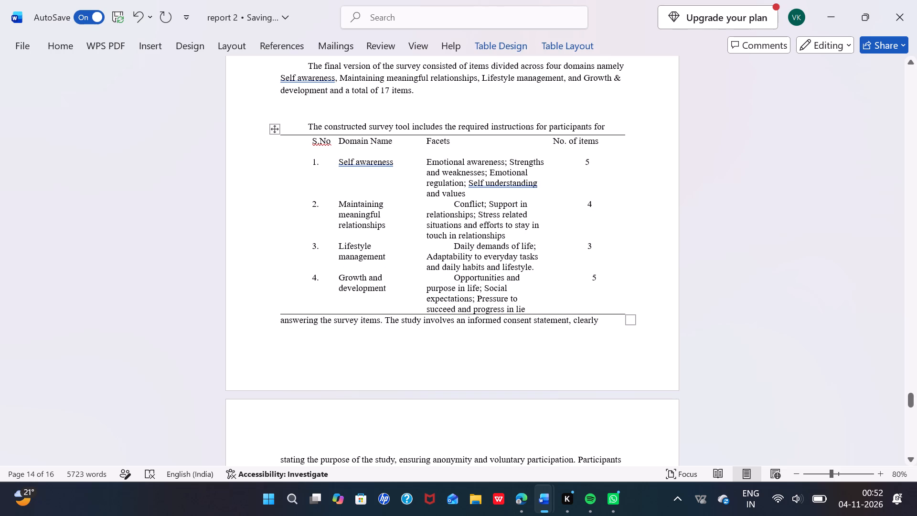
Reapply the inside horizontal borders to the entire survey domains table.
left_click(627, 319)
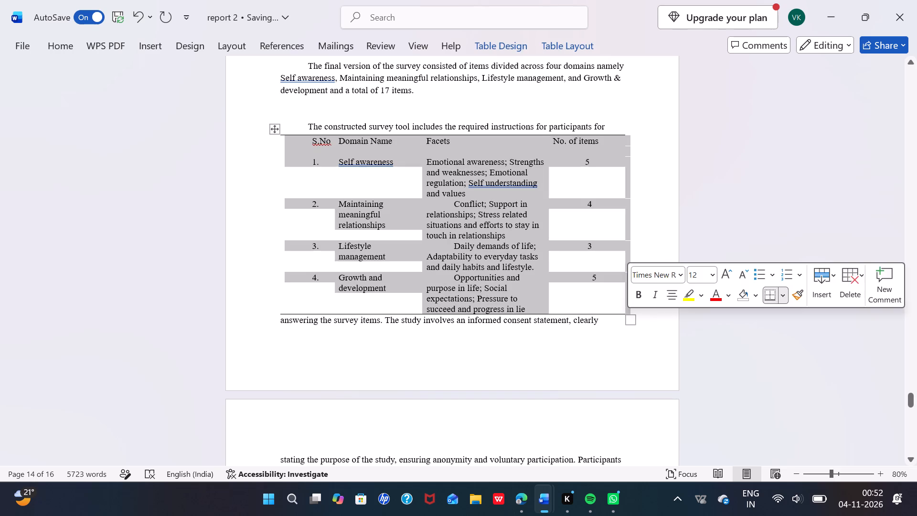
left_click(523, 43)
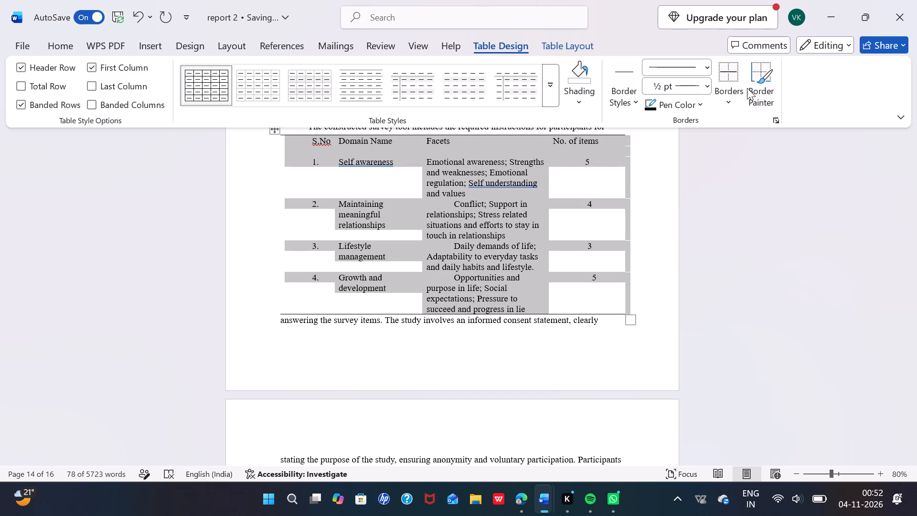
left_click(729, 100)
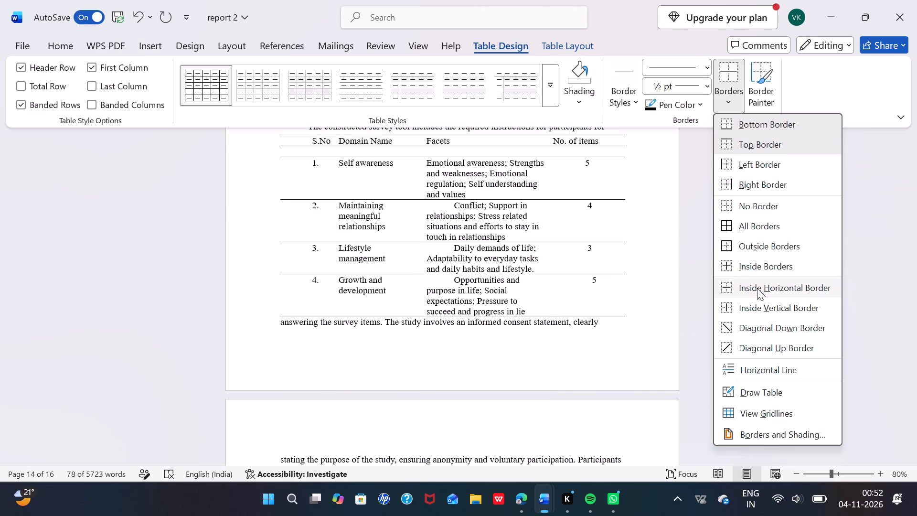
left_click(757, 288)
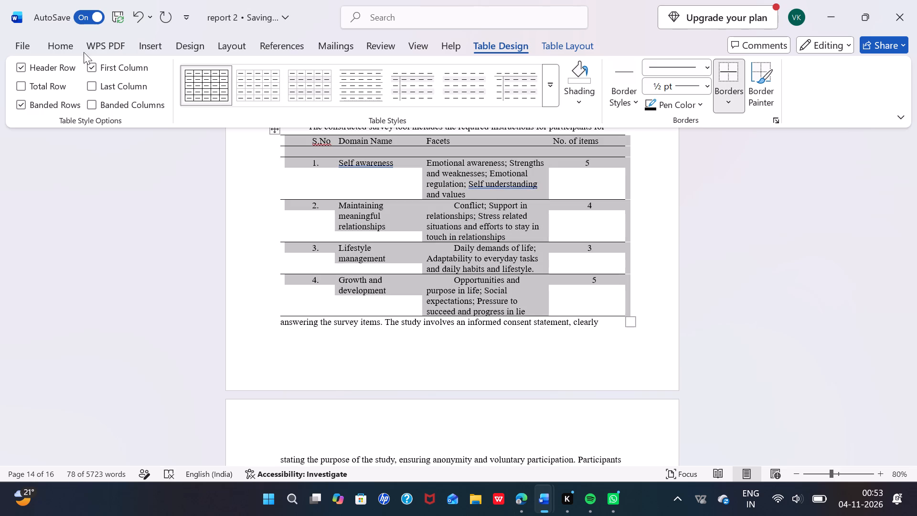
Insert a table with the Insert Table command while the whole survey domains table is selected.
left_click(147, 43)
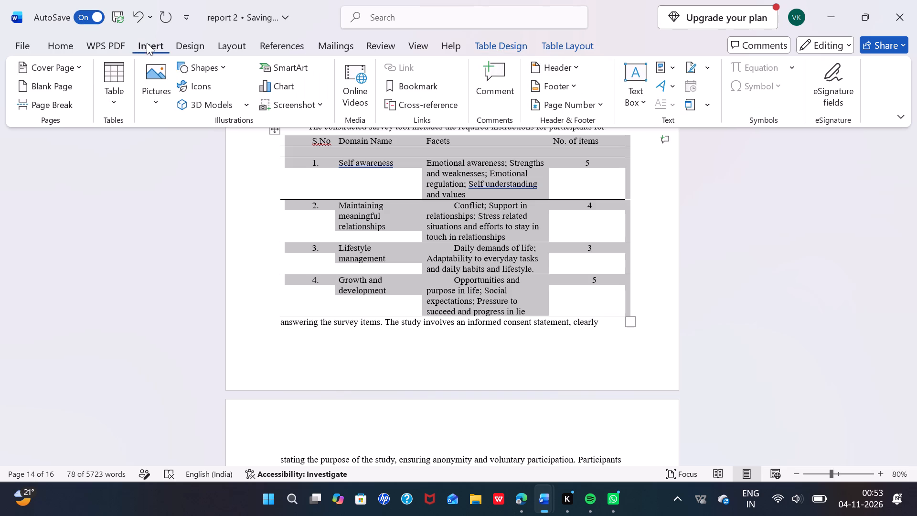
left_click(115, 82)
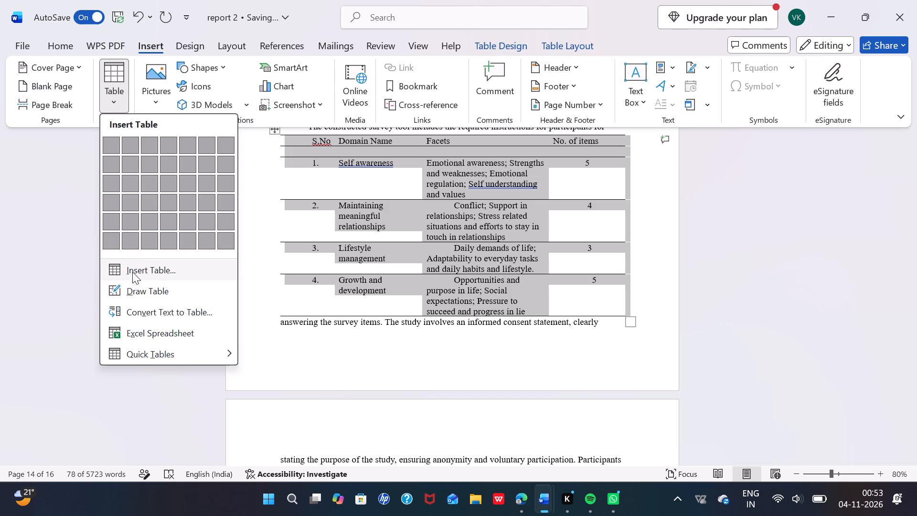
left_click(158, 269)
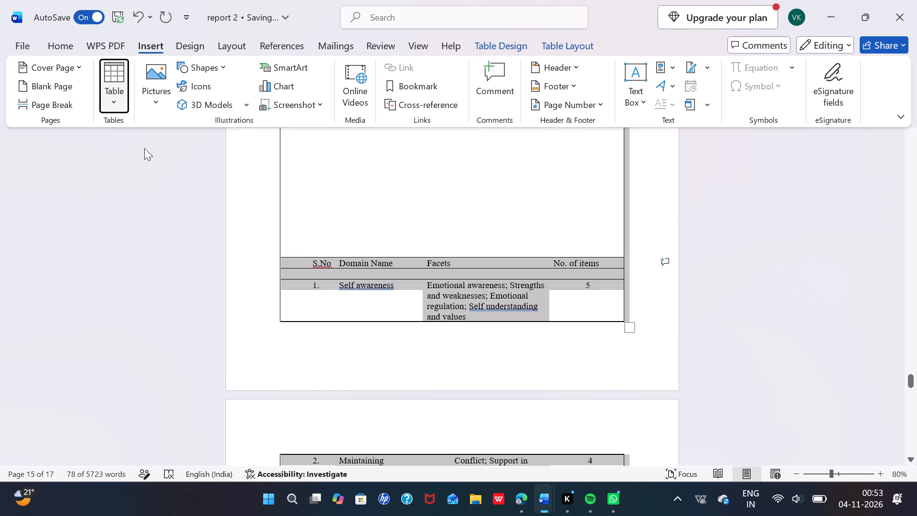
left_click(119, 90)
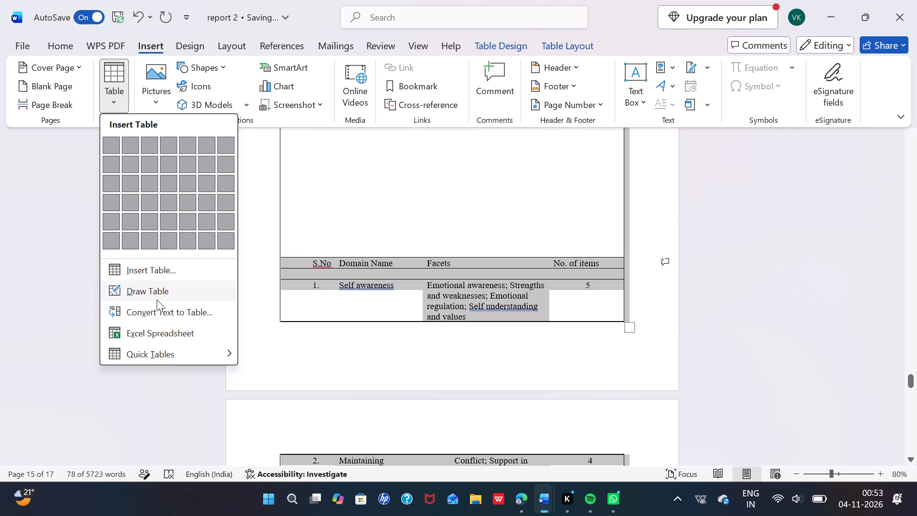
left_click(343, 351)
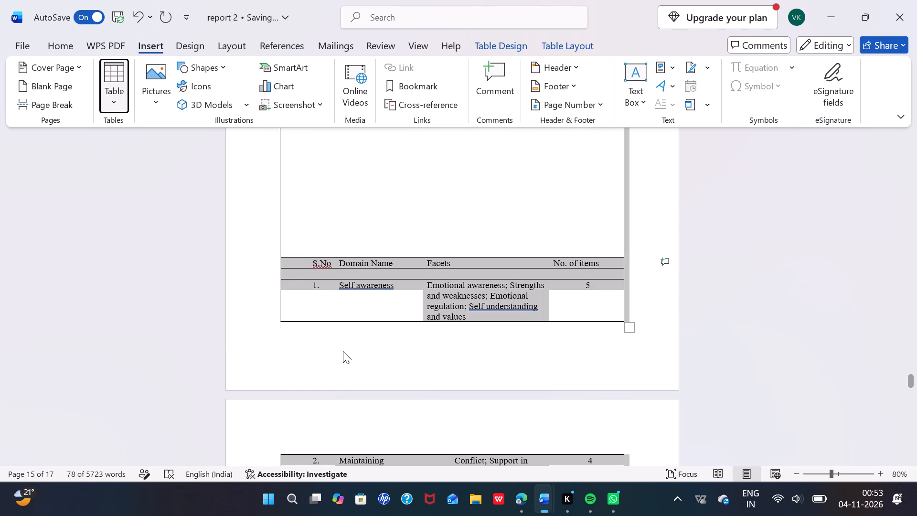
left_click(625, 322)
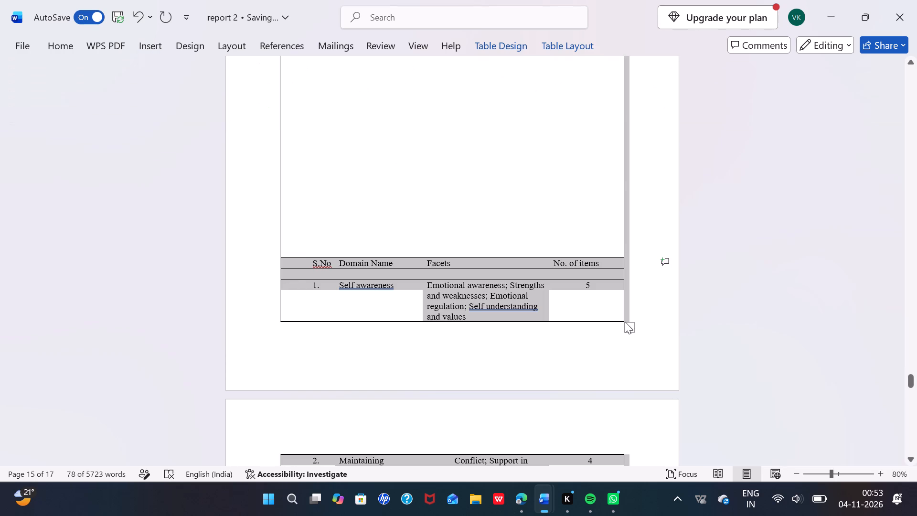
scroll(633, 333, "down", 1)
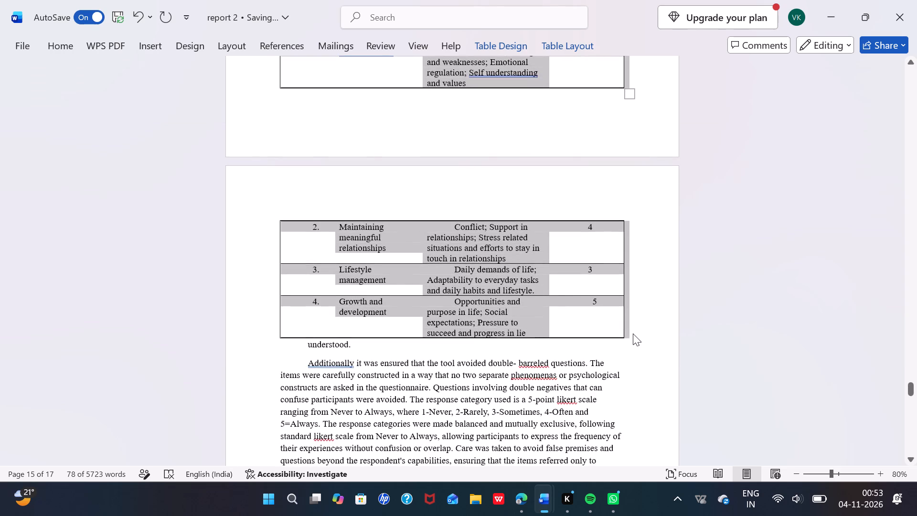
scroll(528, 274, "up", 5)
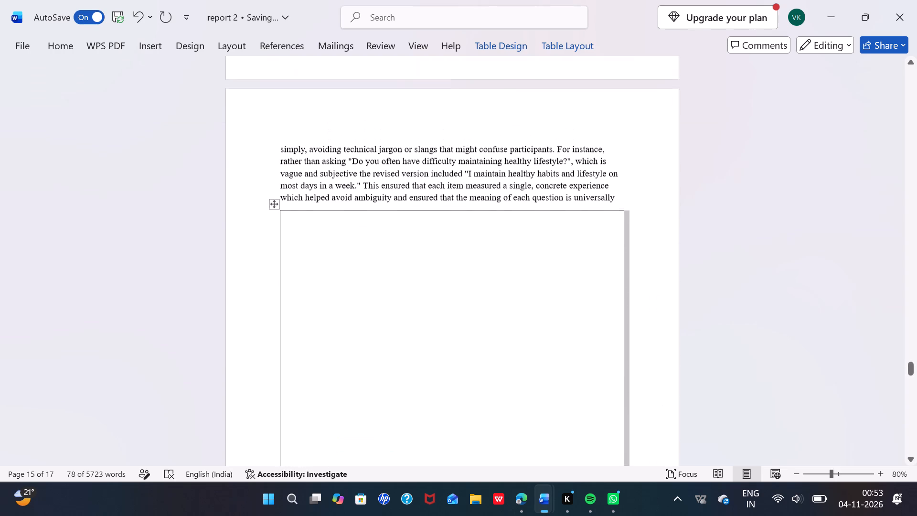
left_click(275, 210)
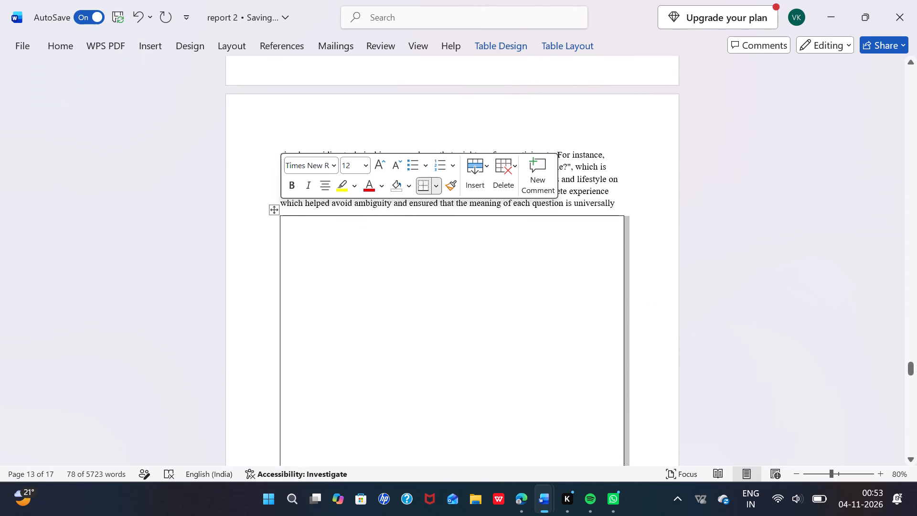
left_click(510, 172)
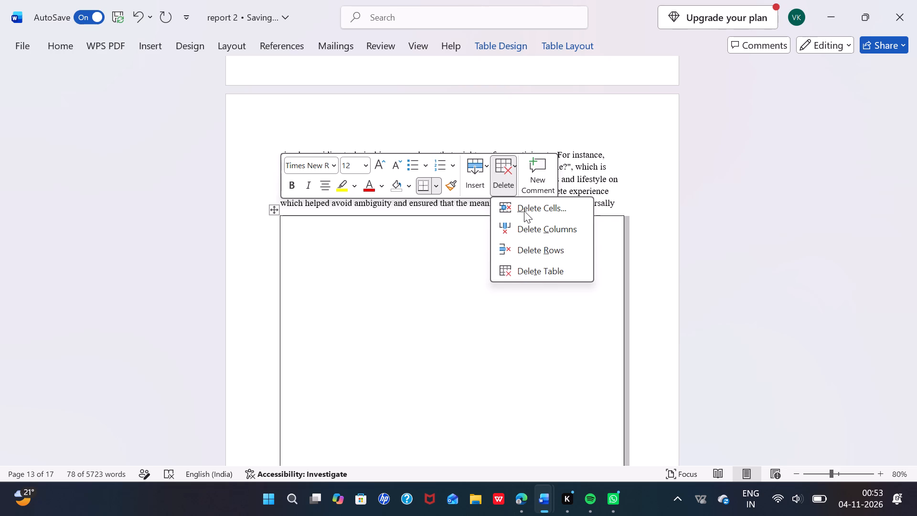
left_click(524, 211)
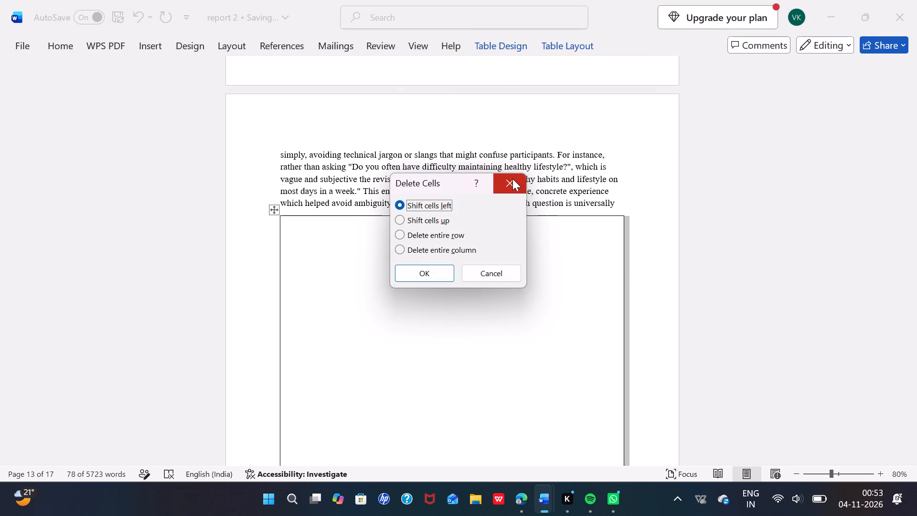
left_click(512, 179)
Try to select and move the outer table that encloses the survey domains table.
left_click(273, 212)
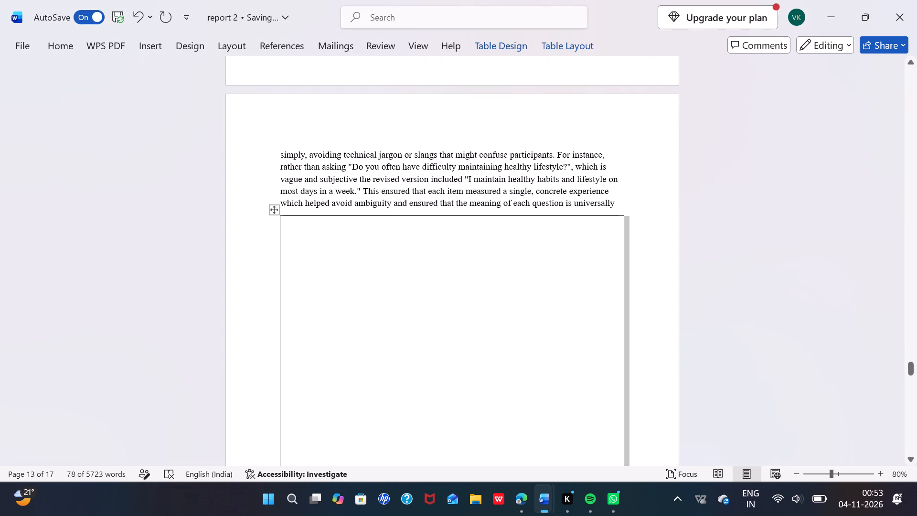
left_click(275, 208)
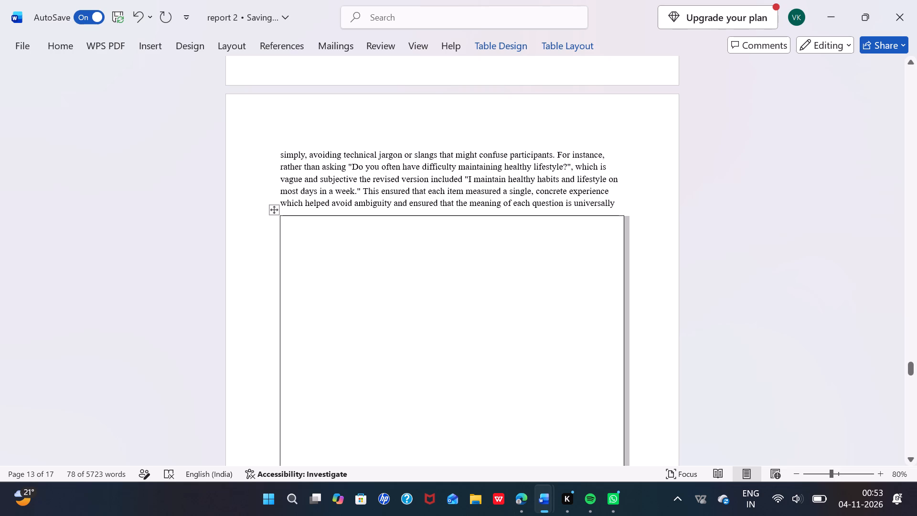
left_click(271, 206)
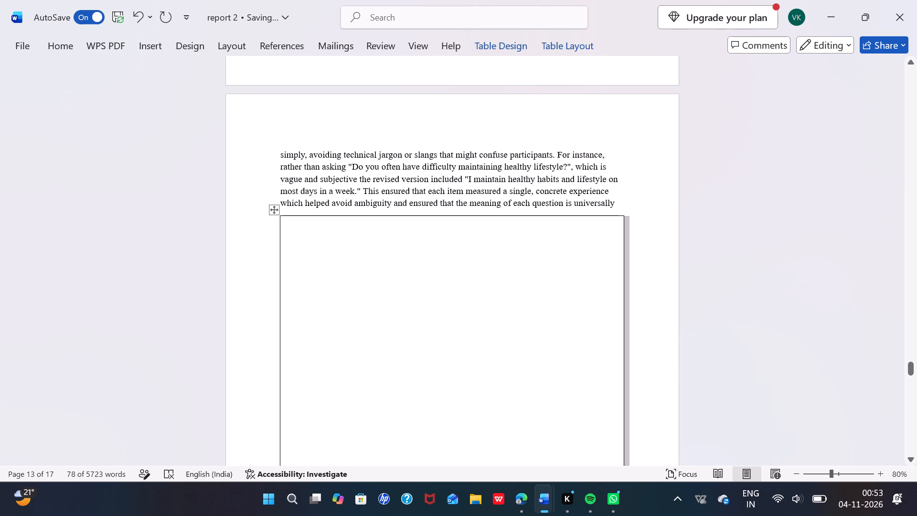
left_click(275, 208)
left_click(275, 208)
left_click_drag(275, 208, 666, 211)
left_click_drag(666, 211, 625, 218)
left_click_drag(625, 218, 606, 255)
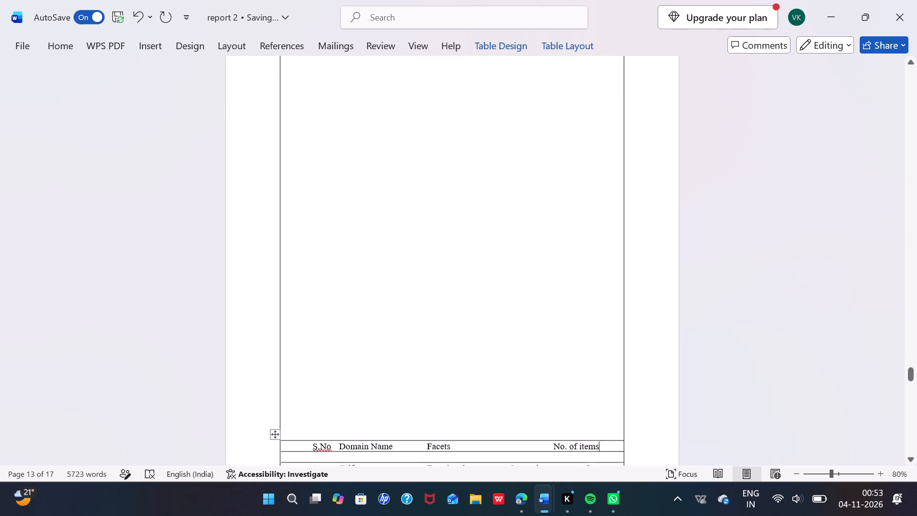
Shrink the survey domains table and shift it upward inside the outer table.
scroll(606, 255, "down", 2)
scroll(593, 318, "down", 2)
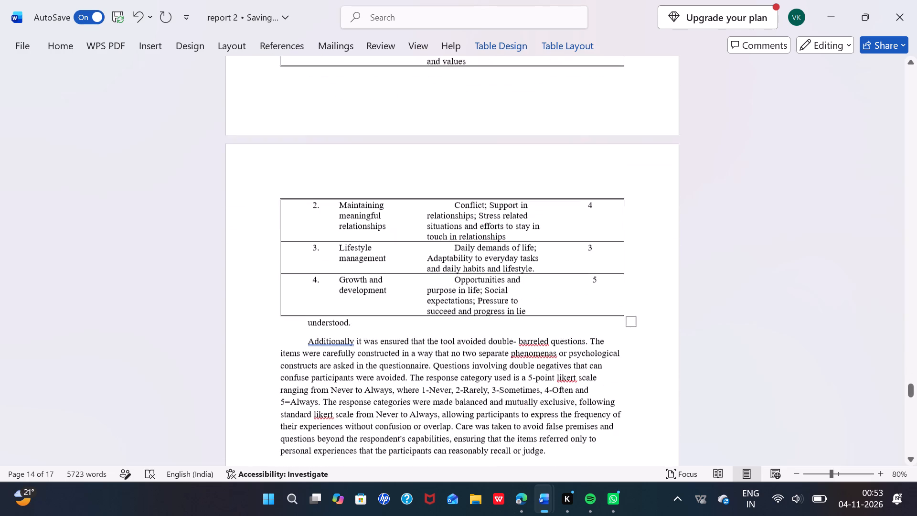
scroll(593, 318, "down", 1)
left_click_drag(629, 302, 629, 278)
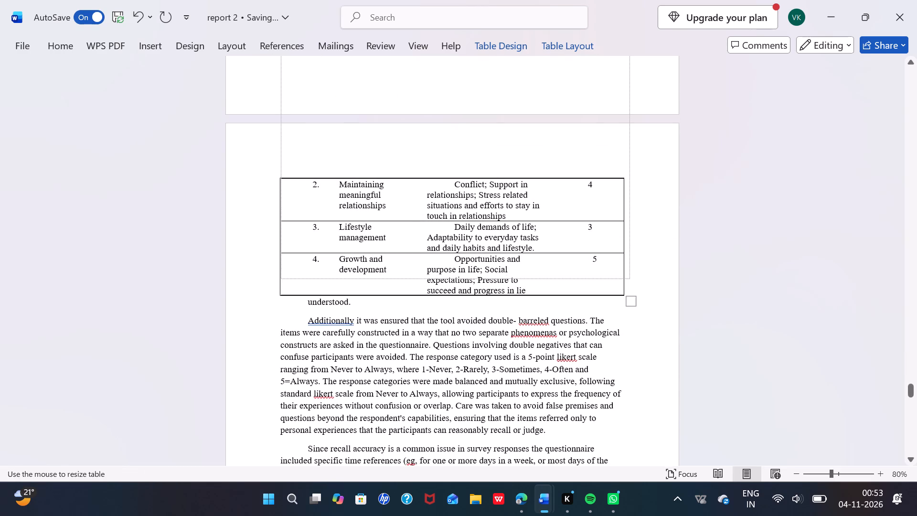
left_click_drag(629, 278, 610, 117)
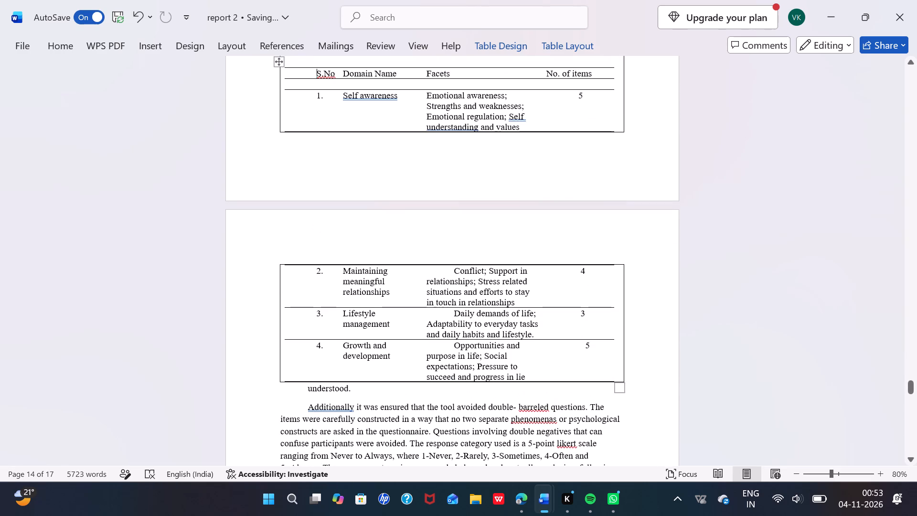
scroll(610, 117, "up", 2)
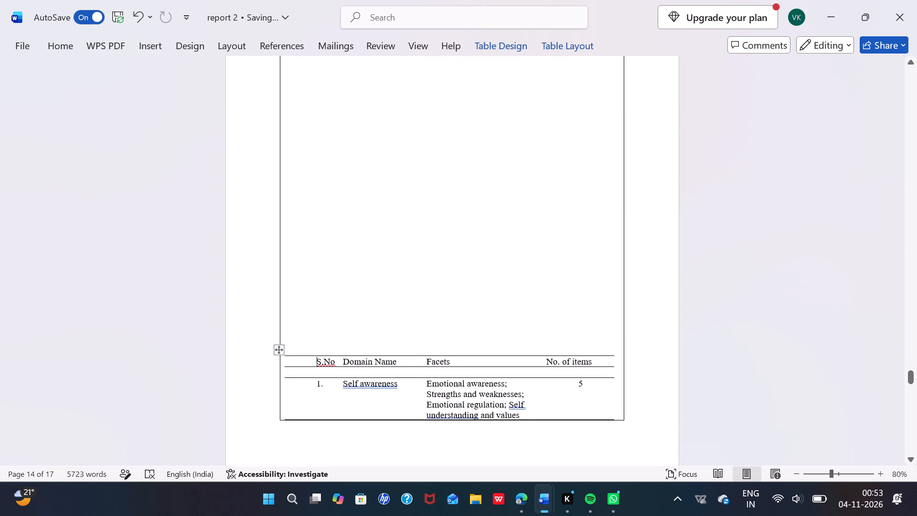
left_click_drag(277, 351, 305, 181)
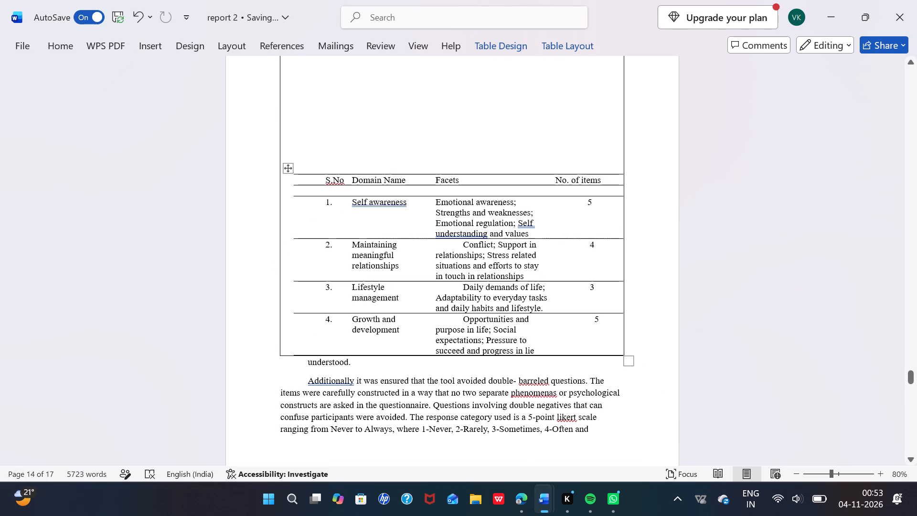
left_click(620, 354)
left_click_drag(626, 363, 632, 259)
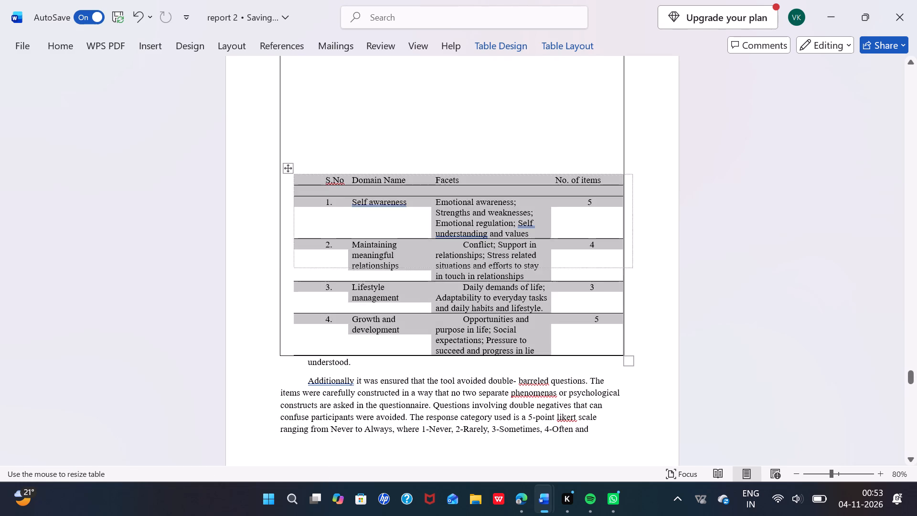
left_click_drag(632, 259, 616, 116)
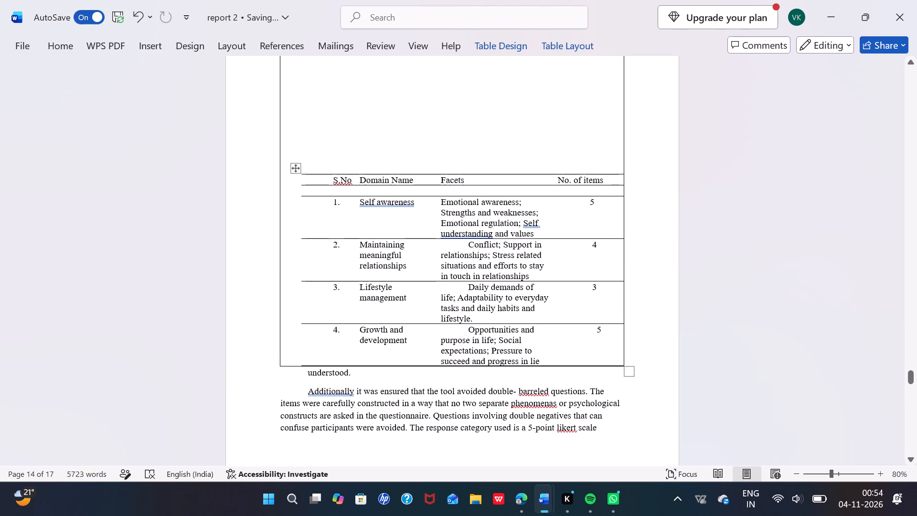
Delete all cells of the survey domains table with the Shift cells left option.
left_click(295, 166)
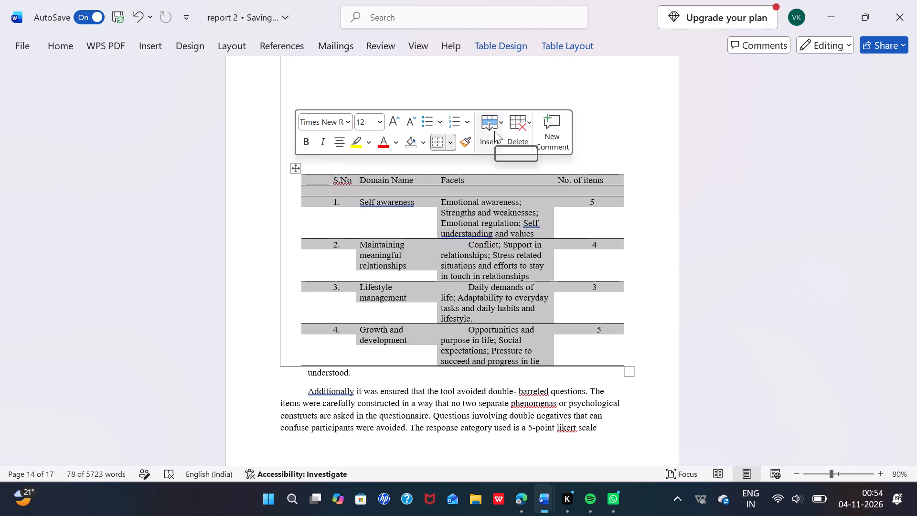
left_click(522, 127)
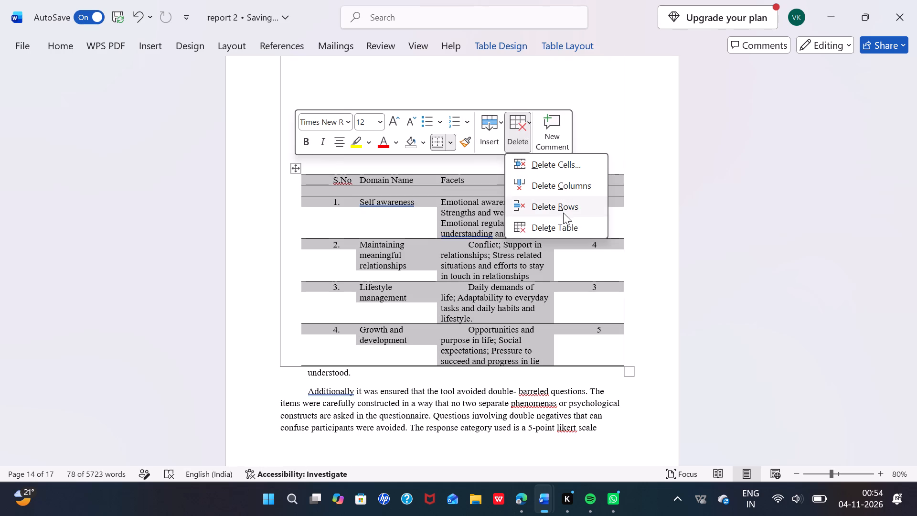
left_click(559, 164)
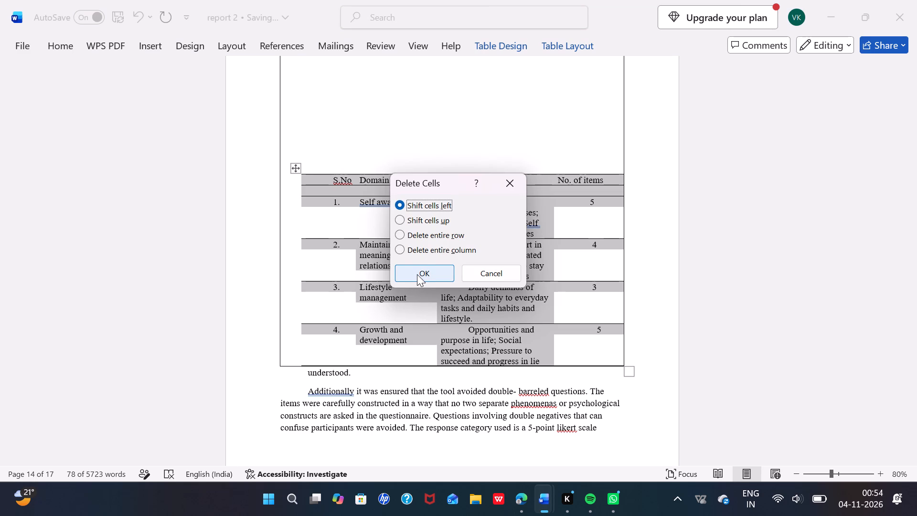
left_click(417, 274)
Delete the remaining empty outer table and rejoin "understood." with the paragraph that precedes it.
scroll(417, 274, "up", 1)
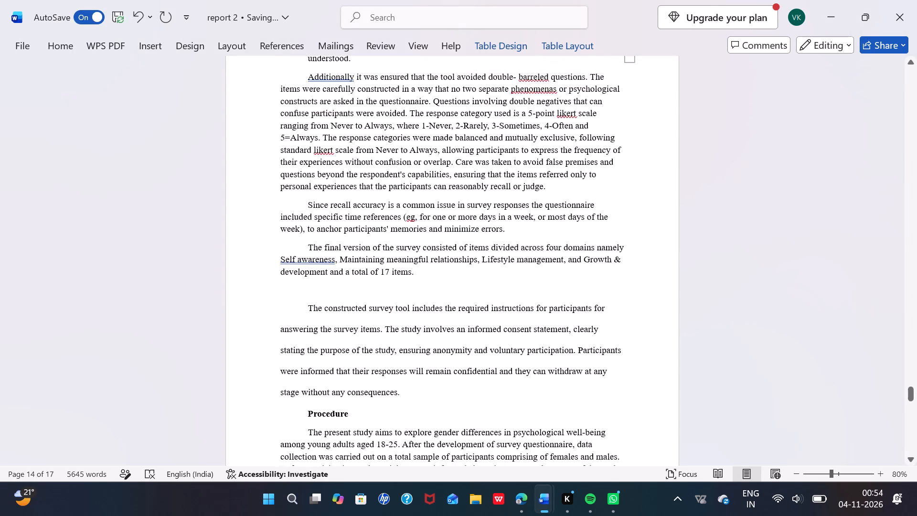
scroll(417, 274, "up", 1)
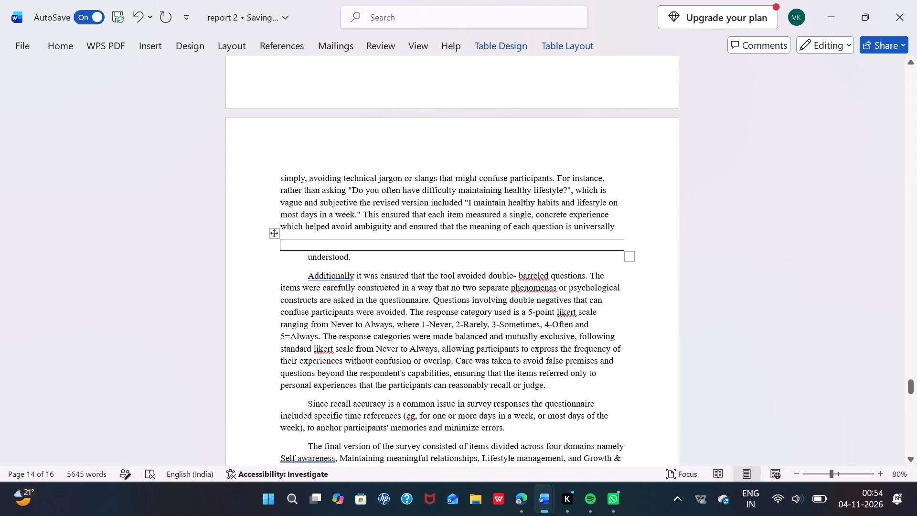
left_click(272, 230)
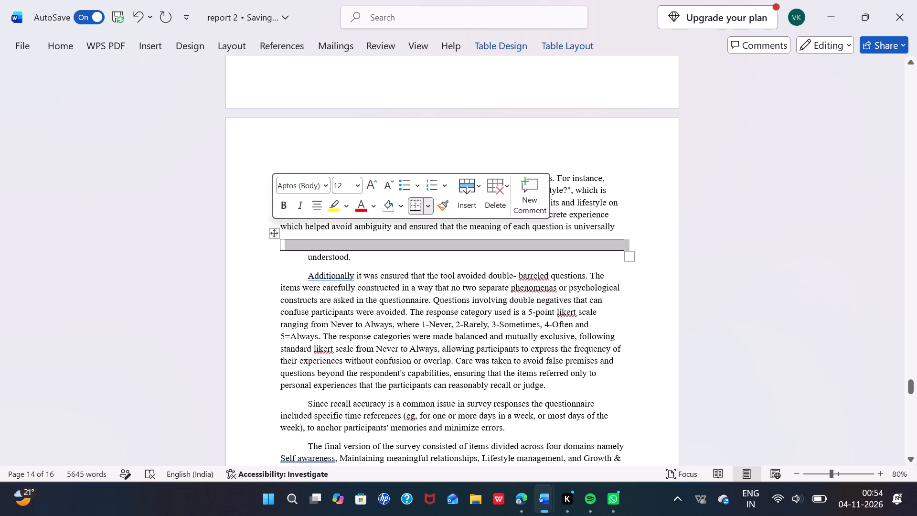
key("BackSpace")
key("BackSpace")
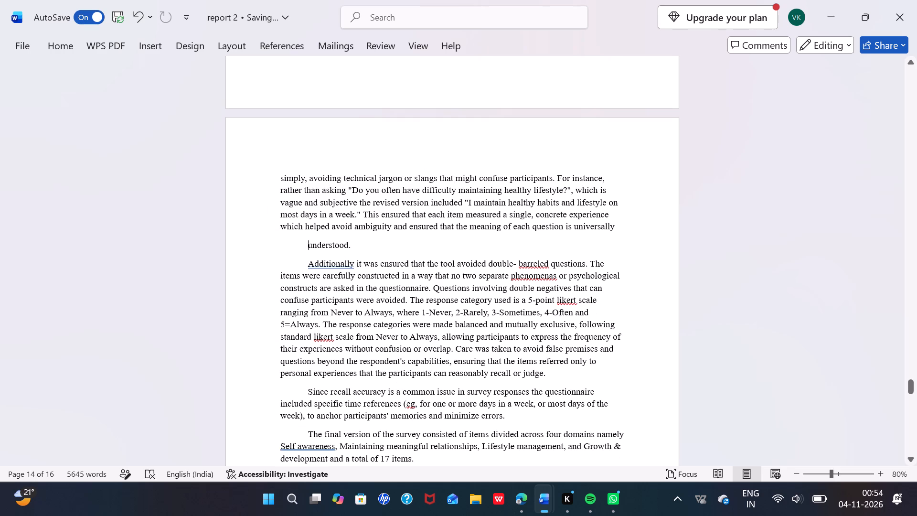
key("BackSpace")
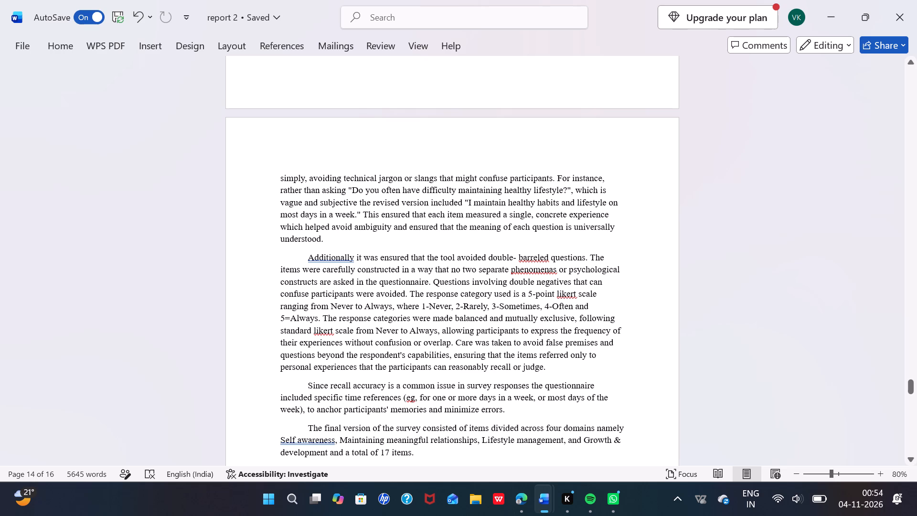
Add twelve blank paragraphs after the paragraph ending "a total of 17 items.".
scroll(328, 244, "down", 1)
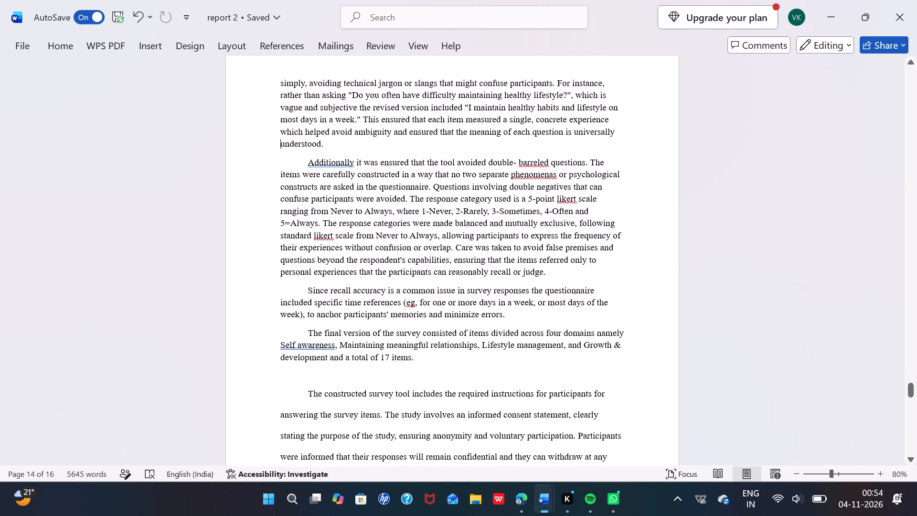
left_click(423, 361)
key("Return")
key("Return")
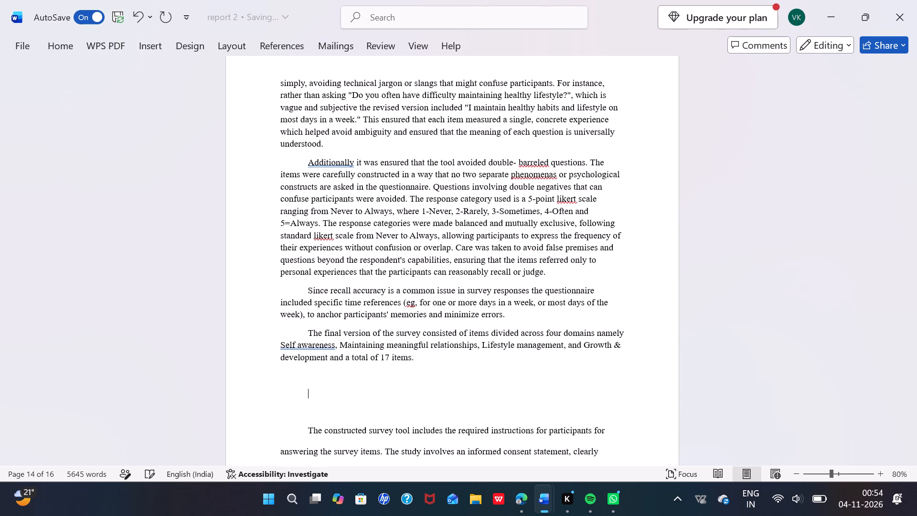
key("Return")
key("Return")
key("Return")
scroll(423, 361, "down", 3)
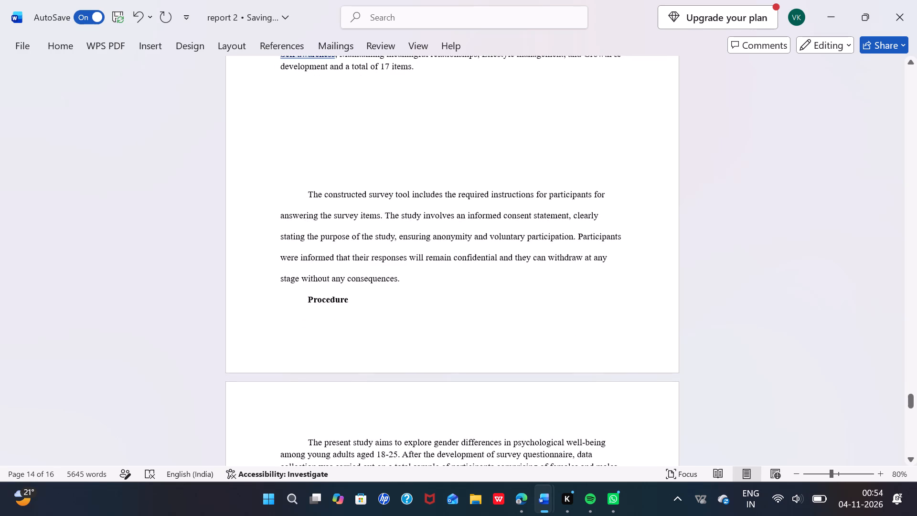
key("Return")
key("Return")
key("Return")
key("Return")
key("Return")
key("Return")
key("Return")
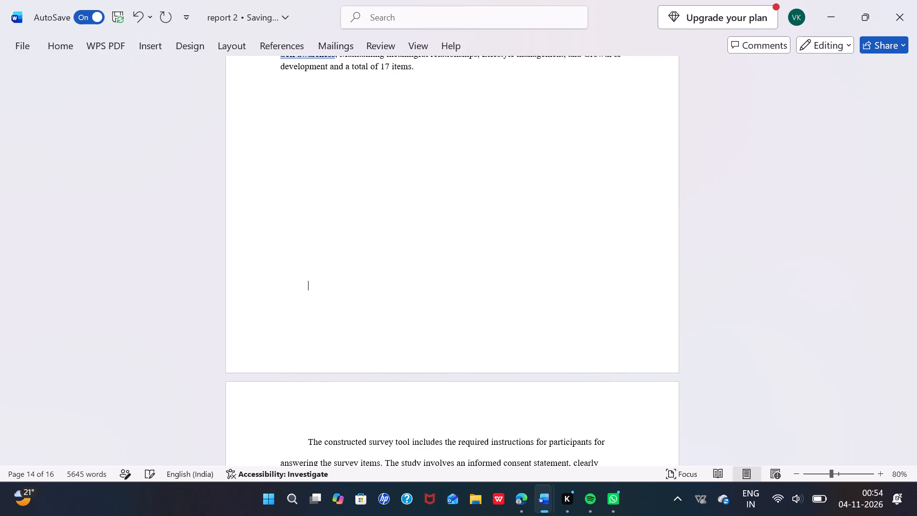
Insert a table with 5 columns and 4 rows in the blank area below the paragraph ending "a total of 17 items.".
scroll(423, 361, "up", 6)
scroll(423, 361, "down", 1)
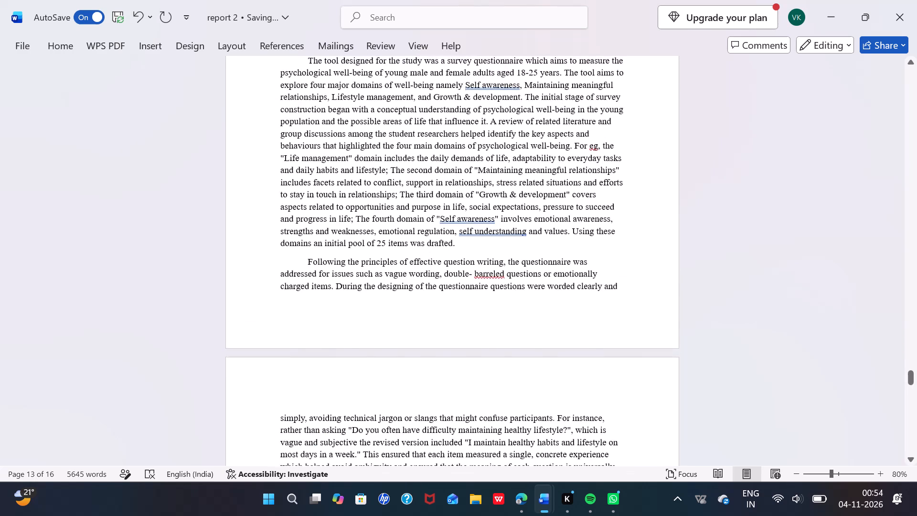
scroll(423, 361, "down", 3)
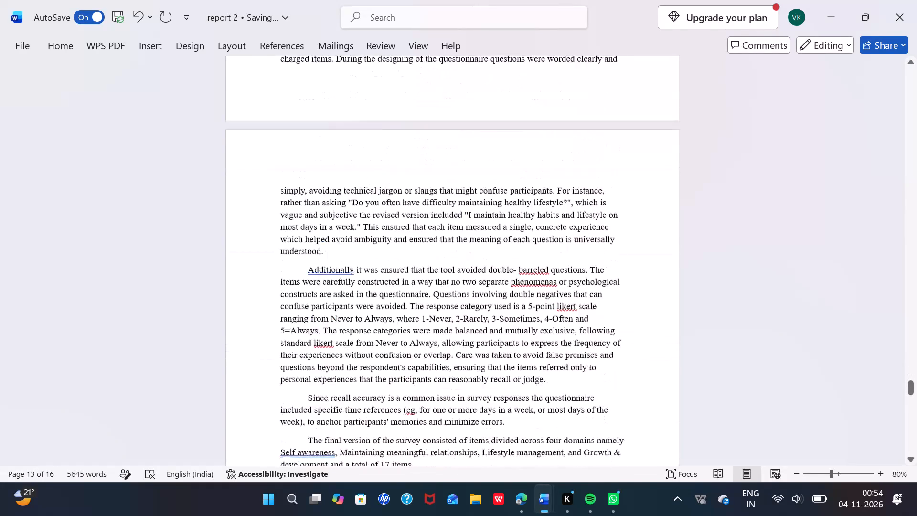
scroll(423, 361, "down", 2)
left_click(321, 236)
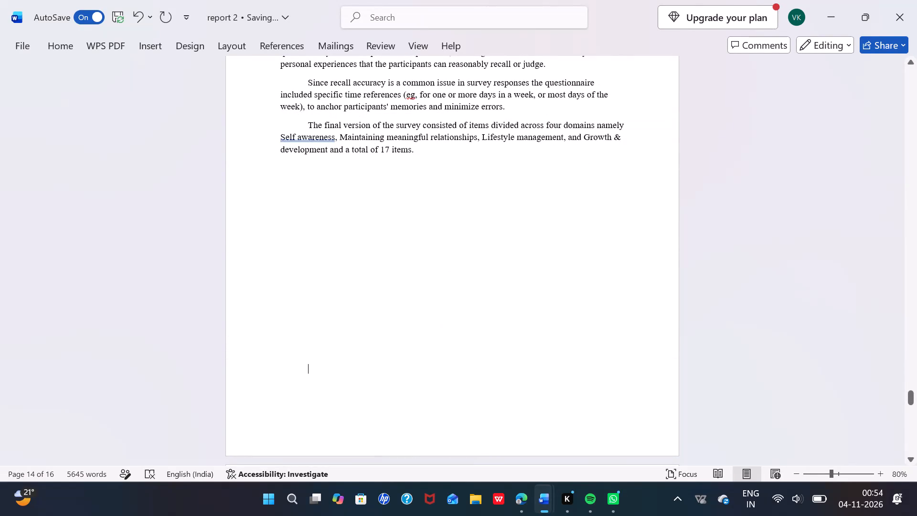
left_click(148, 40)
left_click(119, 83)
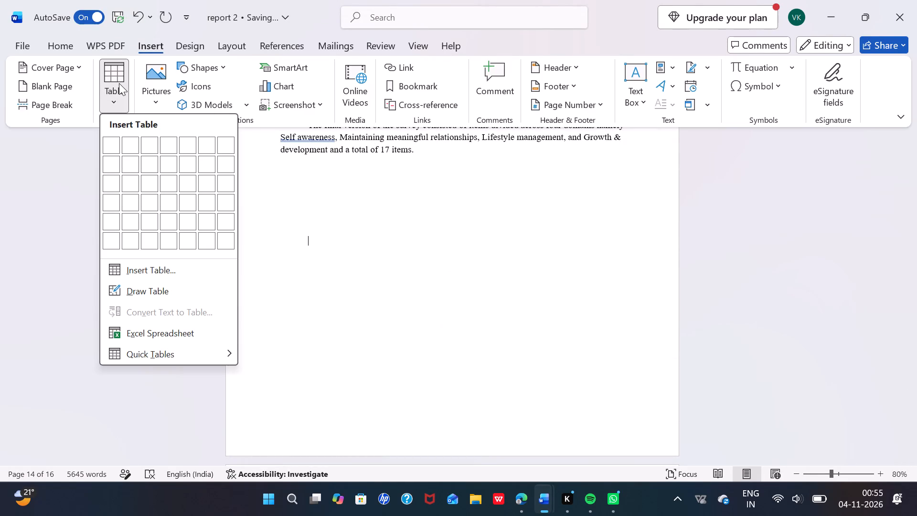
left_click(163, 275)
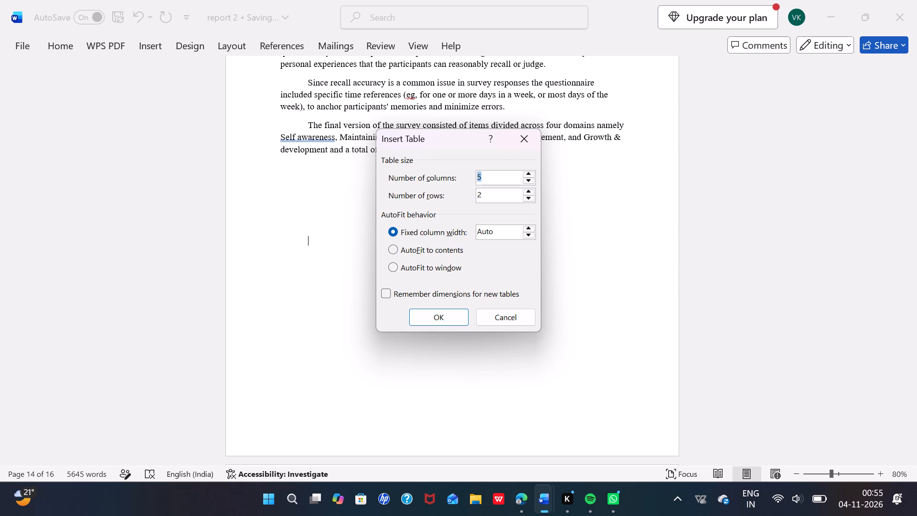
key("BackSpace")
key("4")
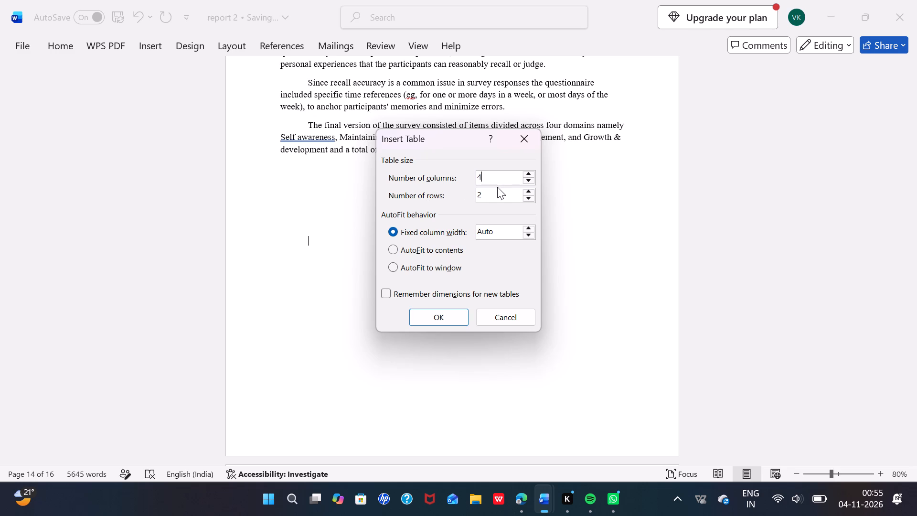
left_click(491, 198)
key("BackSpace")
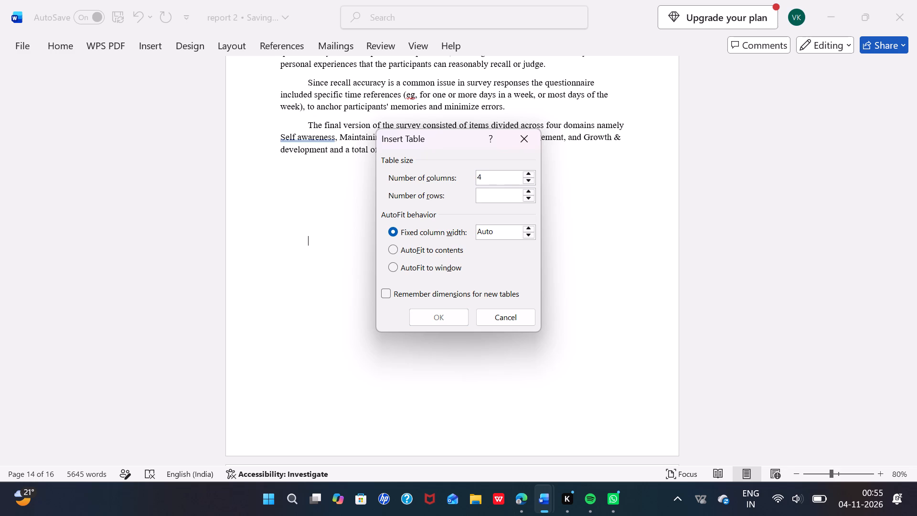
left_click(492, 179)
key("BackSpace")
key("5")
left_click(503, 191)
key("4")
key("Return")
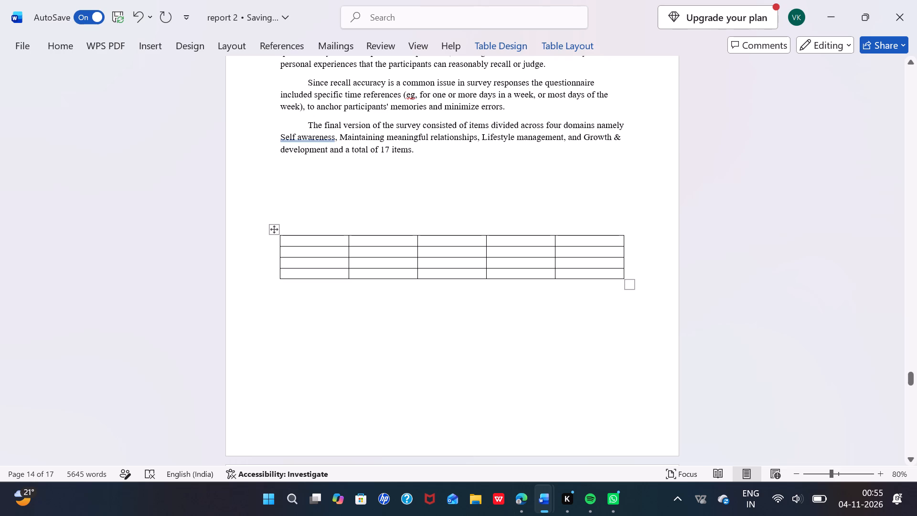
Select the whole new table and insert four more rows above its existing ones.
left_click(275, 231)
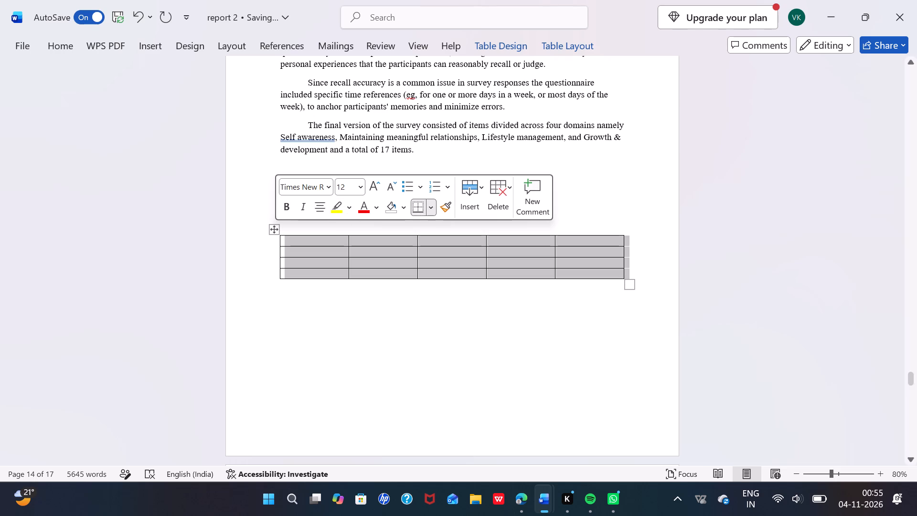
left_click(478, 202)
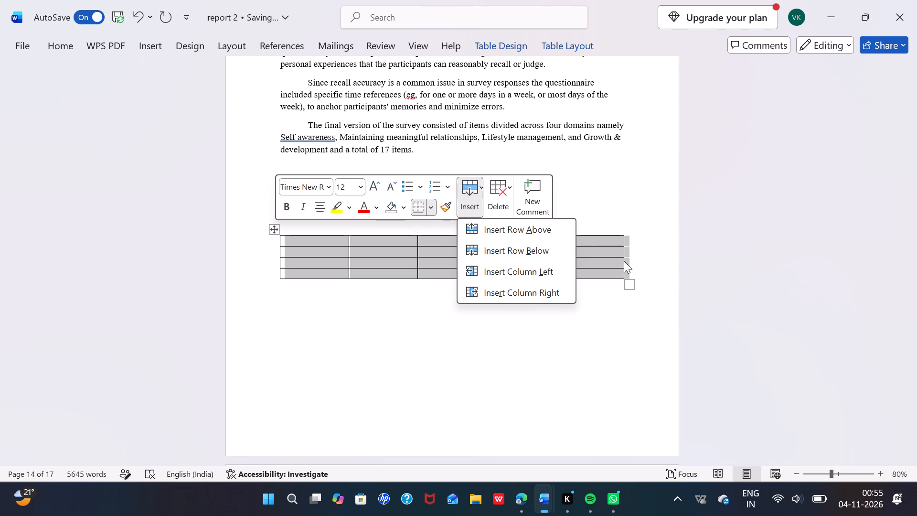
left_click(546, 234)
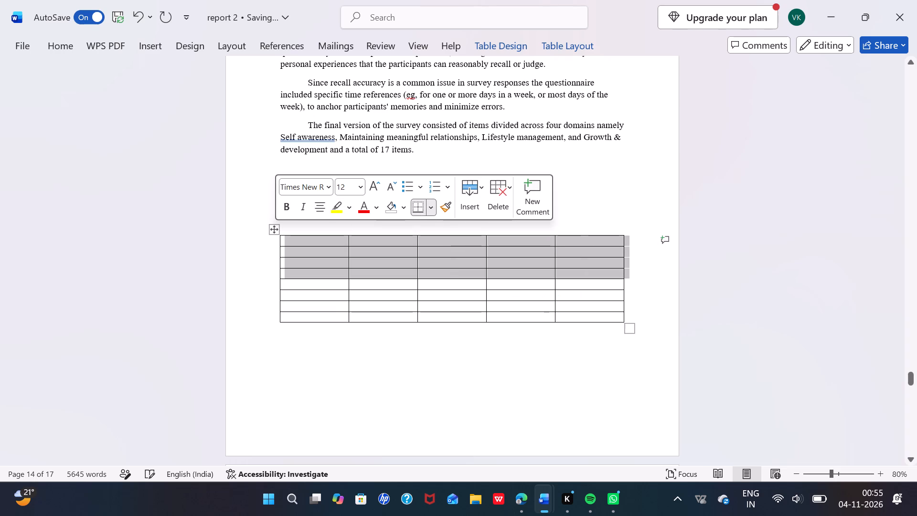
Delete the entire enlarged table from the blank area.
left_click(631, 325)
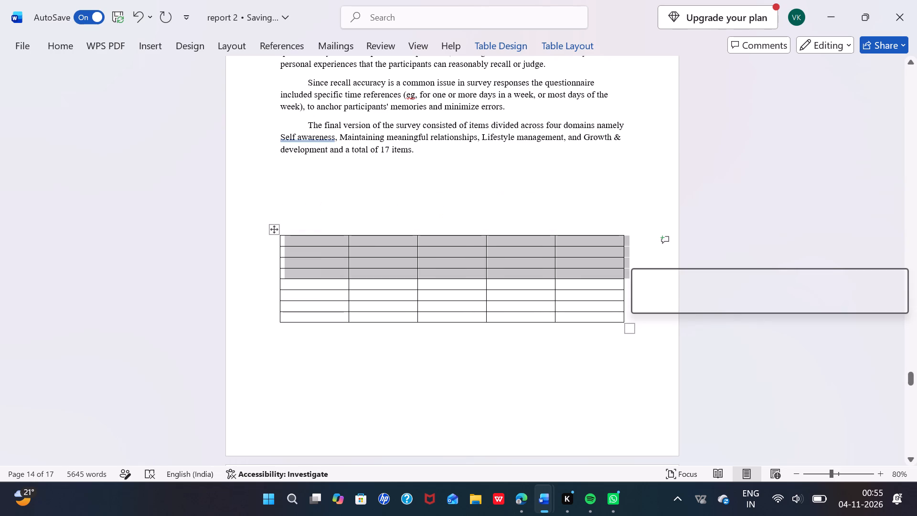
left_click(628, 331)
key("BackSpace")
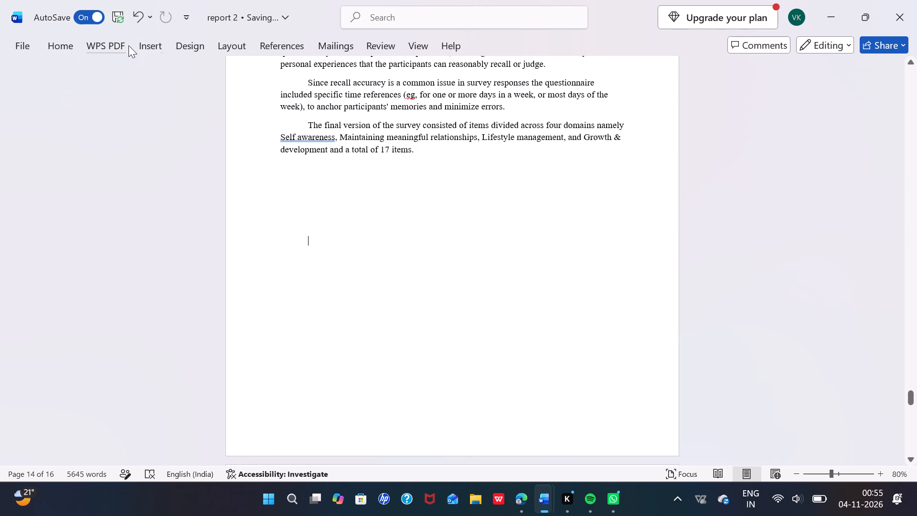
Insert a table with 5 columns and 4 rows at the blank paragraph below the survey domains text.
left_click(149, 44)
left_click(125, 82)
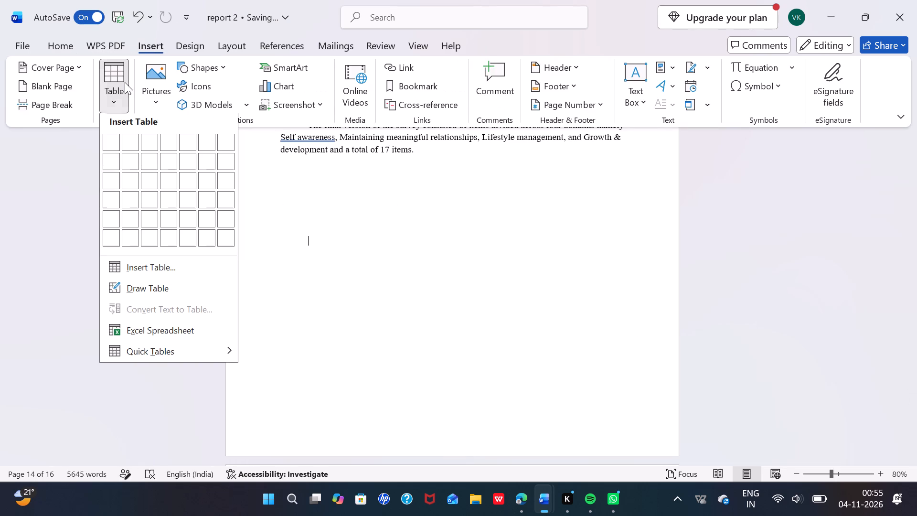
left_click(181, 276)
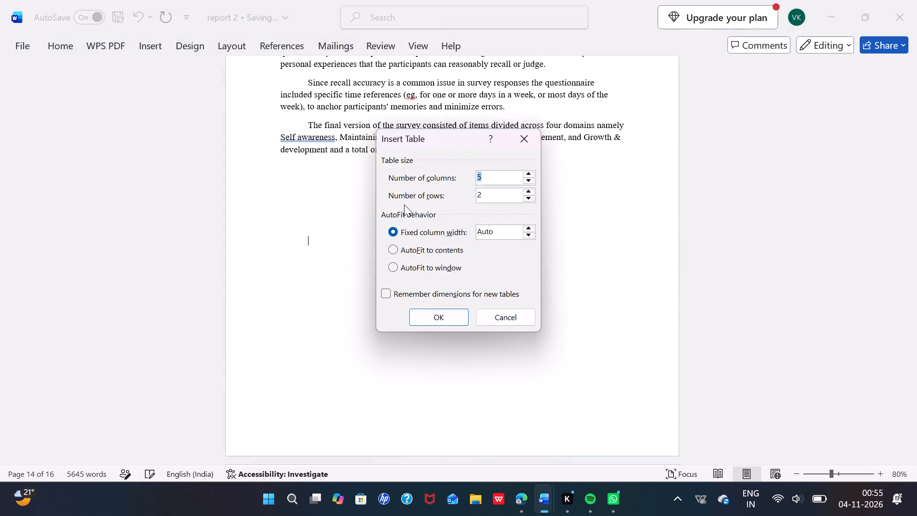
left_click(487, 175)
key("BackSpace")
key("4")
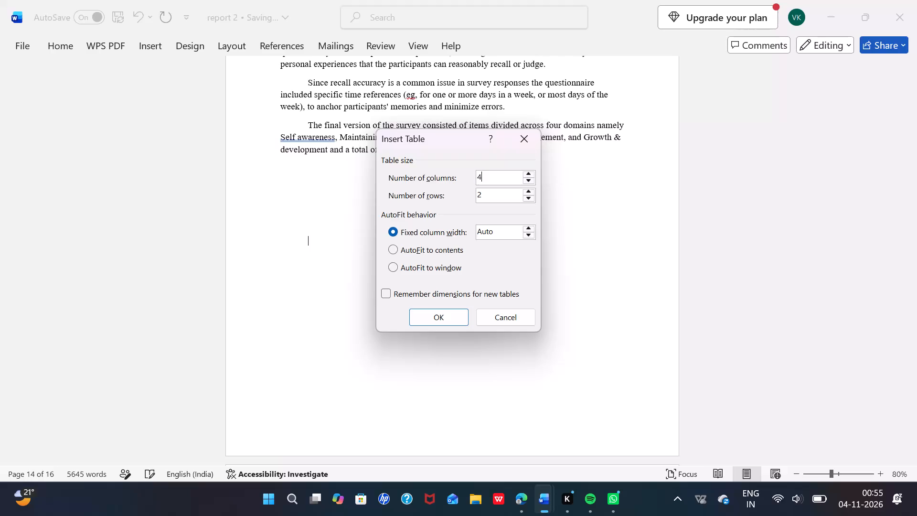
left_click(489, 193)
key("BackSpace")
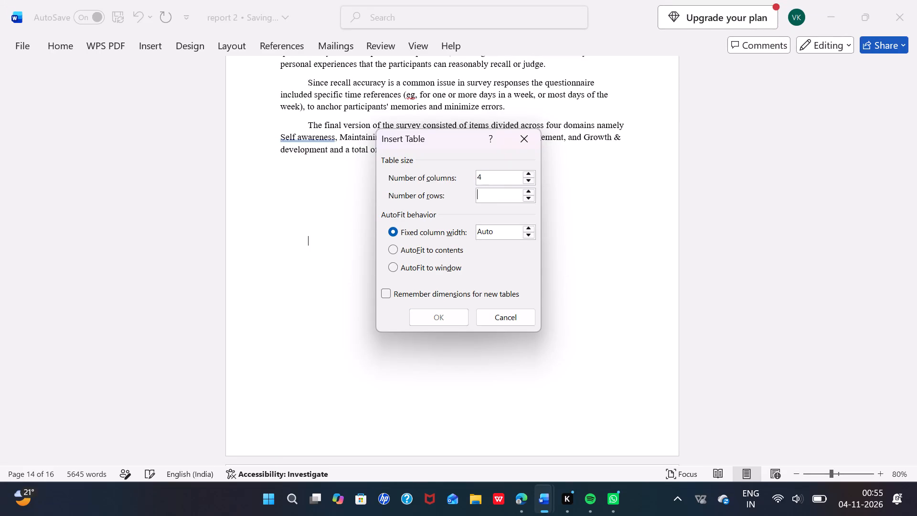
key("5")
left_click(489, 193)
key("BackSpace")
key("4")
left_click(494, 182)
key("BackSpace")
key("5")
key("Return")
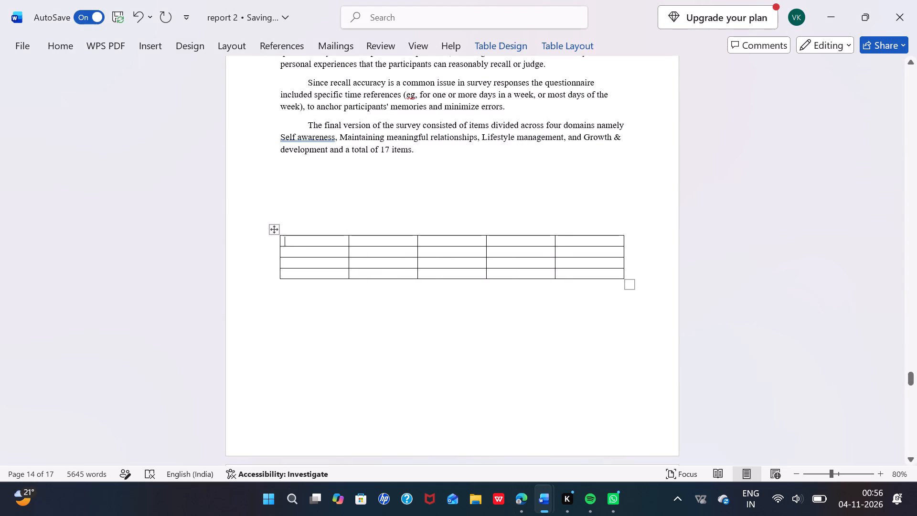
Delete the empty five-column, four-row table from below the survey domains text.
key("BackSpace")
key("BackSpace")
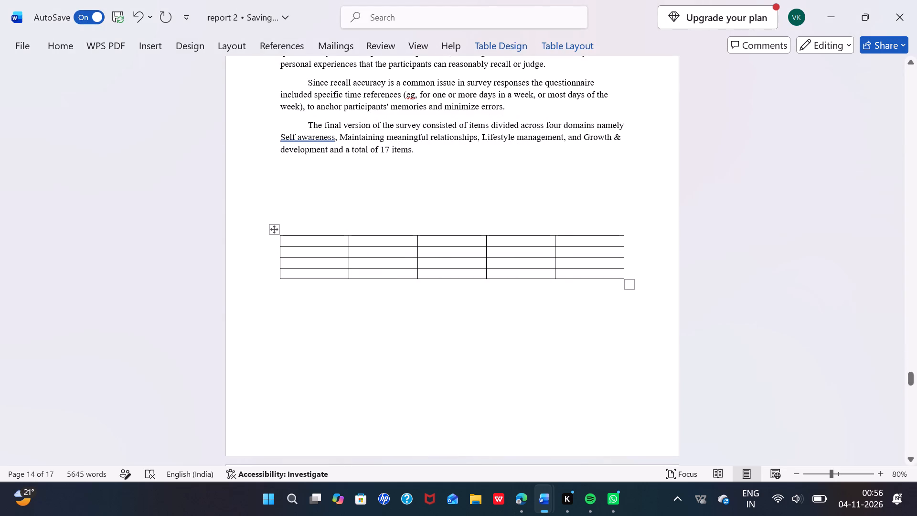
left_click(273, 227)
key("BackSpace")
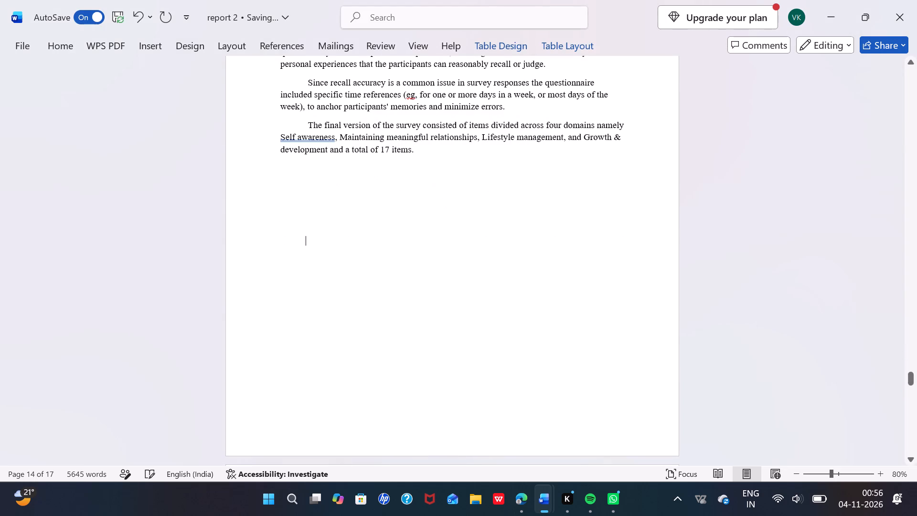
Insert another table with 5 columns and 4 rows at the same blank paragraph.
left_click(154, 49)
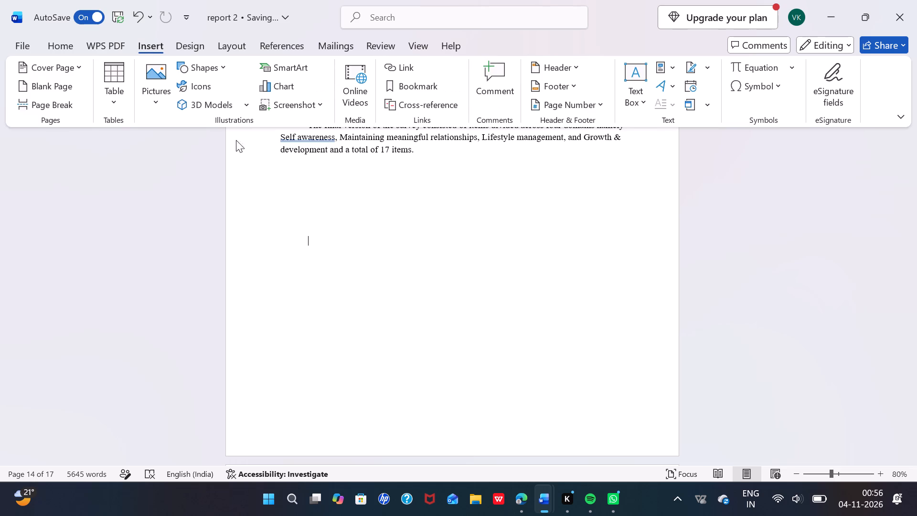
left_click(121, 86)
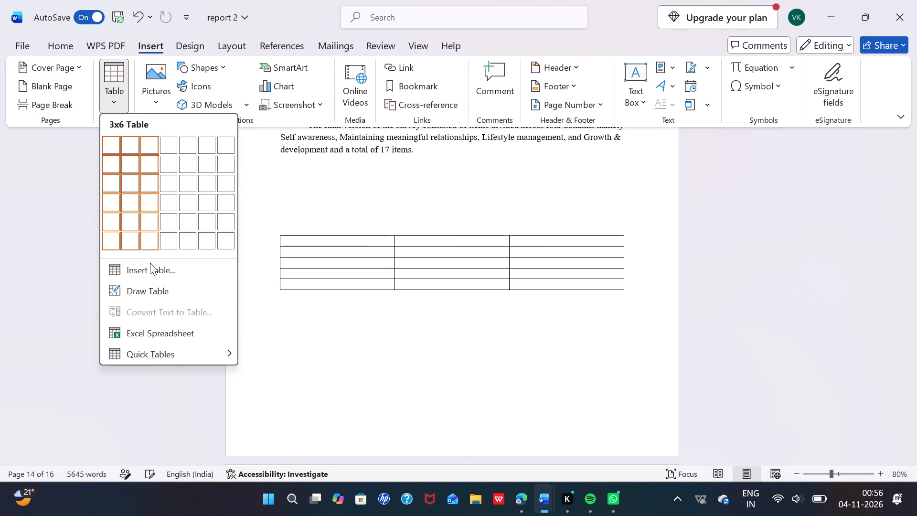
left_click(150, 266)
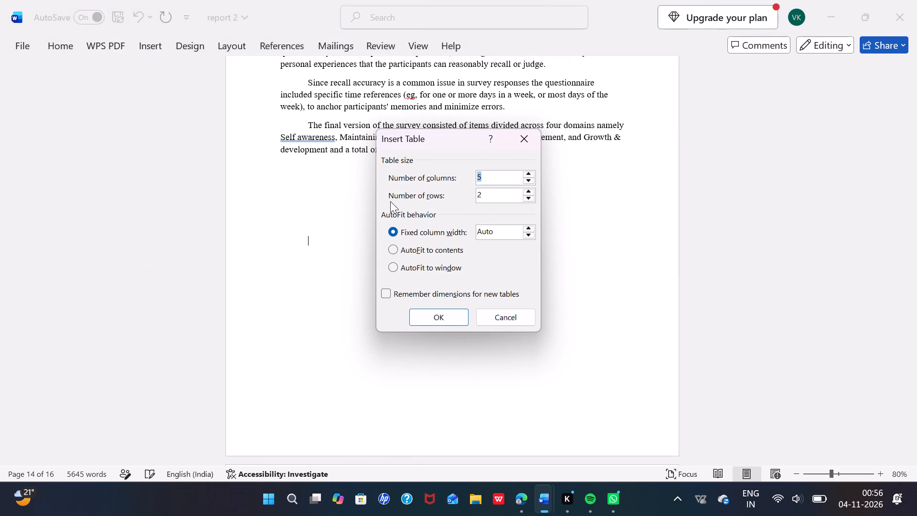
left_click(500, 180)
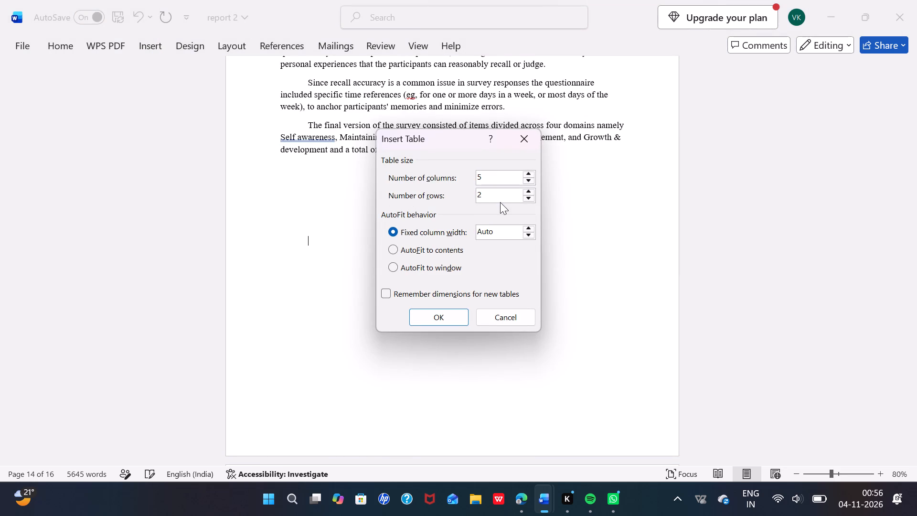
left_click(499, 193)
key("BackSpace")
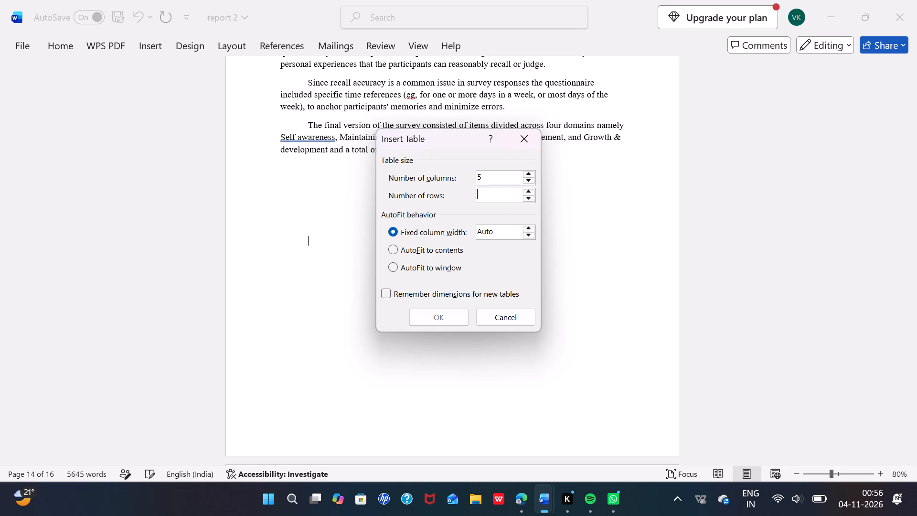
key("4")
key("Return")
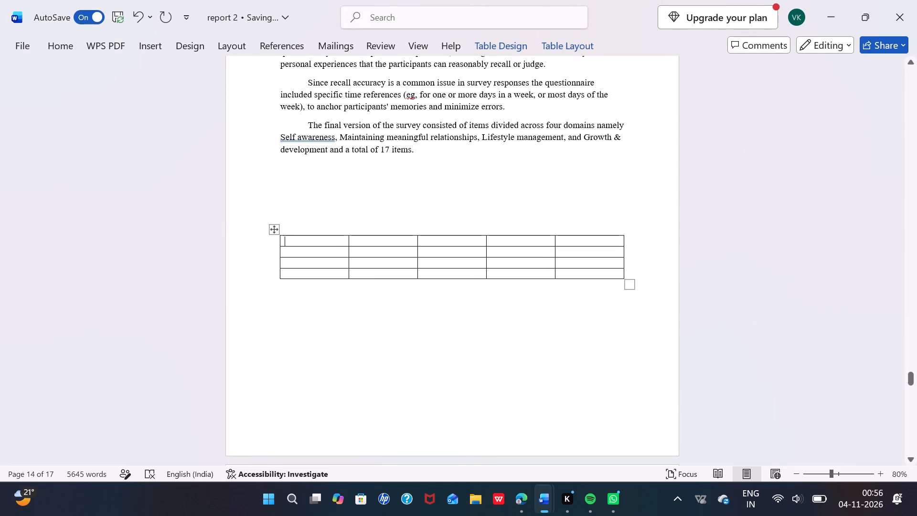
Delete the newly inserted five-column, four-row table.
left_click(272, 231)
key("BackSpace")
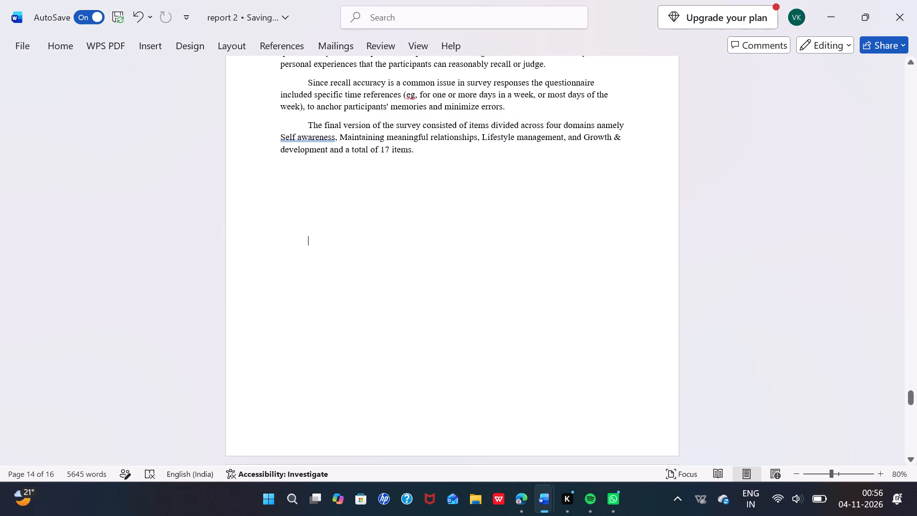
Set up another five-column table at the same blank paragraph and clear its number of rows for a new value.
left_click(150, 47)
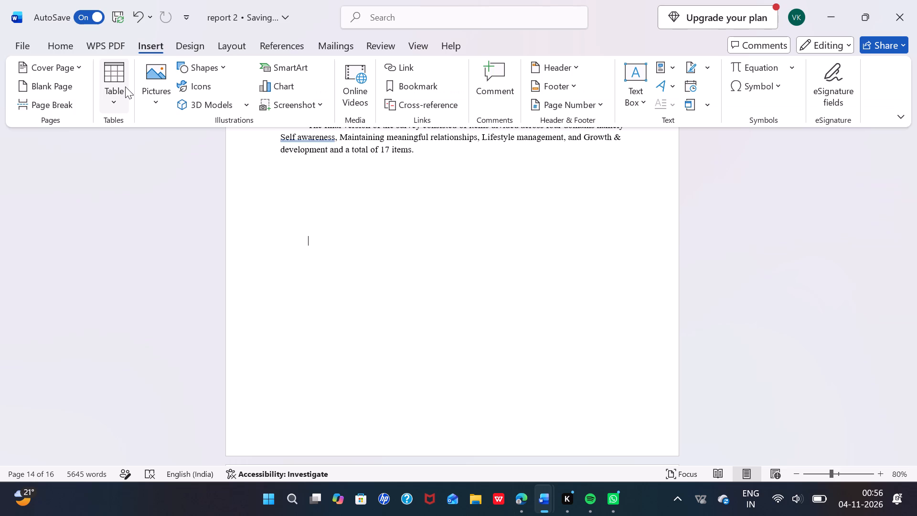
left_click(125, 86)
left_click(178, 269)
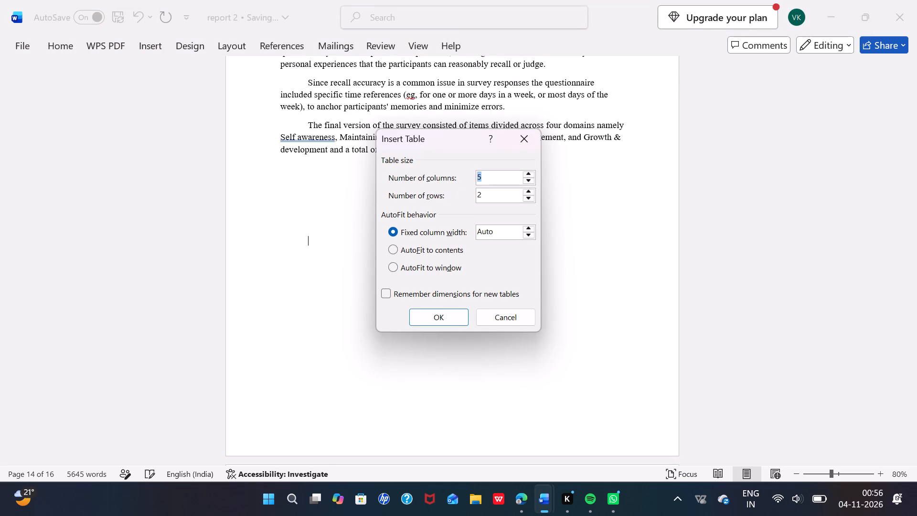
left_click(484, 194)
key("BackSpace")
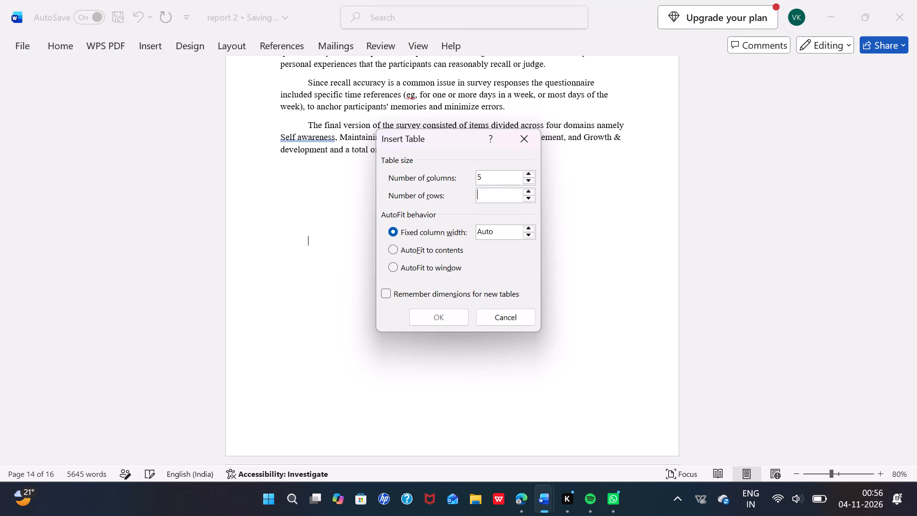
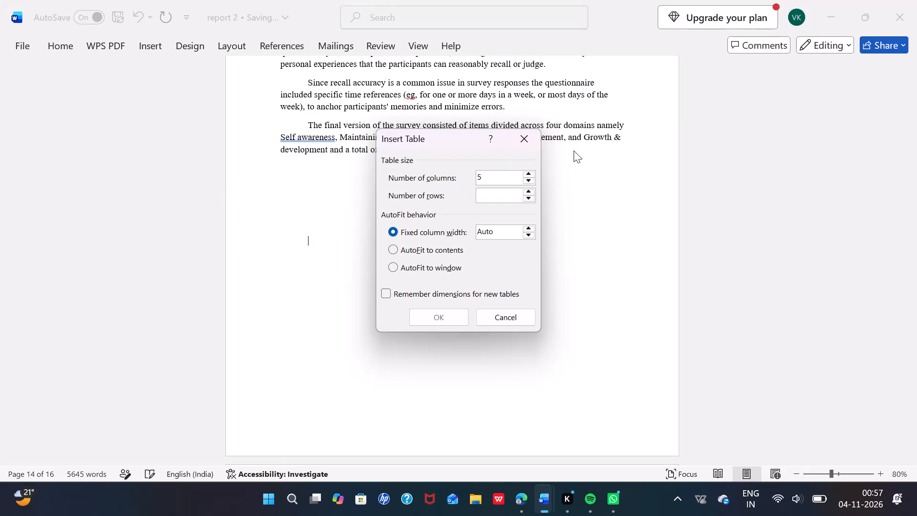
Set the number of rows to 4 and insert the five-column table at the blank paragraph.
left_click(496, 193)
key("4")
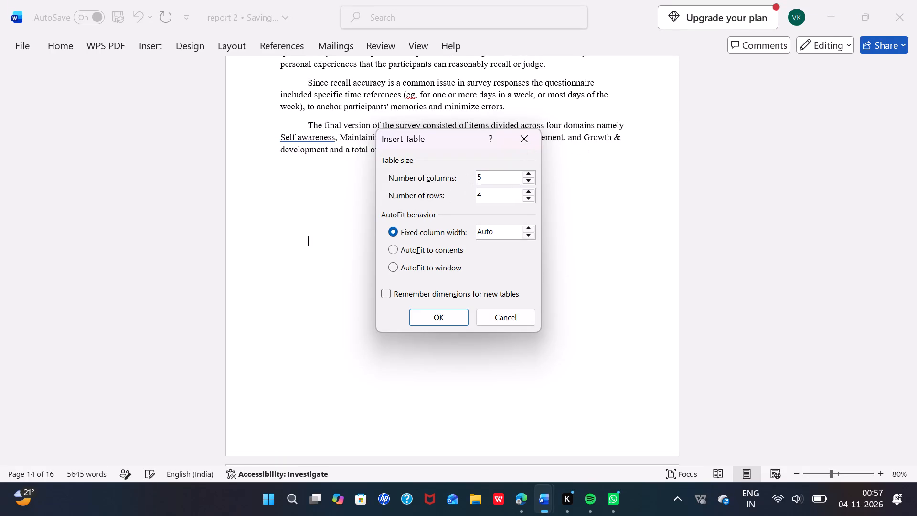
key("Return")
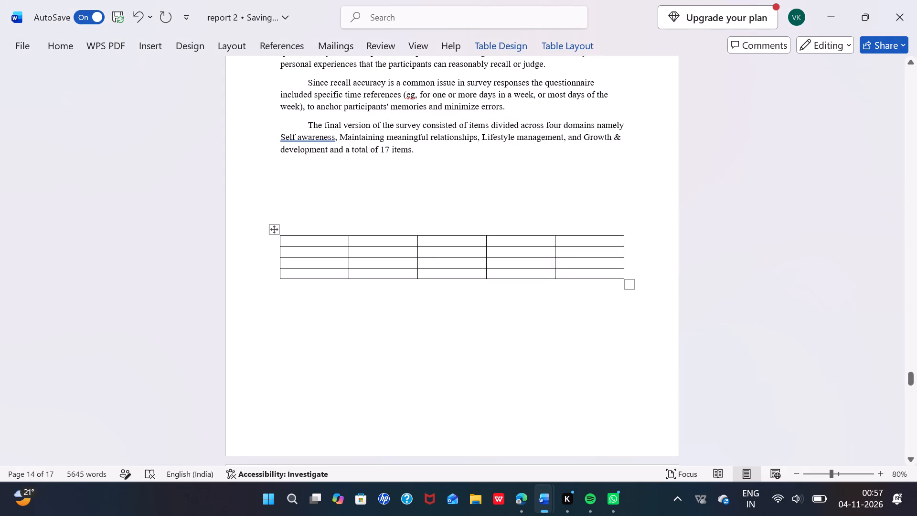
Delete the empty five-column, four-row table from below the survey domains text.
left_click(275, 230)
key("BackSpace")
Insert a table with 6 columns and 5 rows at the blank paragraph below the survey domains text.
left_click(146, 43)
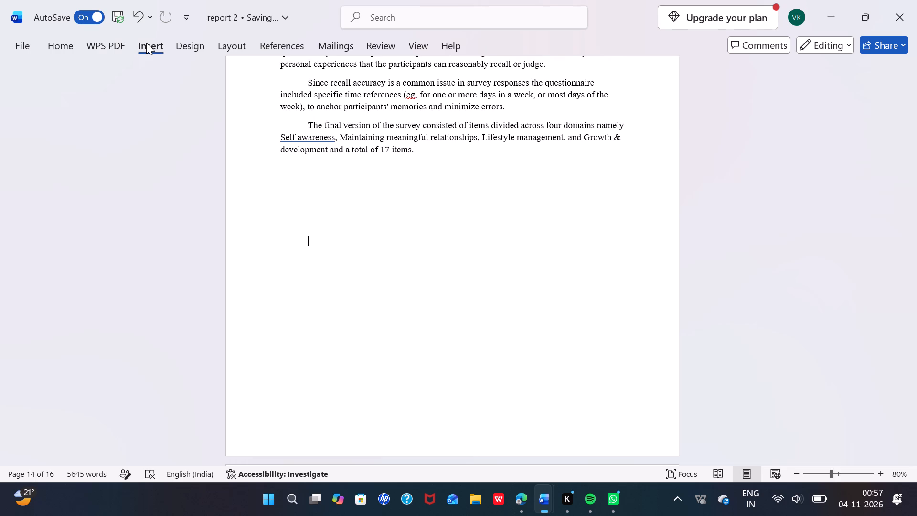
left_click(109, 86)
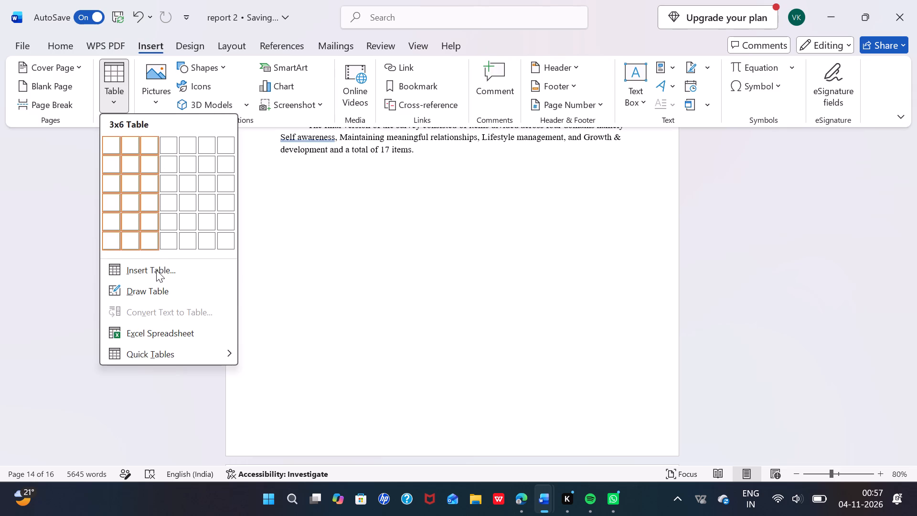
left_click(156, 270)
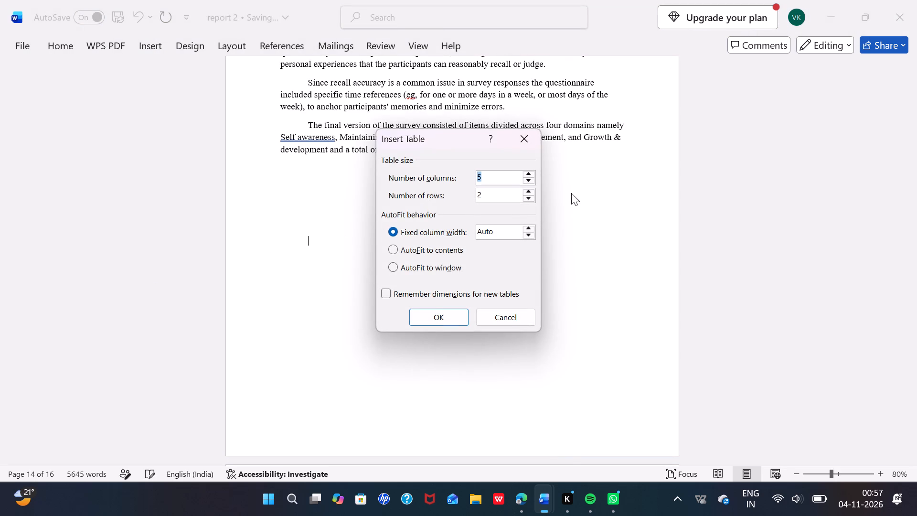
left_click(530, 187)
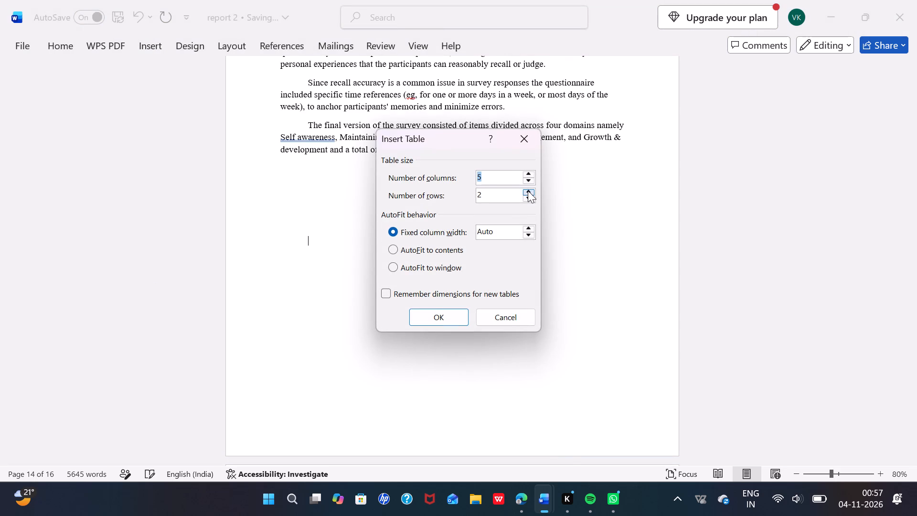
double_click(528, 191)
left_click(528, 191)
left_click(527, 177)
left_click(444, 311)
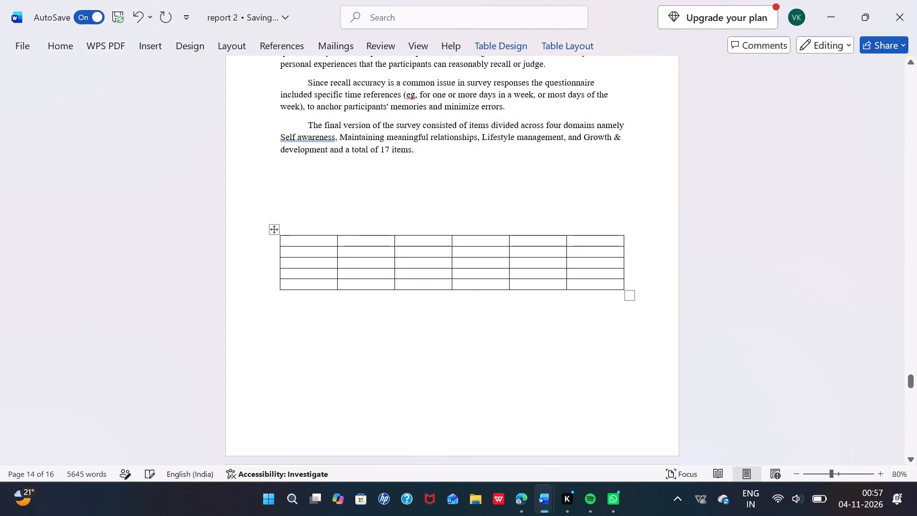
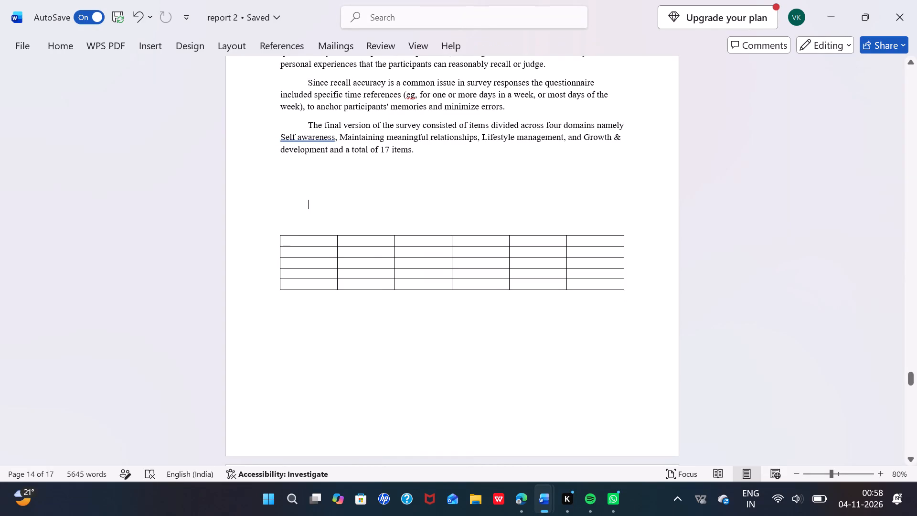
Add the caption lines "Table 1" and "The final strength of the survey" above the new table.
key("t")
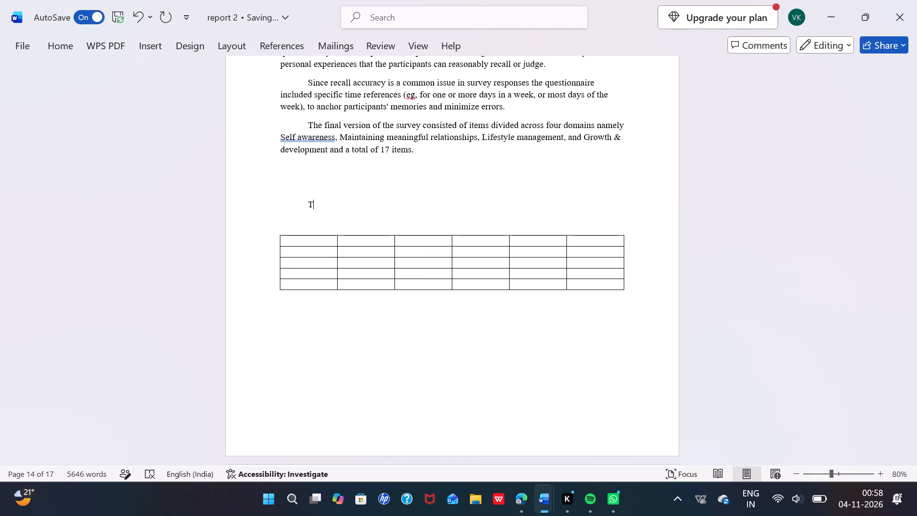
type("ablke")
key("BackSpace")
key("BackSpace")
type("e")
key("space")
key("1")
key("Return")
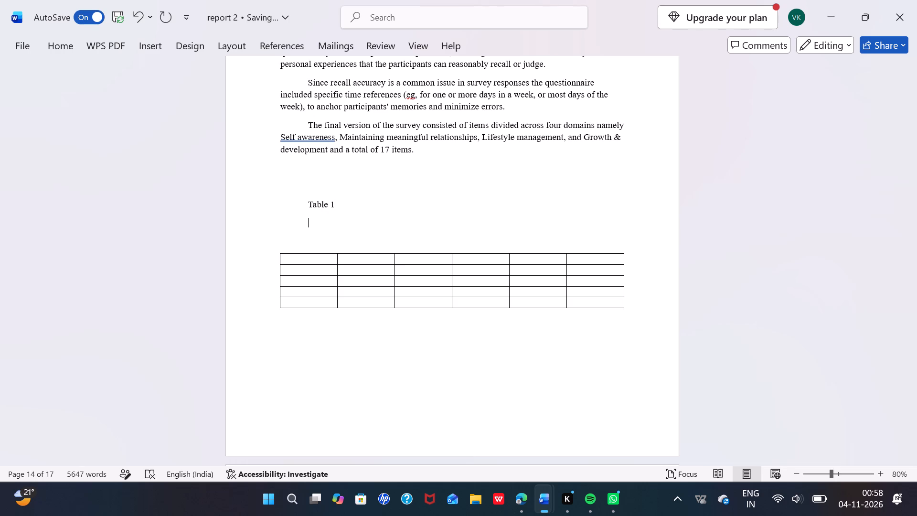
key("t")
type("he final strenght of the survey")
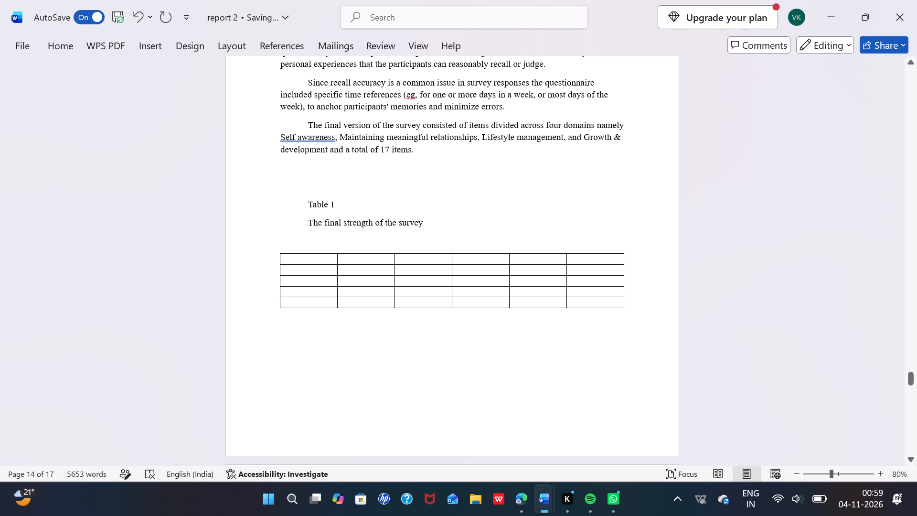
Make both caption lines above the table bold.
left_click_drag(306, 201, 439, 227)
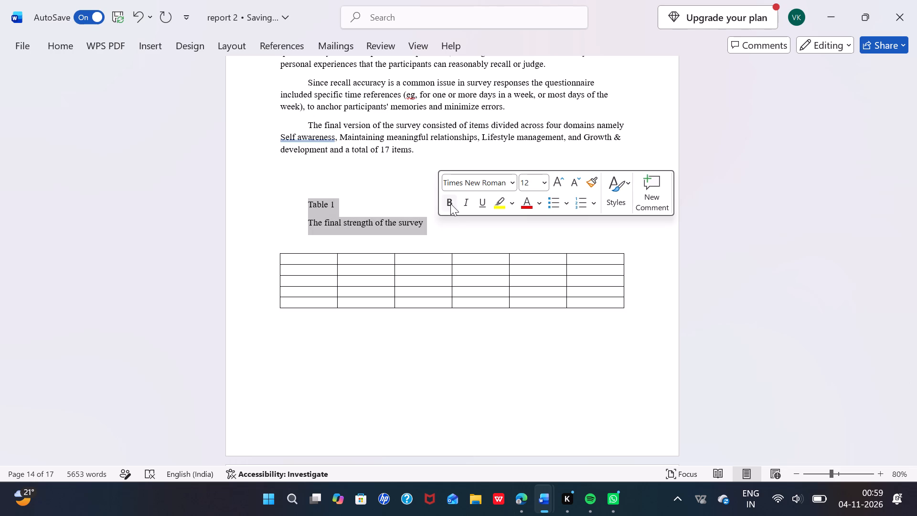
left_click(450, 204)
left_click(444, 220)
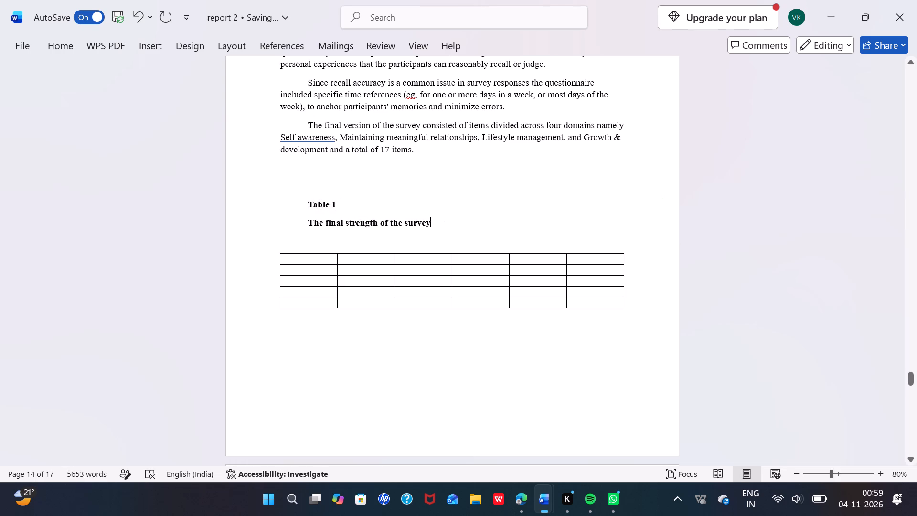
Remove the blank lines above "Table 1" and indent it with spaces to line up roughly with the caption title.
left_click(307, 205)
key("BackSpace")
key("BackSpace")
key("BackSpace")
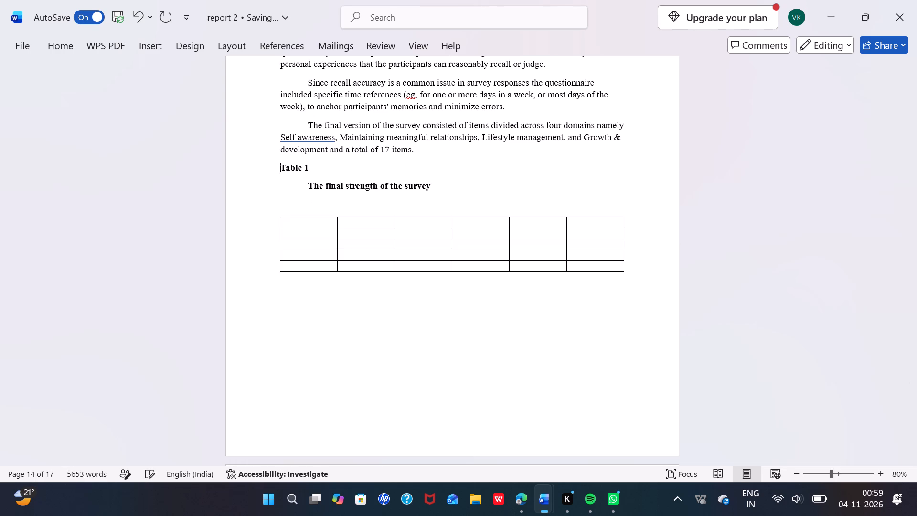
key("space")
key("space")
key("space")
key("space")
key("space")
key("space")
key("space")
key("space")
key("space")
key("space")
key("space")
Enter the headers "S.No", "Domain name" and "Facets" in the first three cells of the table's top row.
left_click(290, 226)
type("s.")
type("NO")
left_click_drag(307, 223, 285, 225)
key("BackSpace")
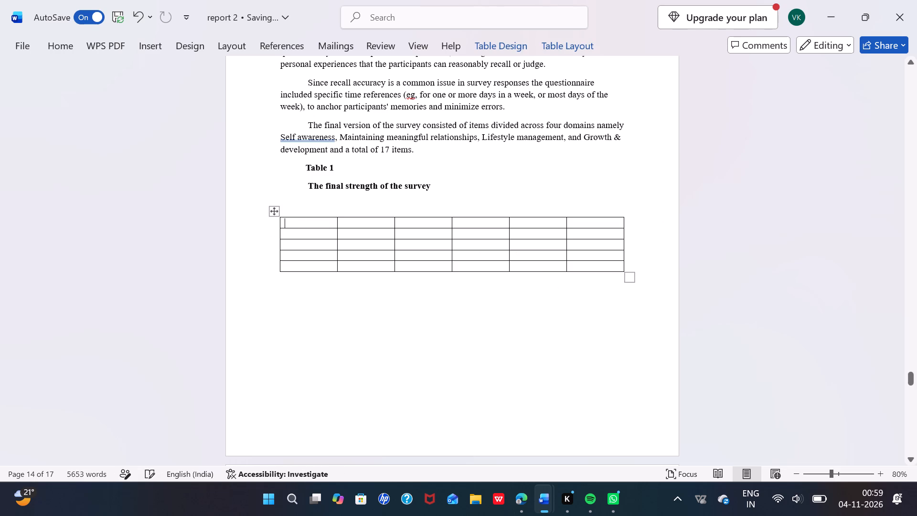
key("s")
key("period")
key("n")
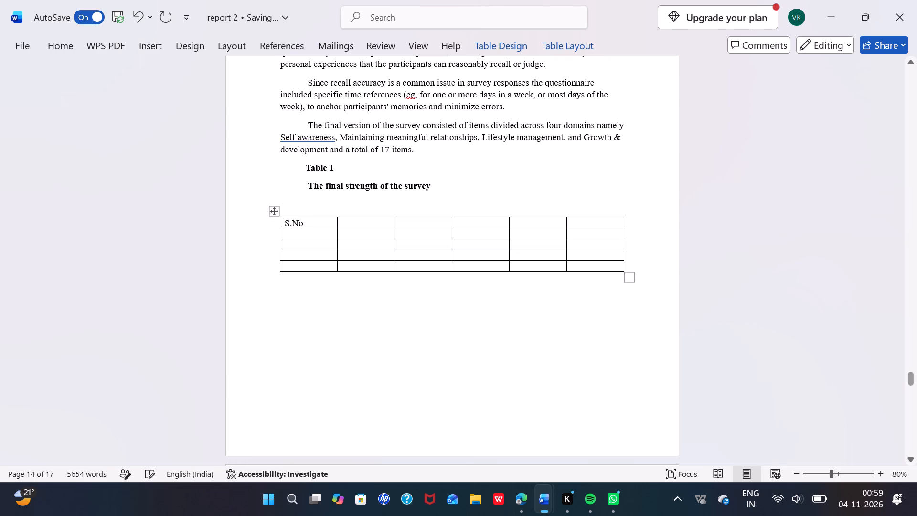
left_click(342, 226)
key("d")
type("omain name")
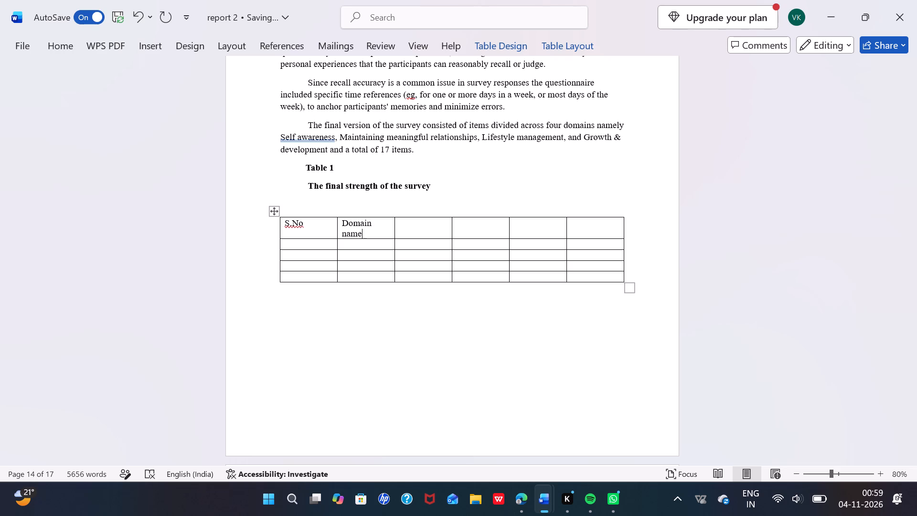
left_click(404, 225)
key("f")
type("acets")
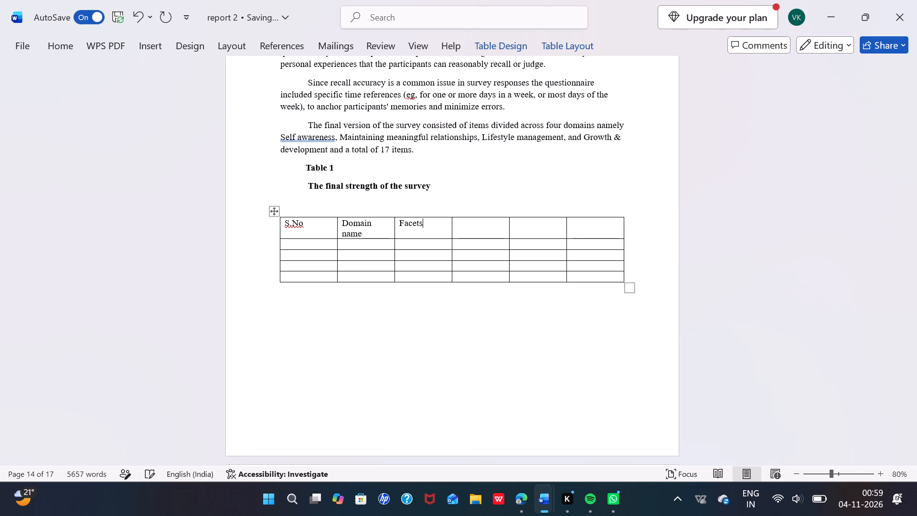
Delete the empty sixth column from the table.
left_click(482, 226)
left_click(586, 227)
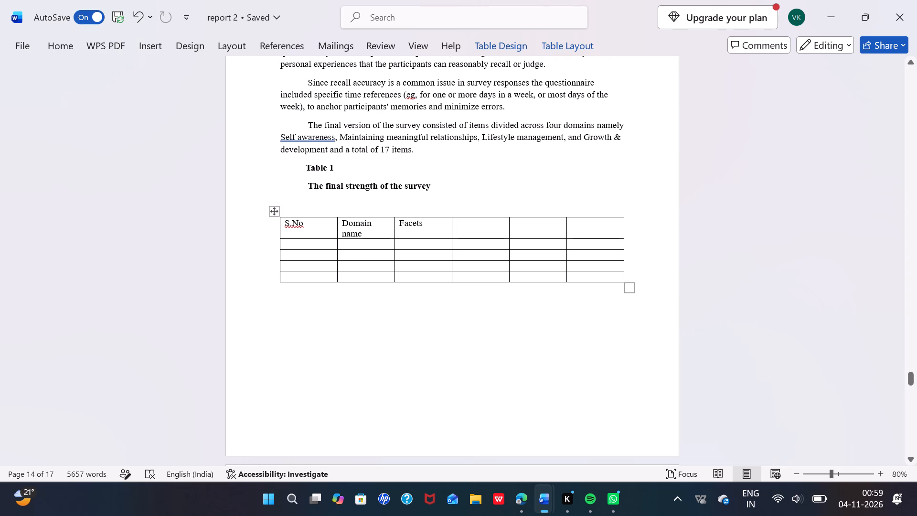
left_click_drag(568, 217, 625, 265)
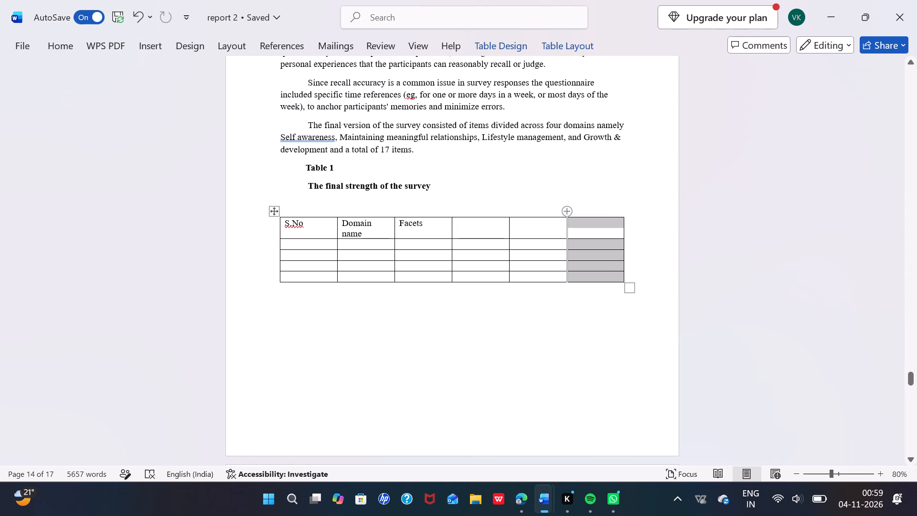
left_click_drag(625, 265, 629, 271)
key("BackSpace")
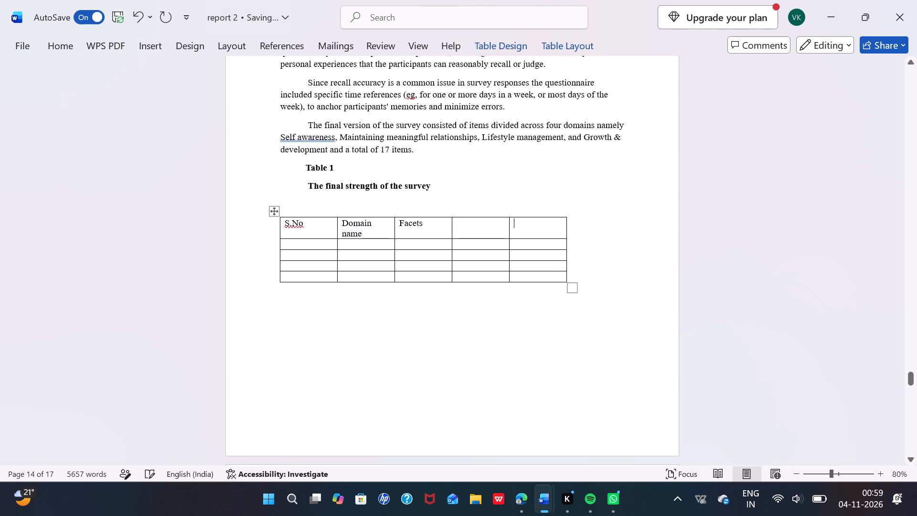
Shift the border between the table's last two columns so the fourth column is wider and the fifth narrower.
left_click(469, 225)
left_click_drag(509, 219, 562, 267)
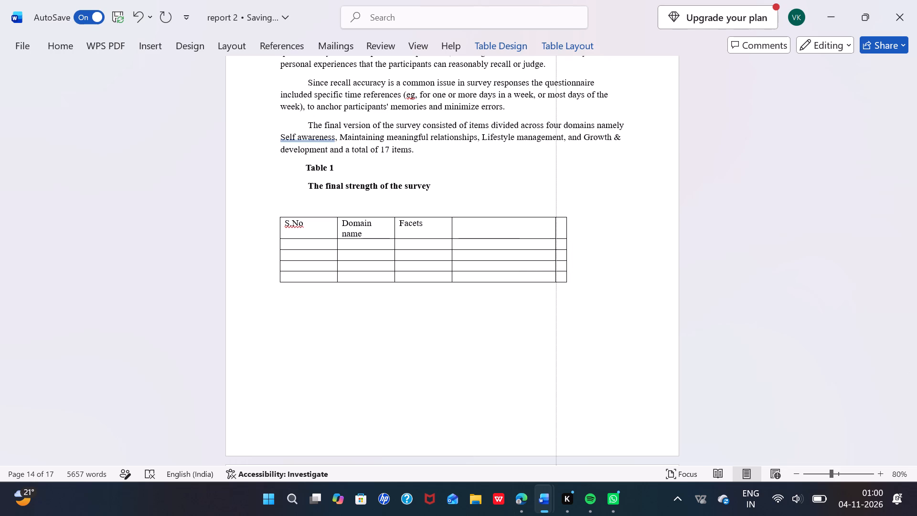
left_click_drag(562, 267, 574, 267)
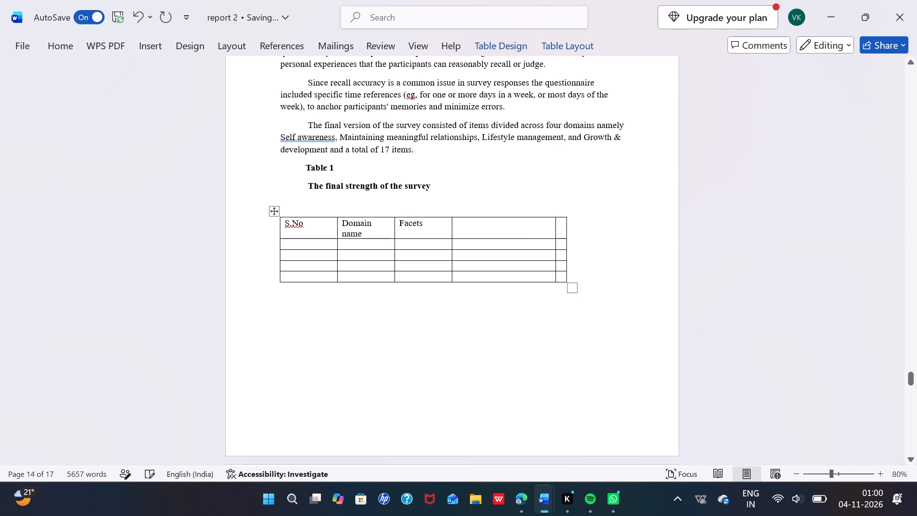
left_click_drag(566, 280, 578, 287)
left_click_drag(578, 287, 578, 287)
left_click_drag(578, 287, 565, 287)
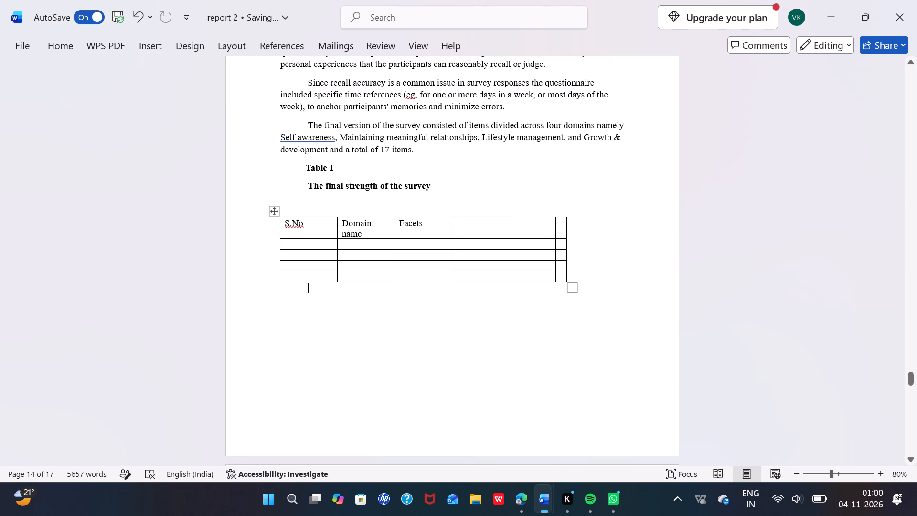
left_click_drag(565, 276, 545, 279)
left_click_drag(530, 268, 517, 272)
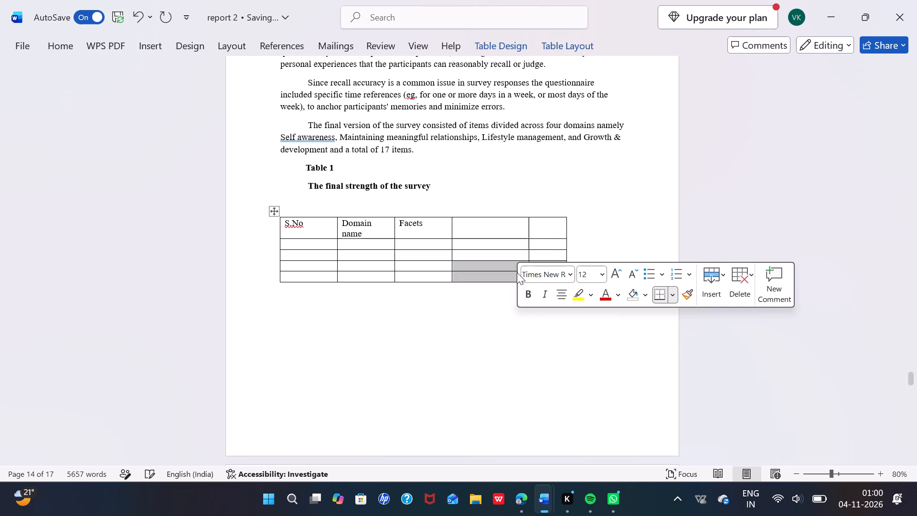
left_click(489, 343)
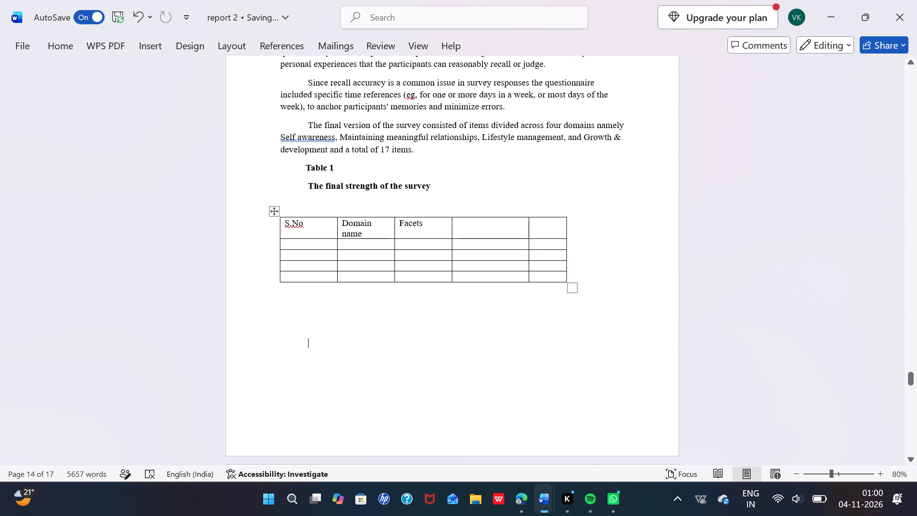
left_click_drag(529, 250, 517, 247)
left_click_drag(530, 233, 516, 237)
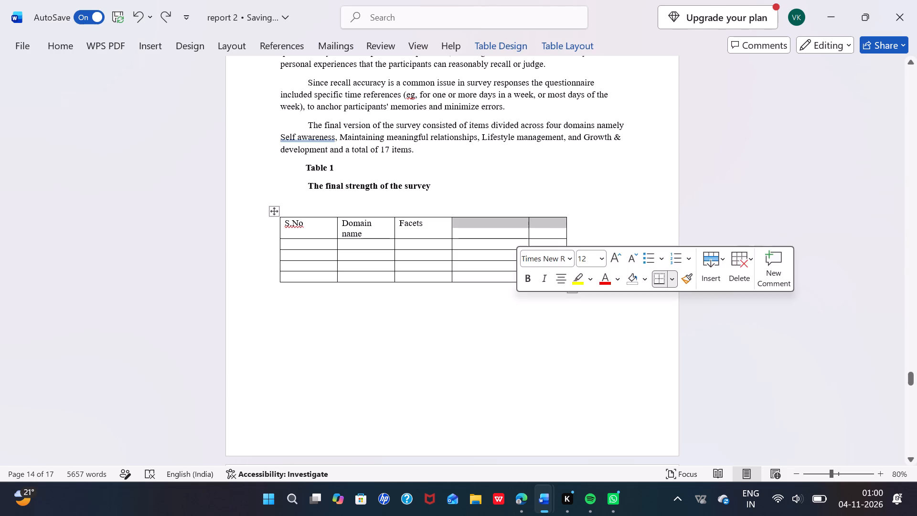
left_click(516, 237)
left_click(540, 236)
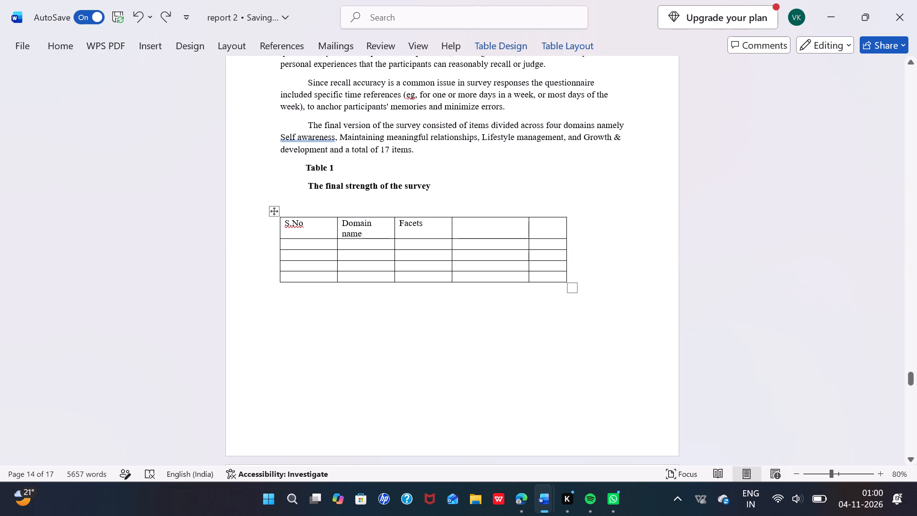
Shrink the overall width of the five-column table, narrowing all its columns.
left_click_drag(529, 216, 568, 279)
left_click_drag(568, 279, 571, 282)
left_click_drag(571, 282, 533, 236)
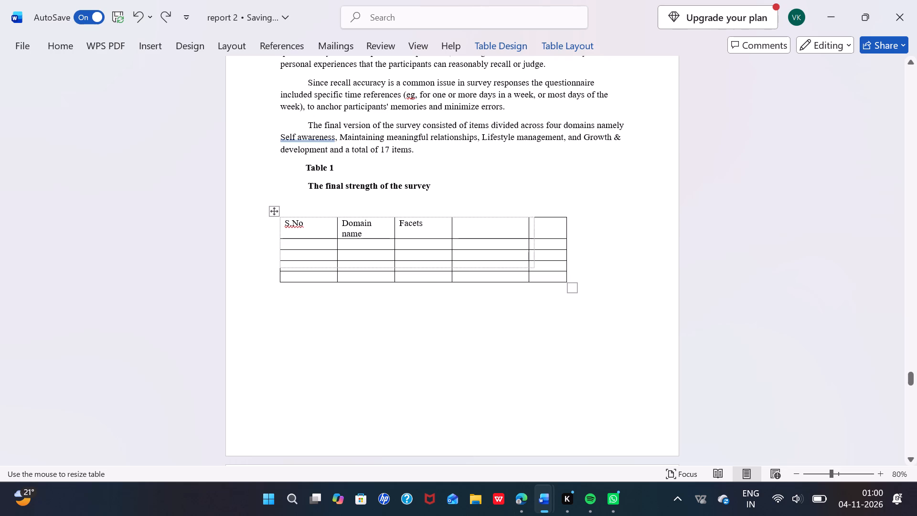
left_click_drag(533, 236, 526, 235)
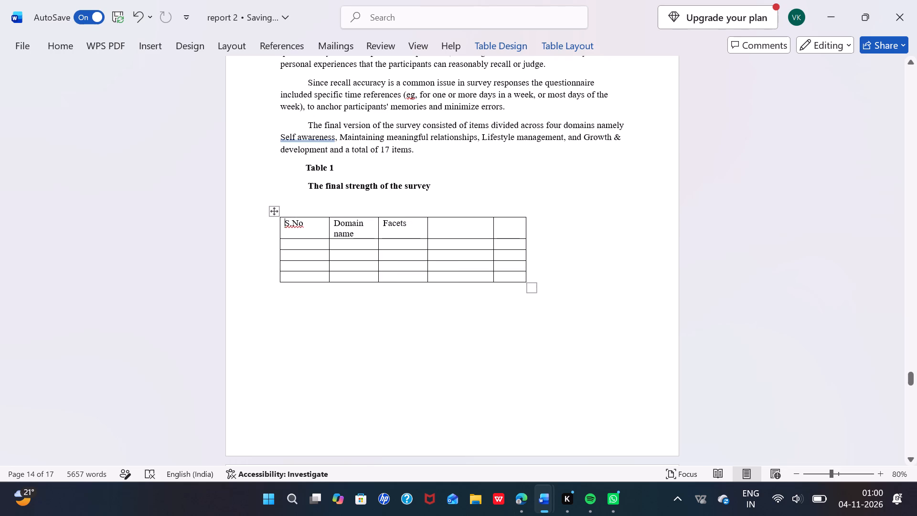
Delete the empty fifth column from the table.
left_click_drag(523, 278, 501, 226)
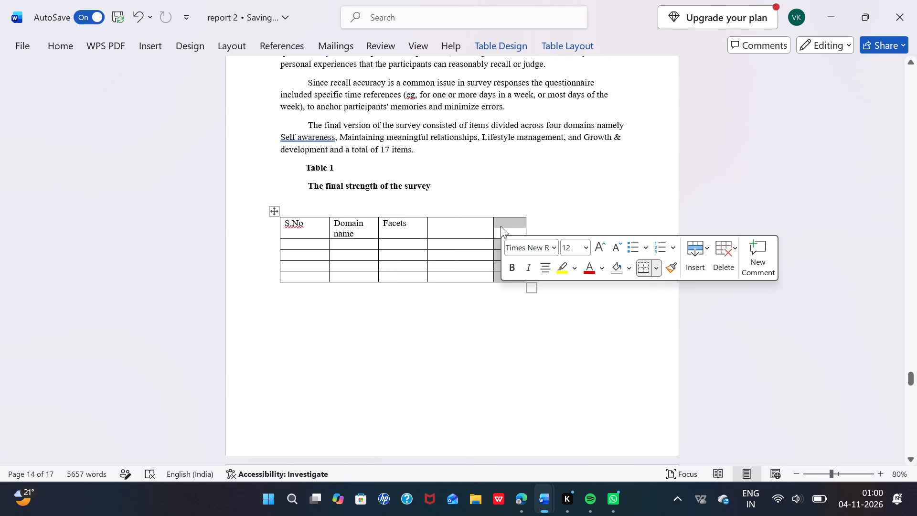
key("BackSpace")
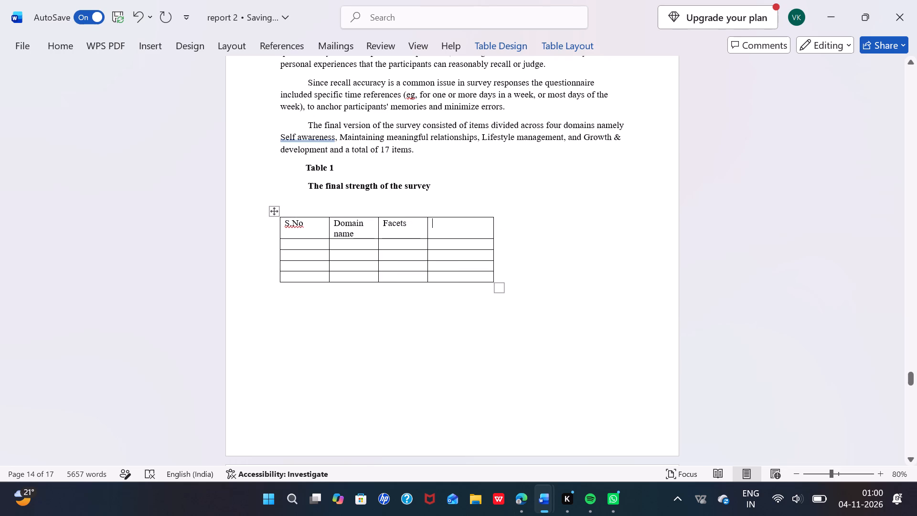
Enlarge the four-column table so that it spans the full text width of the page.
left_click(522, 246)
left_click_drag(493, 239, 519, 237)
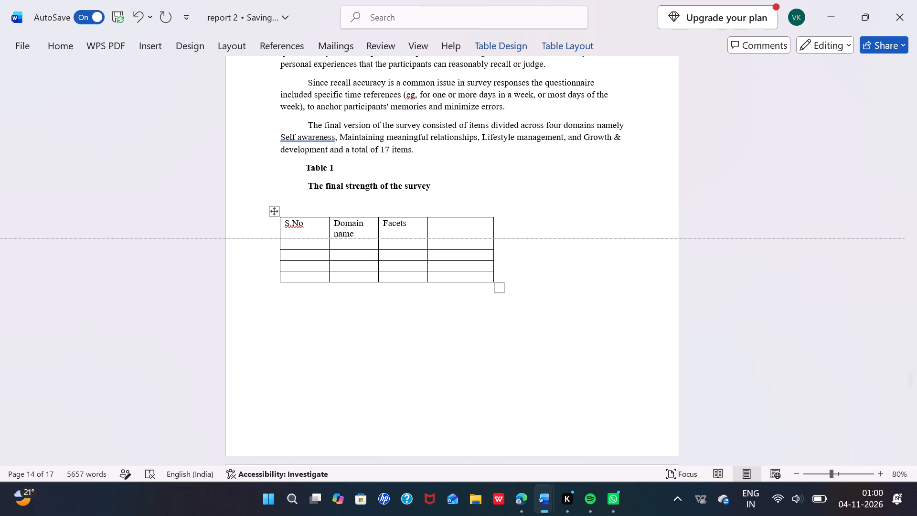
left_click_drag(519, 237, 530, 237)
left_click_drag(491, 253, 475, 248)
left_click(453, 306)
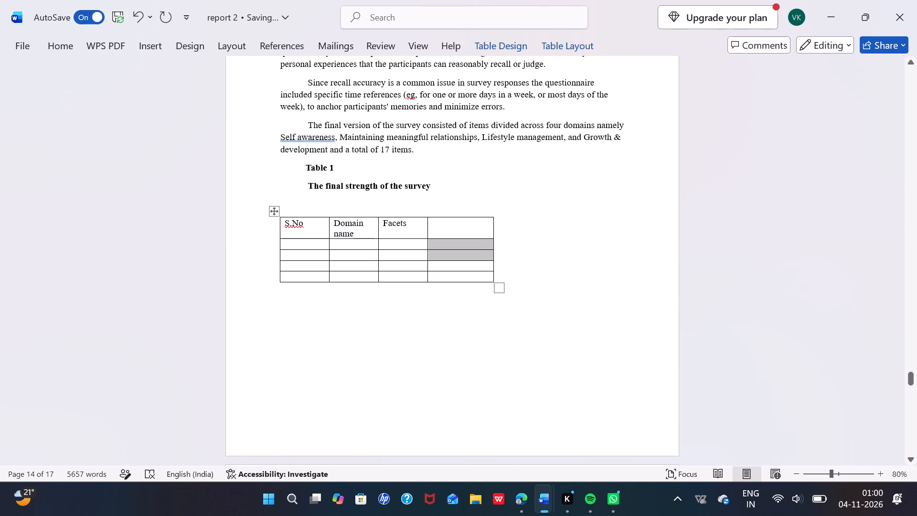
left_click_drag(492, 280, 481, 297)
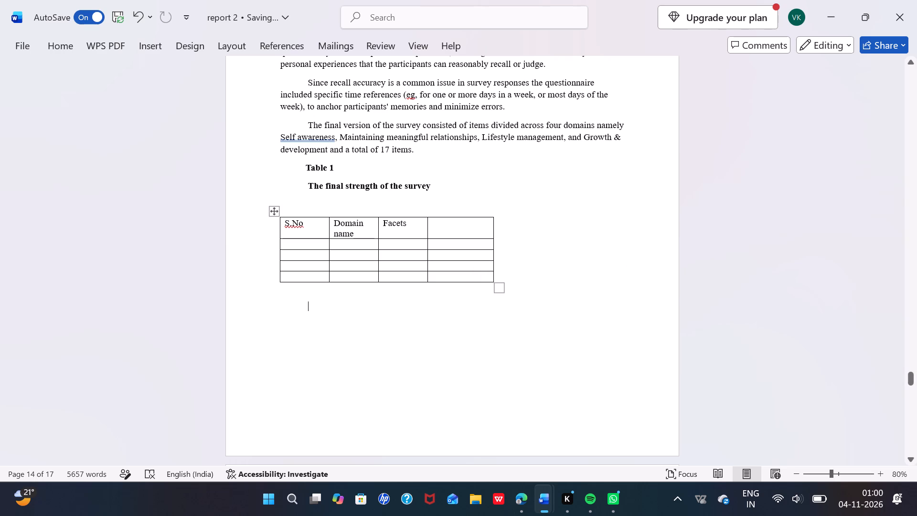
left_click_drag(481, 297, 496, 291)
left_click_drag(496, 291, 625, 284)
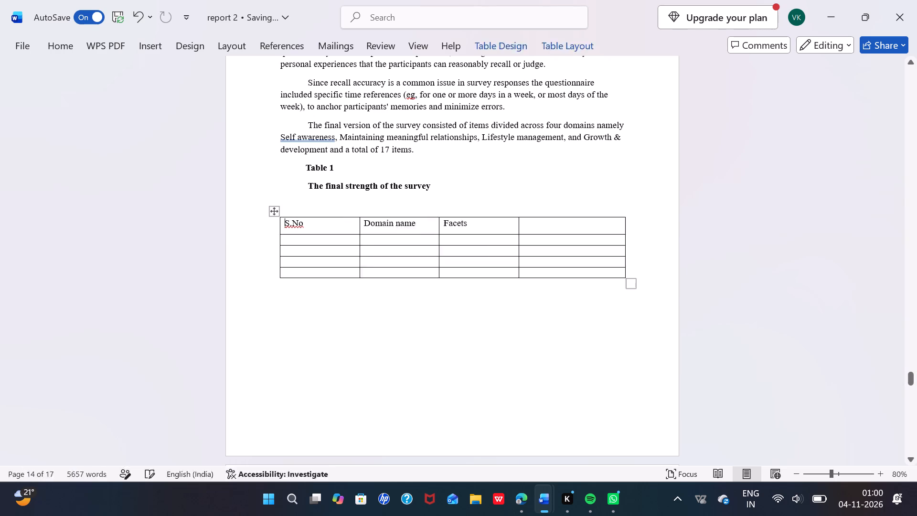
Enter the header "No. of items" in the fourth cell of the table's top row.
left_click(482, 228)
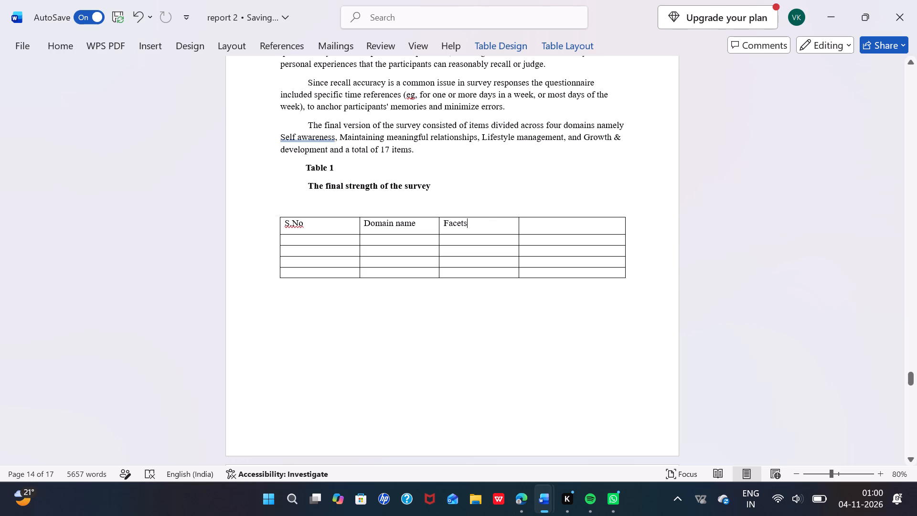
left_click(569, 223)
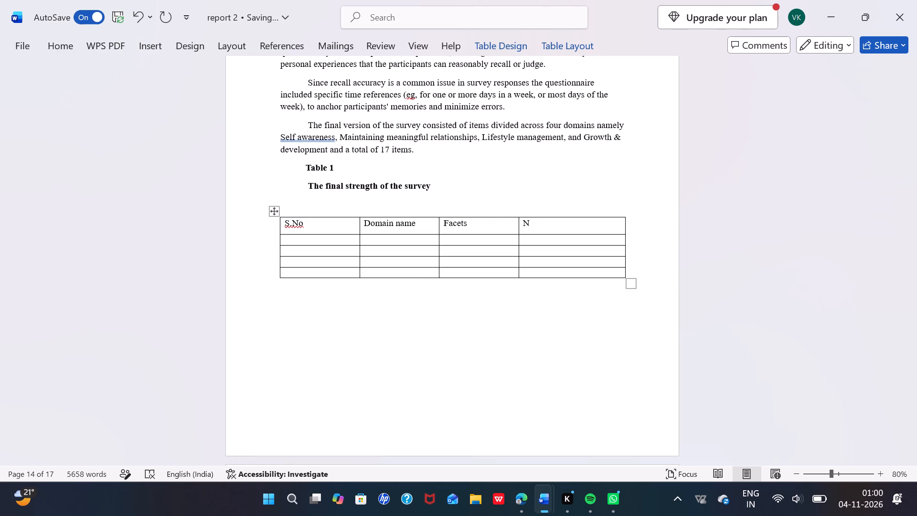
type("o,")
key("BackSpace")
key("period")
key("BackSpace")
key("space")
type("OF ITEMS")
key("BackSpace")
key("BackSpace")
key("BackSpace")
key("BackSpace")
key("BackSpace")
key("BackSpace")
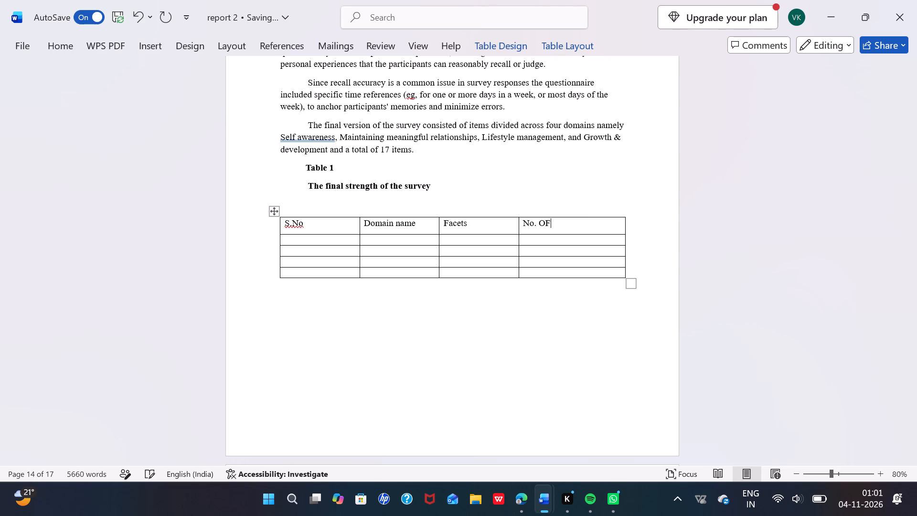
key("BackSpace")
key("f")
key("BackSpace")
key("BackSpace")
type("of items")
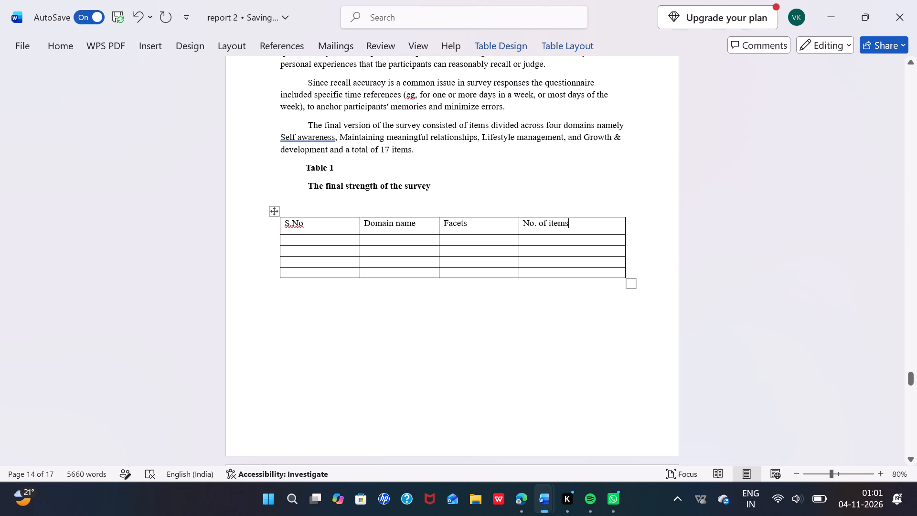
Add a closing period to the first column's header so it reads "S.No." without a space.
left_click(311, 226)
key("period")
left_click(292, 225)
key("space")
key("BackSpace")
type(".")
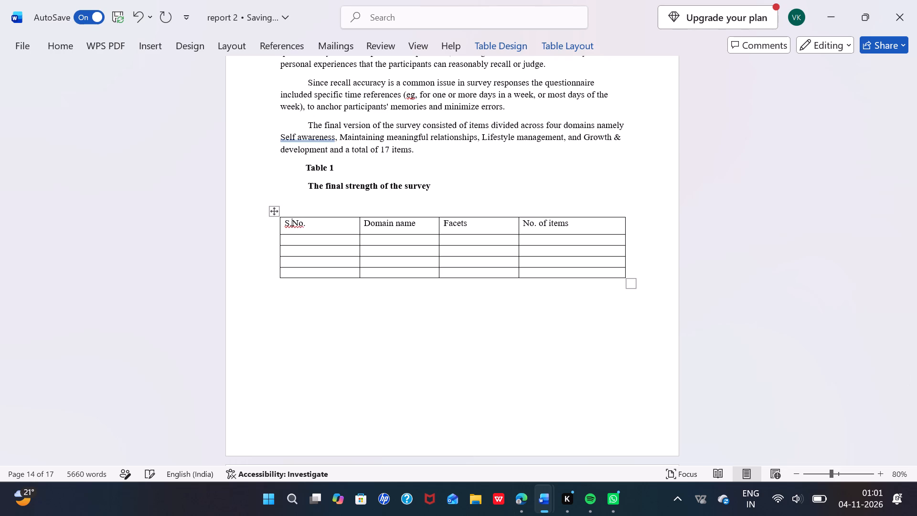
key("space")
left_click(294, 239)
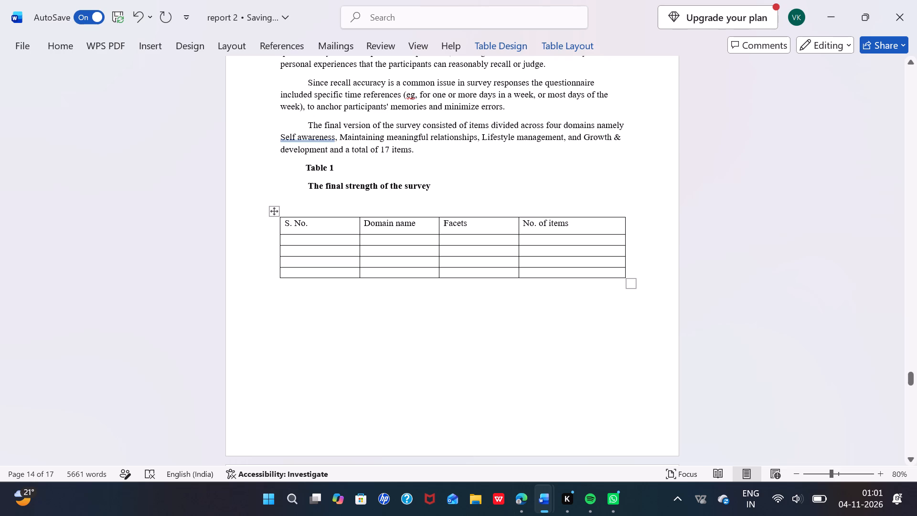
left_click(293, 225)
key("BackSpace")
Number the four rows below the header "1.", "2.", "3." and "4." in the S.No. column.
left_click(293, 237)
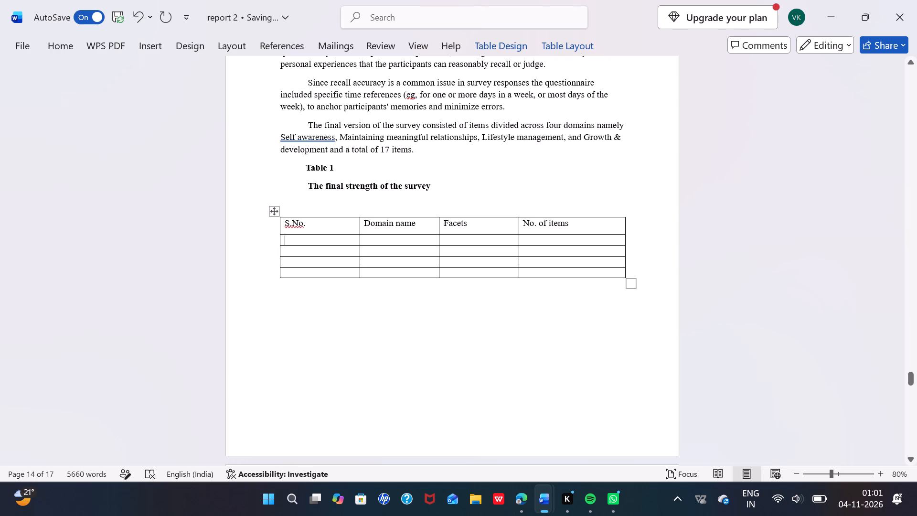
key("1")
key("period")
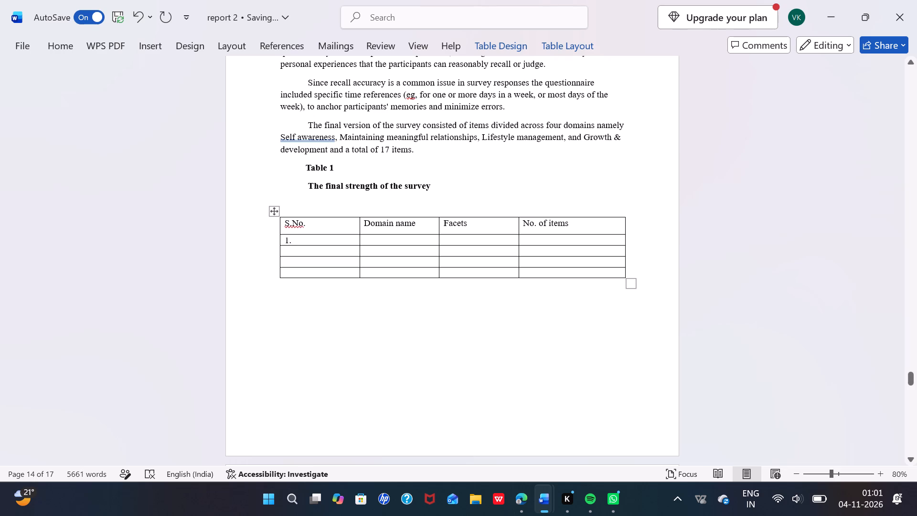
left_click(293, 249)
key("2")
key("period")
left_click(296, 261)
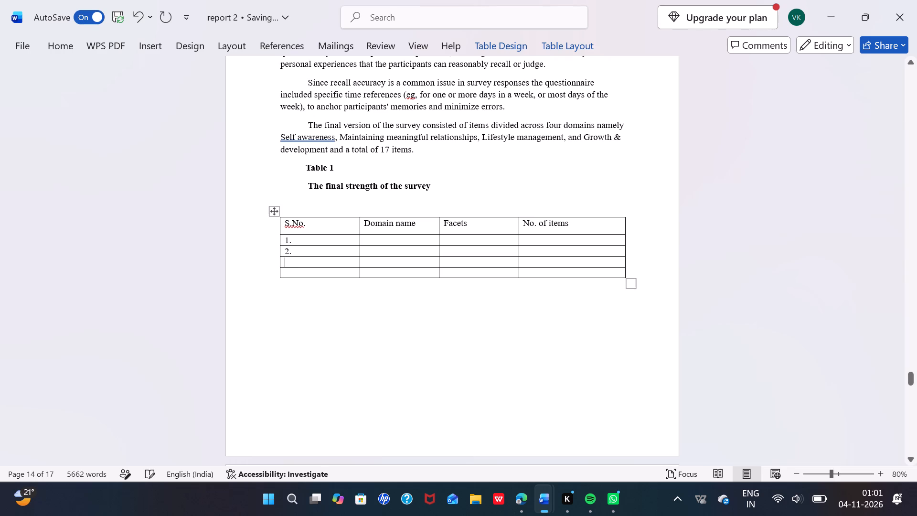
type("3.")
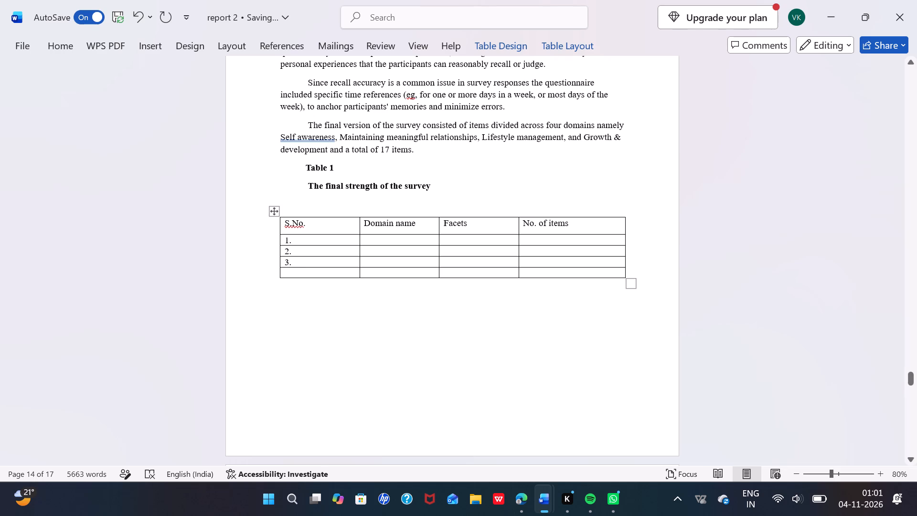
left_click(296, 272)
key("4")
key("period")
Enter "Self awaewness" in row 1 and "Maintaining meaningful" in row 2 of the Domain name column.
left_click(387, 240)
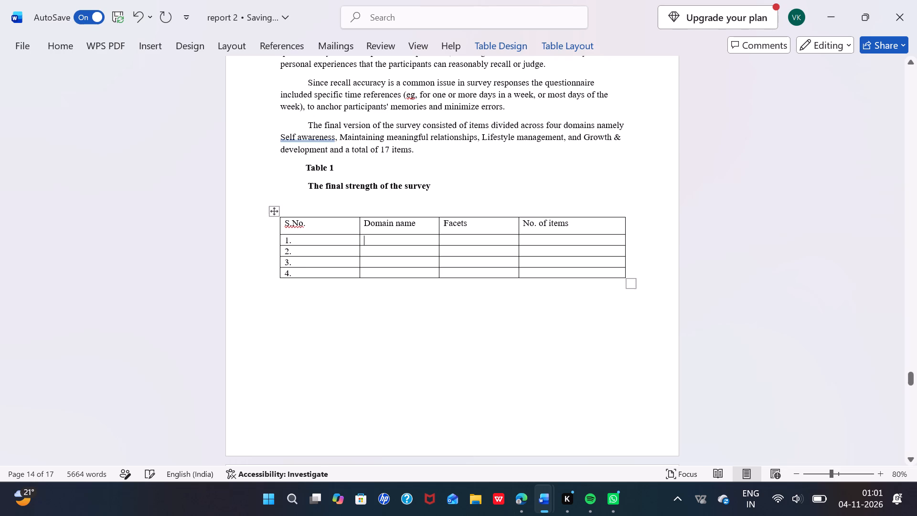
key("s")
key("e")
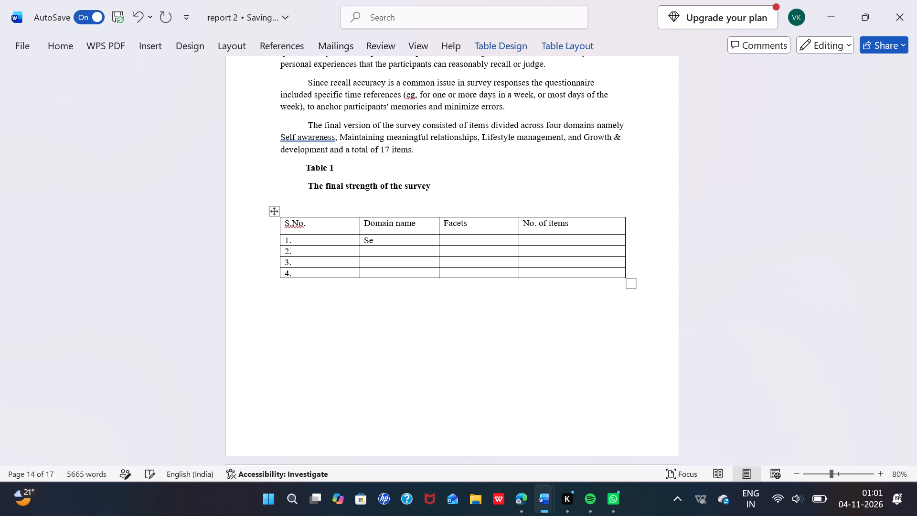
type("lf awaewness")
left_click(396, 251)
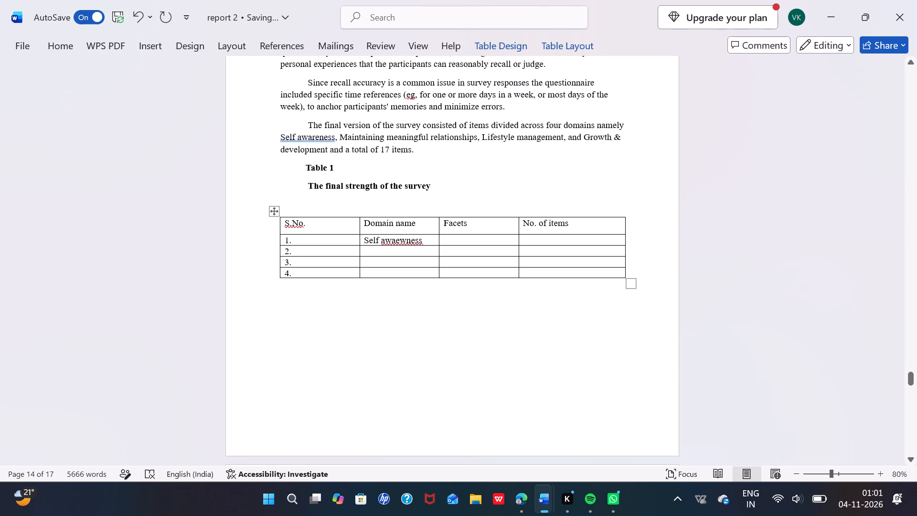
key("m")
type("aintaining")
key("space")
type("meaningfu")
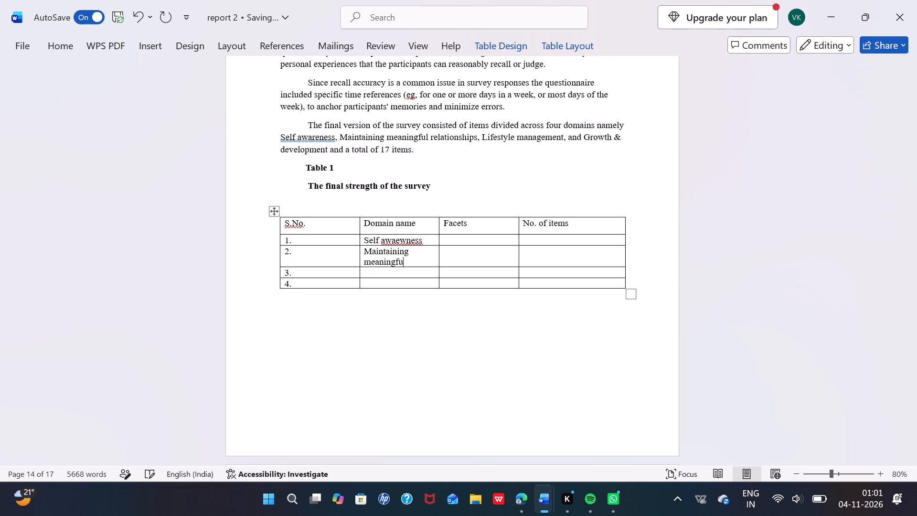
key("k")
key("BackSpace")
type("l")
key("space")
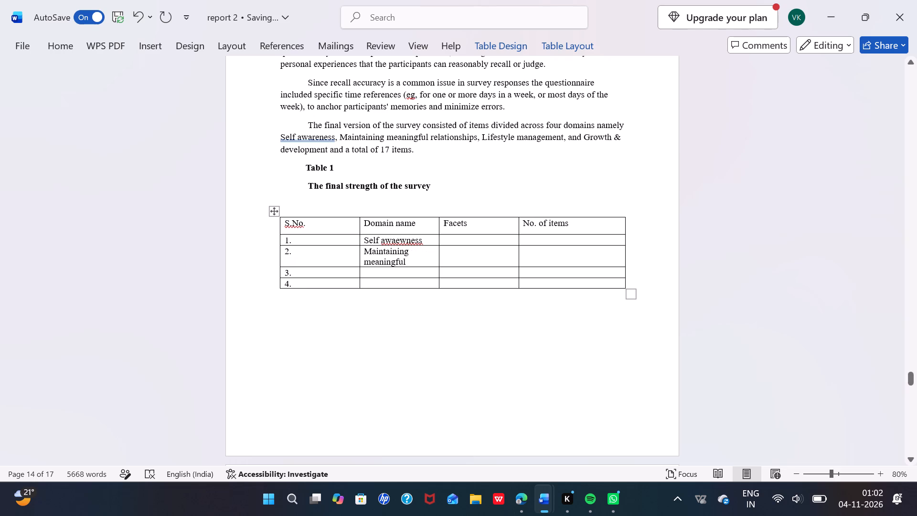
Correct the misspelled domain name in row 1 so it reads "Self awareness".
left_click(400, 240)
key("BackSpace")
type("re")
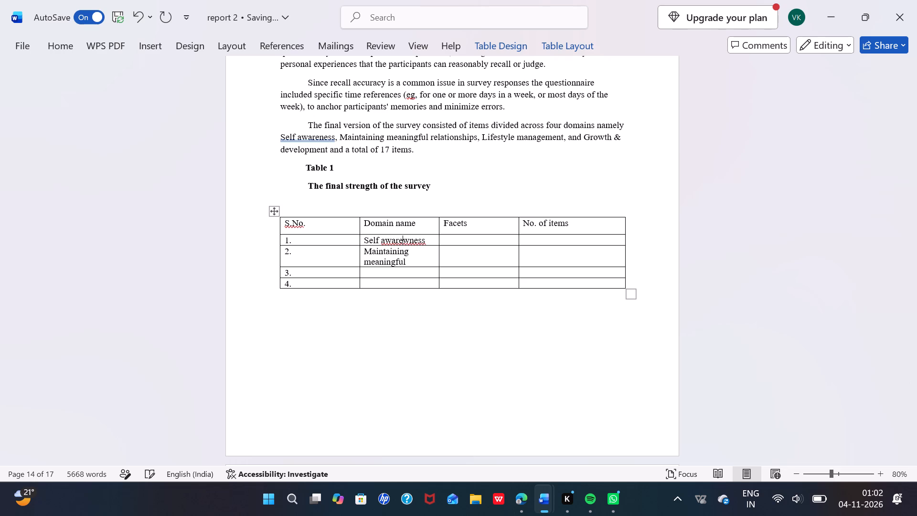
left_click(408, 239)
key("BackSpace")
Complete the row 2 domain name by adding "relationships" after "Maintaining meaningful".
left_click(416, 257)
type("relationshi")
type("ps")
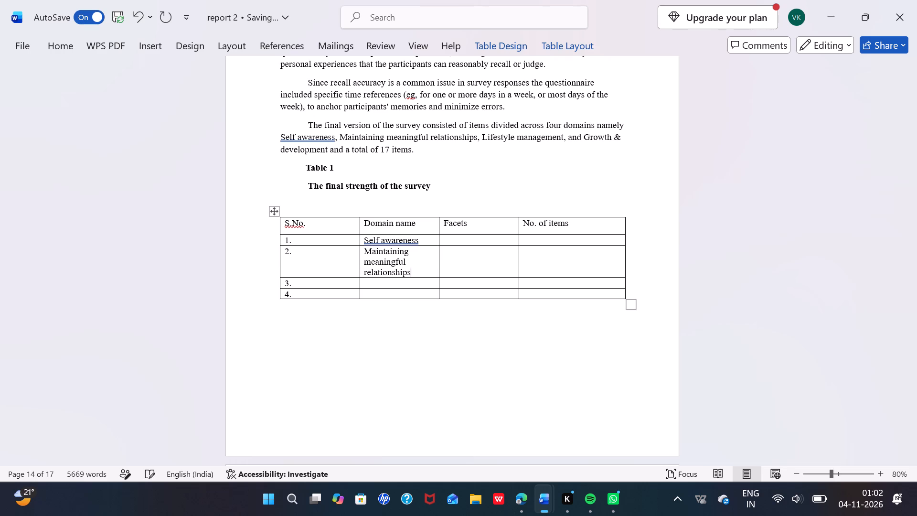
Enter "Lifestyle management" in row 3 and "Growth and development" in row 4 of the Domain name column.
left_click(374, 282)
key("l")
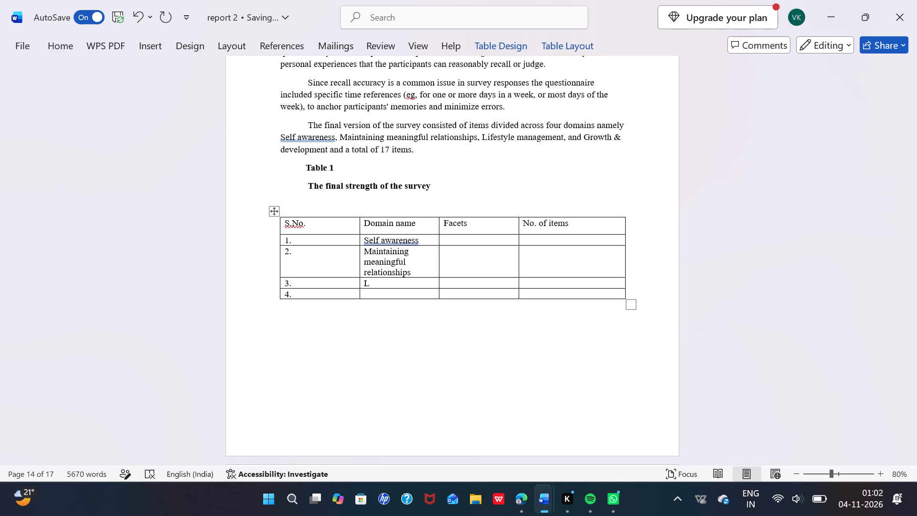
key("i")
type("festyle manage")
type("ment")
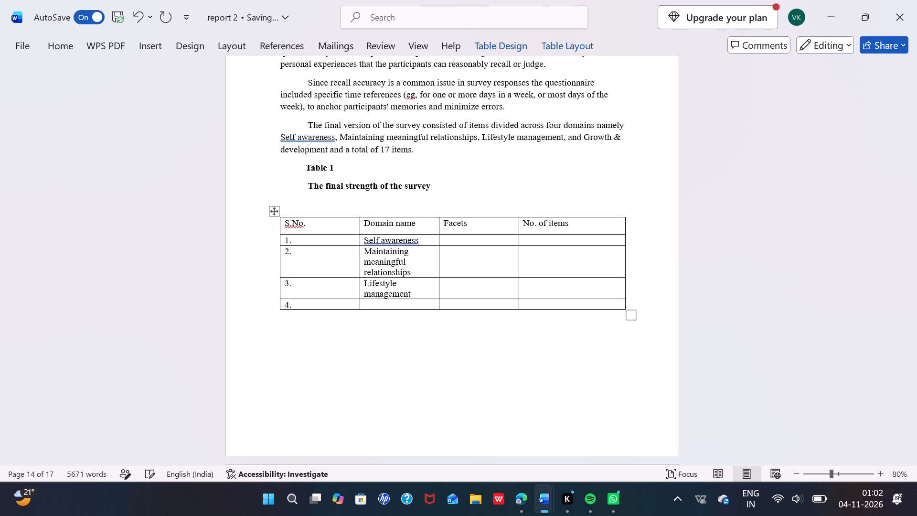
left_click(370, 305)
key("g")
type("rowth an")
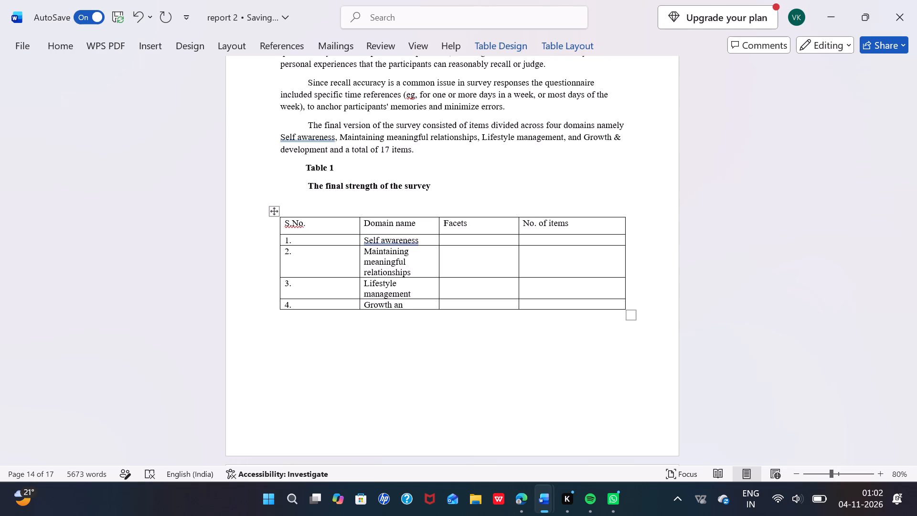
type("d development")
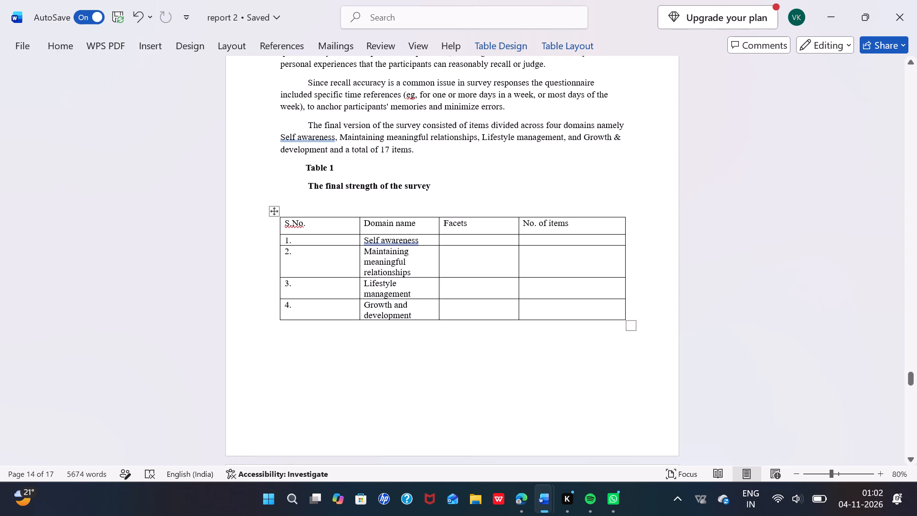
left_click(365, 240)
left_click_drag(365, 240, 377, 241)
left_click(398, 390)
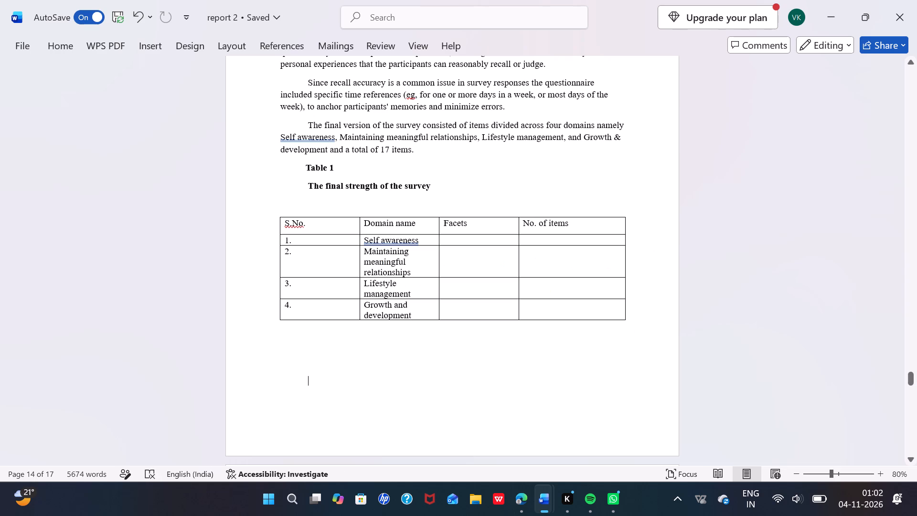
Enter "Emotional awareness;" as the first facet of Self awareness in the Facets column.
left_click(444, 241)
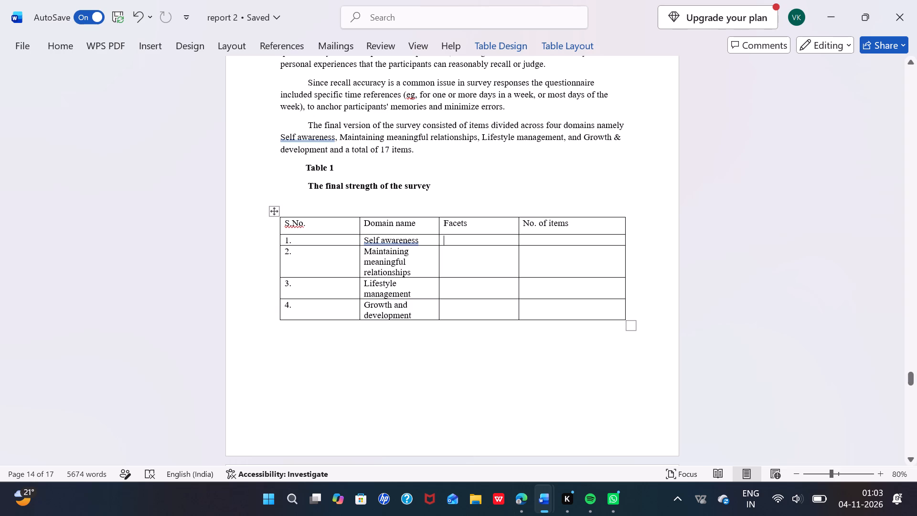
key("e")
type("motiom")
key("BackSpace")
type("nal")
key("space")
type("awareness")
key("semicolon")
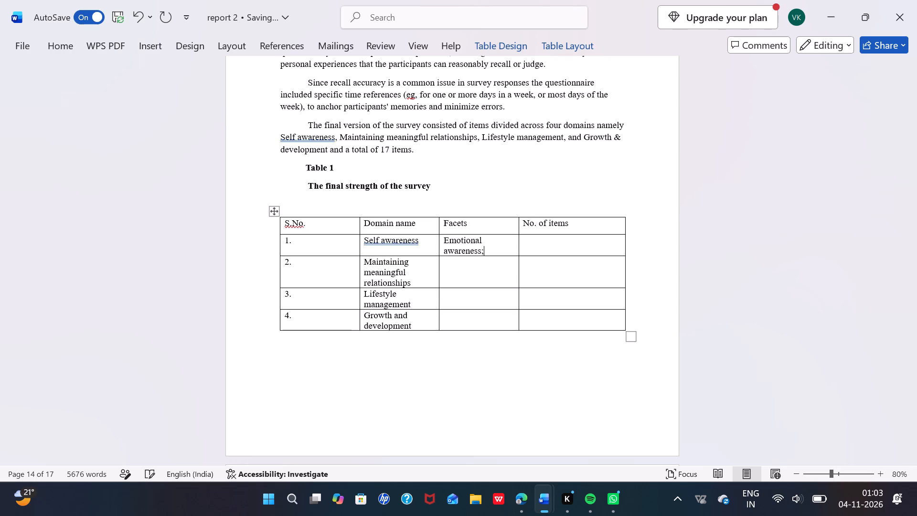
Add "Strengths and weakness;" on a new line in the Facets cell of row 1.
key("Return")
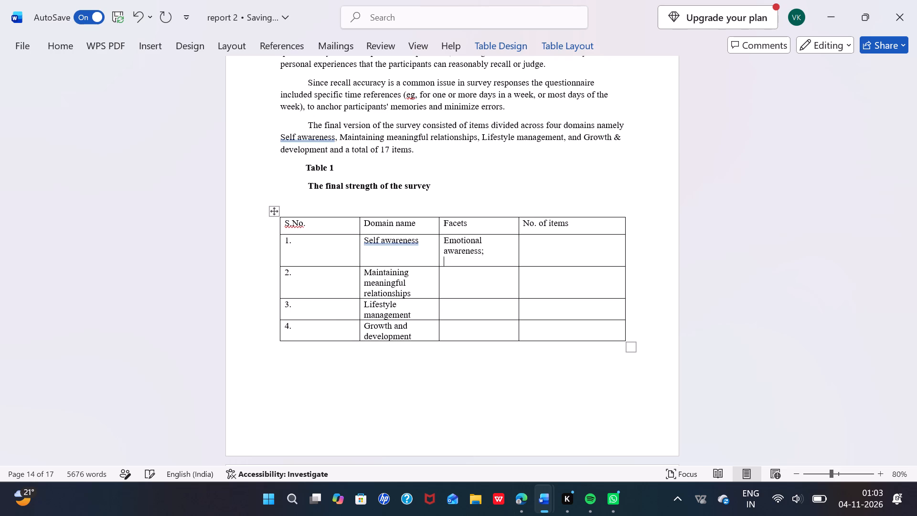
type("sre")
key("BackSpace")
key("BackSpace")
key("BackSpace")
key("s")
type("trenght")
key("BackSpace")
key("BackSpace")
type("ths")
key("space")
type("and")
key("space")
type("weakness")
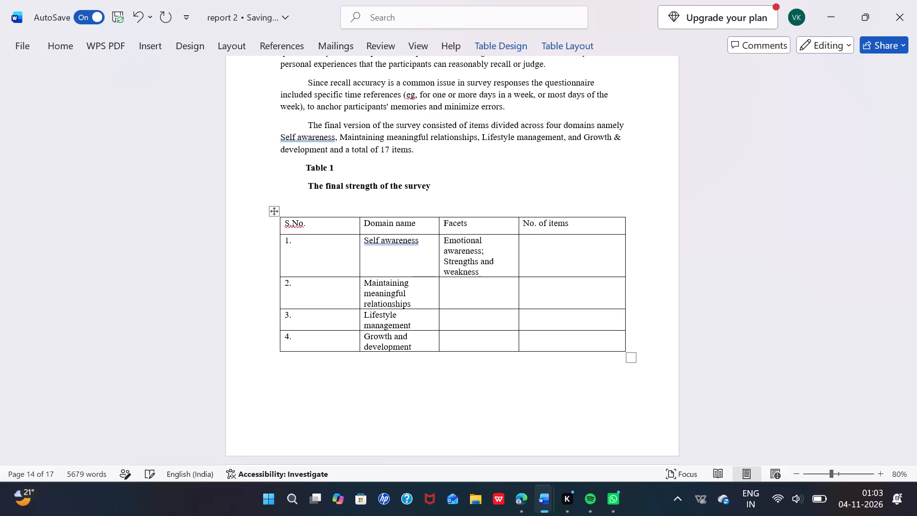
key("semicolon")
Add "Emotional regulation;" on a new line in row 1's Facets cell, followed by a line break.
key("Return")
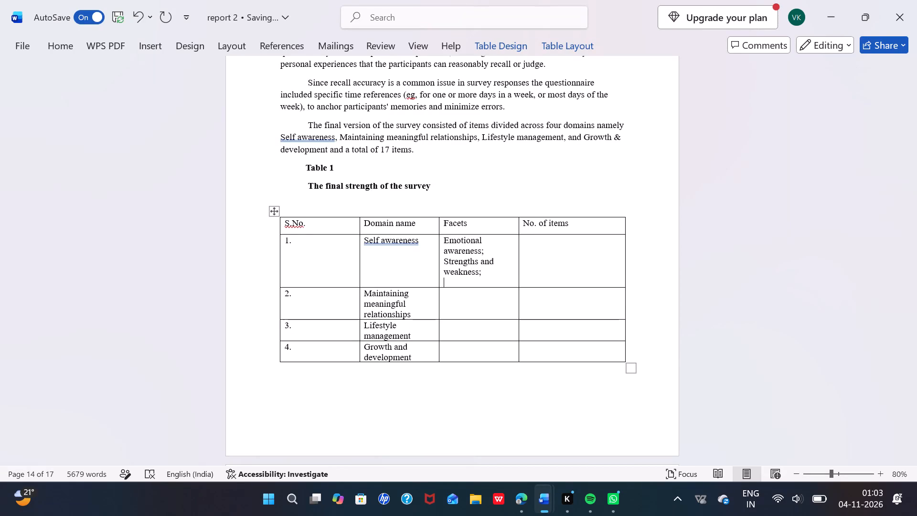
key("e")
type("motional regulations")
key("semicolon")
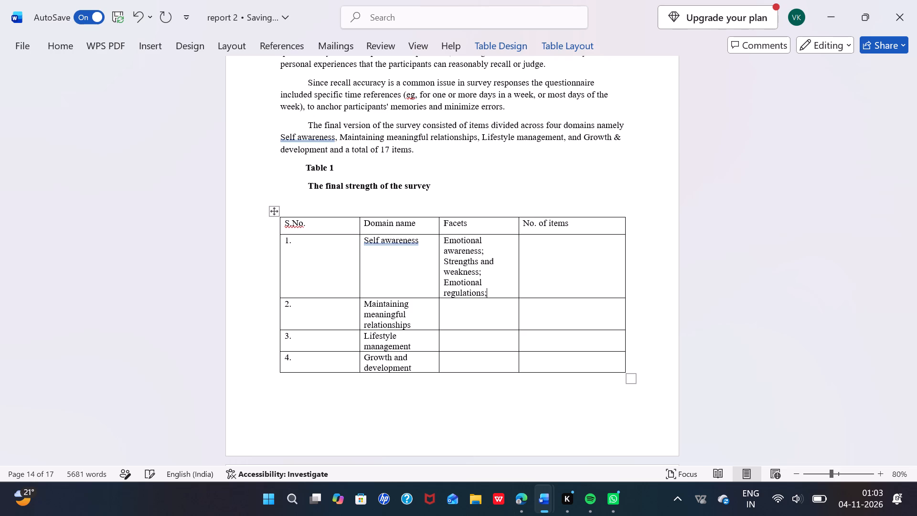
key("BackSpace")
key("BackSpace")
key("semicolon")
key("Return")
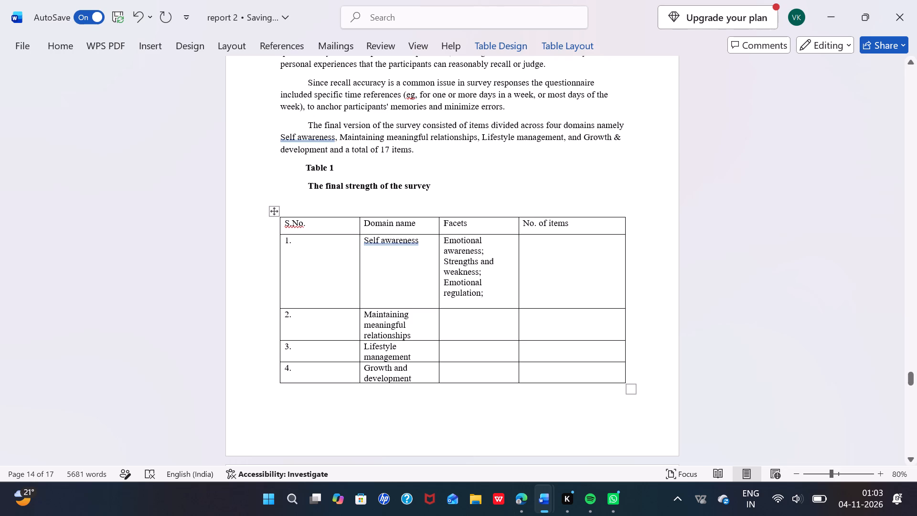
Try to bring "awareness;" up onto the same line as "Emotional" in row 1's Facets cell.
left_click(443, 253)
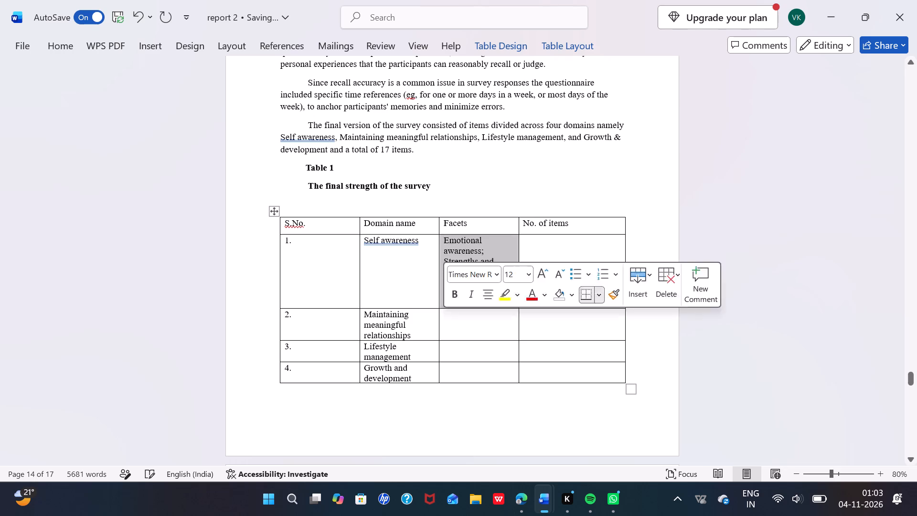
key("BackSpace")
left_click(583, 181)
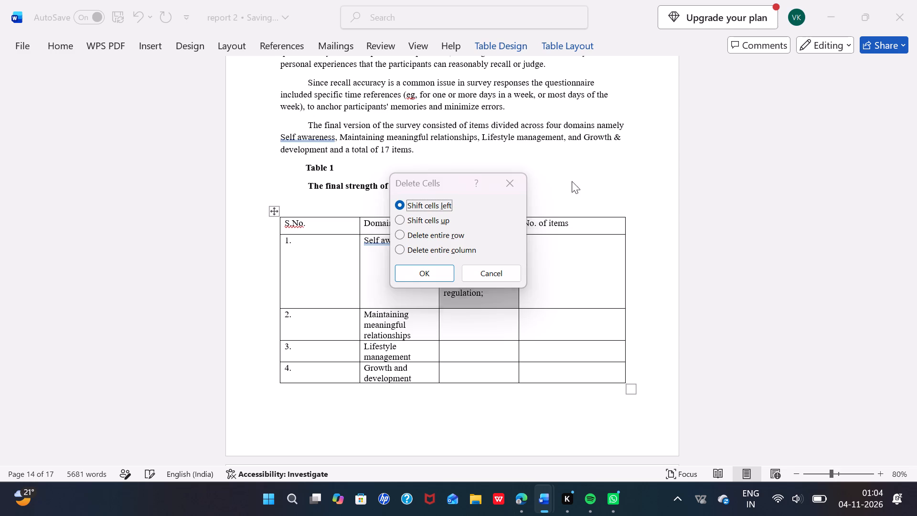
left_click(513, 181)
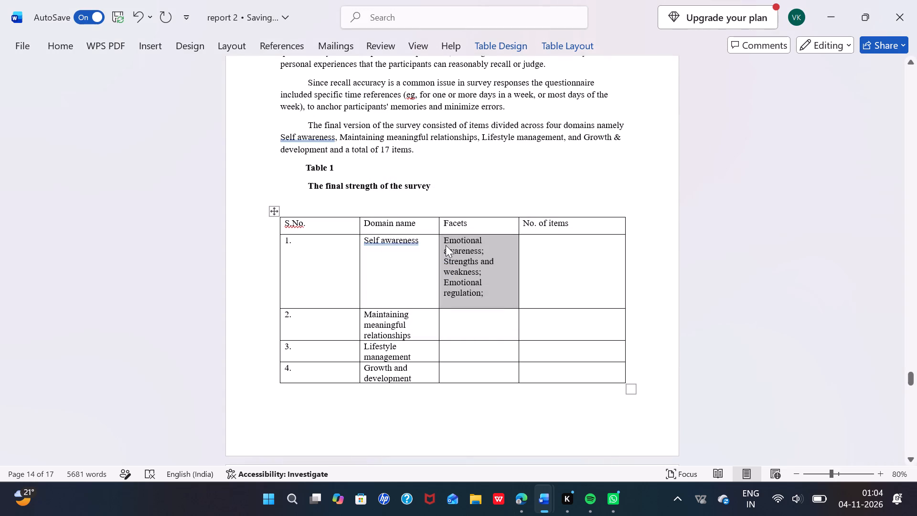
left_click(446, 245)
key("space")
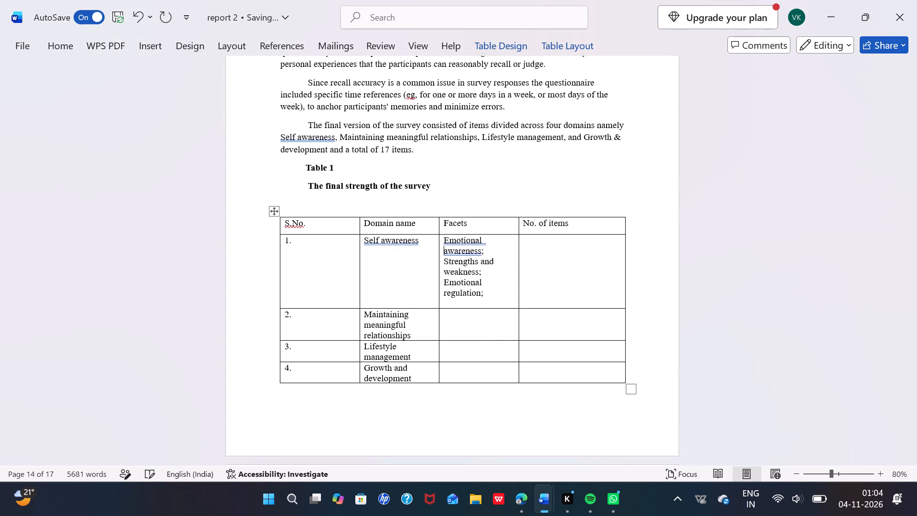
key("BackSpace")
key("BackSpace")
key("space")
Widen the whole table so its right edge extends slightly past the body text's right margin.
left_click_drag(629, 389, 656, 367)
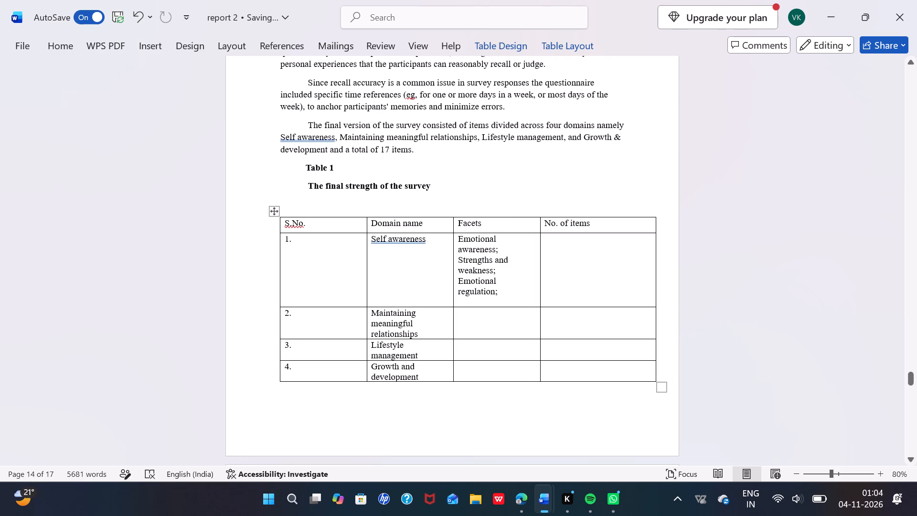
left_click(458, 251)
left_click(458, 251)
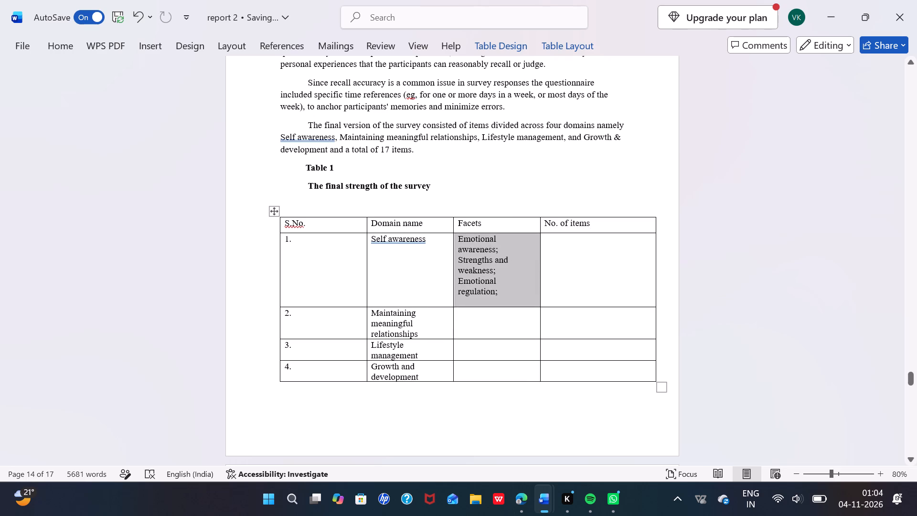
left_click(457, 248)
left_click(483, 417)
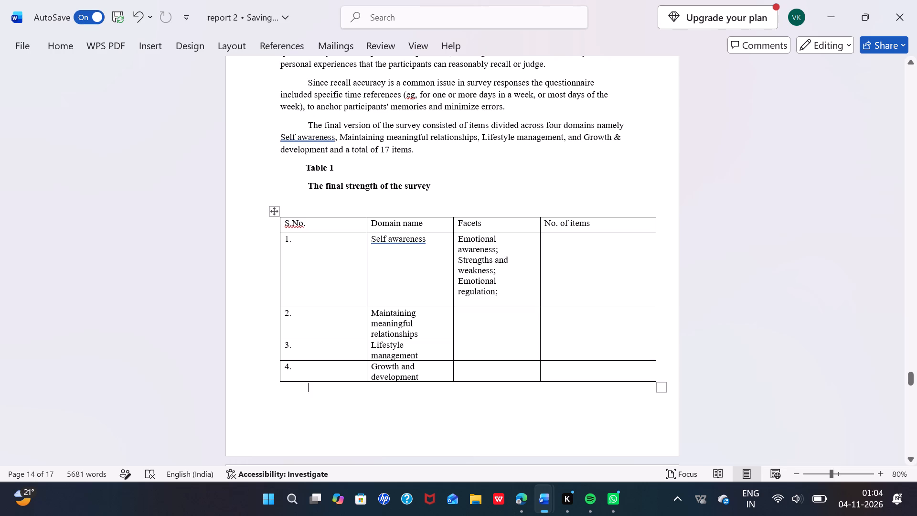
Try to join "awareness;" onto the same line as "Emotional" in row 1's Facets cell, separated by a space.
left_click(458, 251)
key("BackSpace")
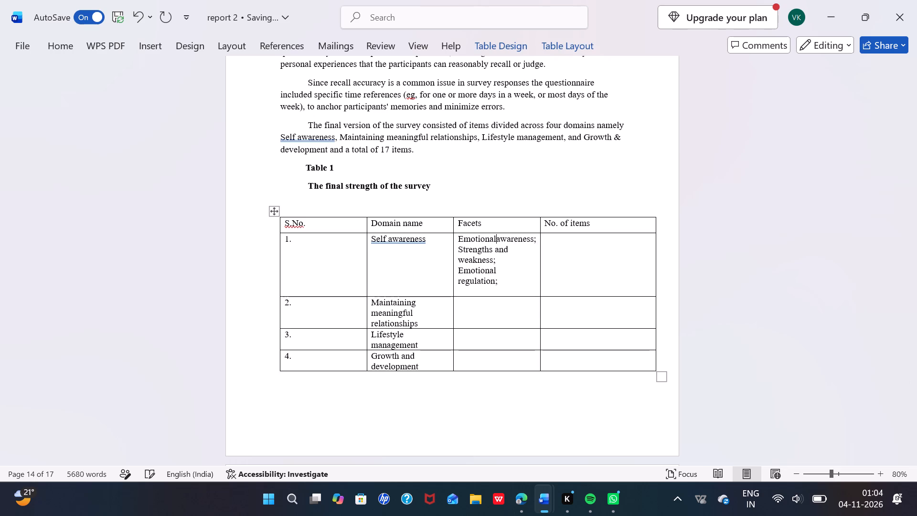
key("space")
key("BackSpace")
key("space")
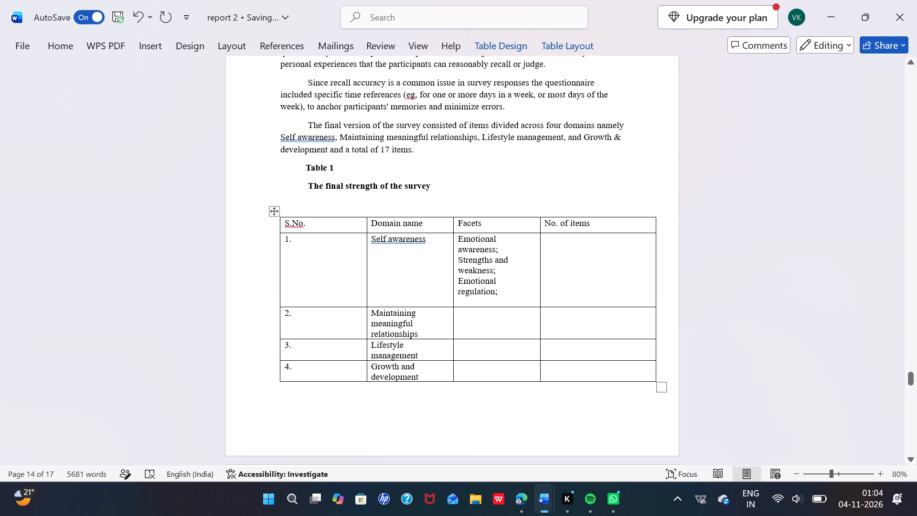
Insert a line break after "Emotional regulation;" in row 1's Facets cell.
left_click(459, 289)
left_click(507, 295)
key("Return")
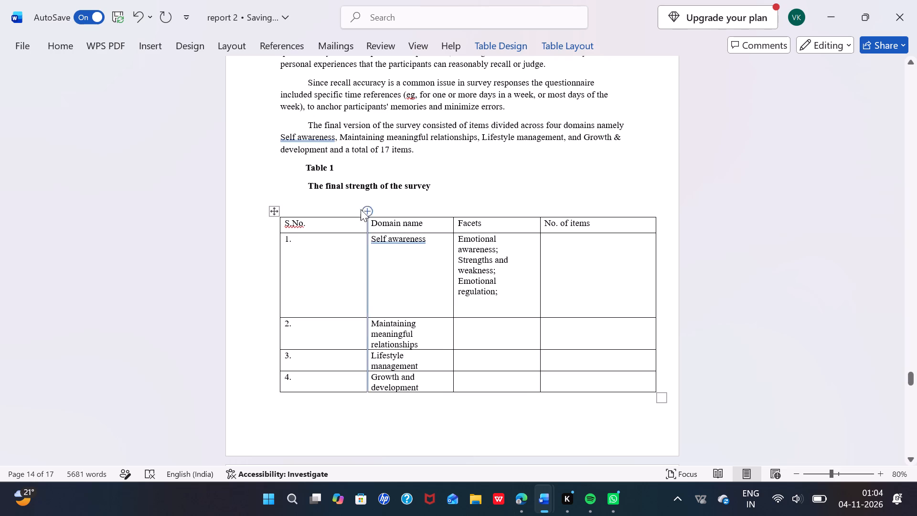
Move the whole table up so it sits directly beneath the title "The final strength of the survey".
left_click_drag(273, 210, 274, 195)
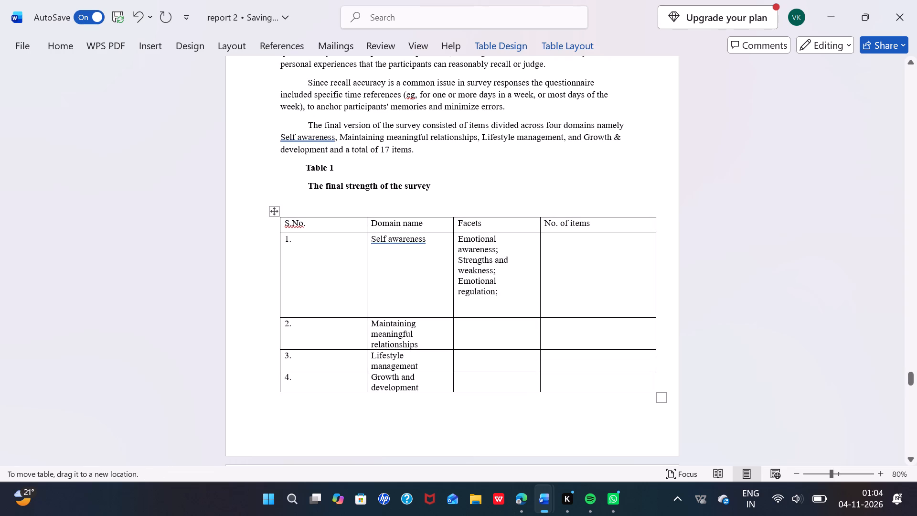
left_click_drag(274, 195, 273, 195)
left_click_drag(273, 208, 273, 195)
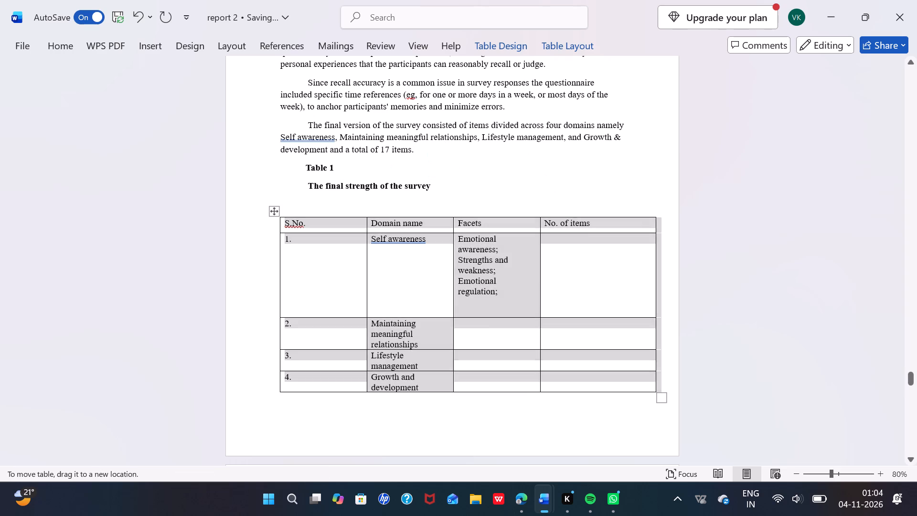
left_click_drag(273, 195, 273, 188)
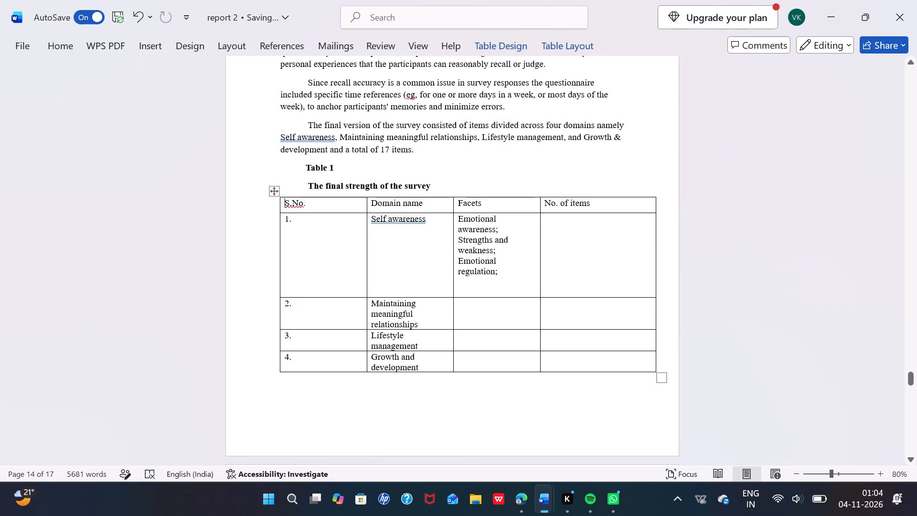
Start another new line directly after "Emotional regulation;" in row 1's Facets cell.
left_click(509, 271)
key("Return")
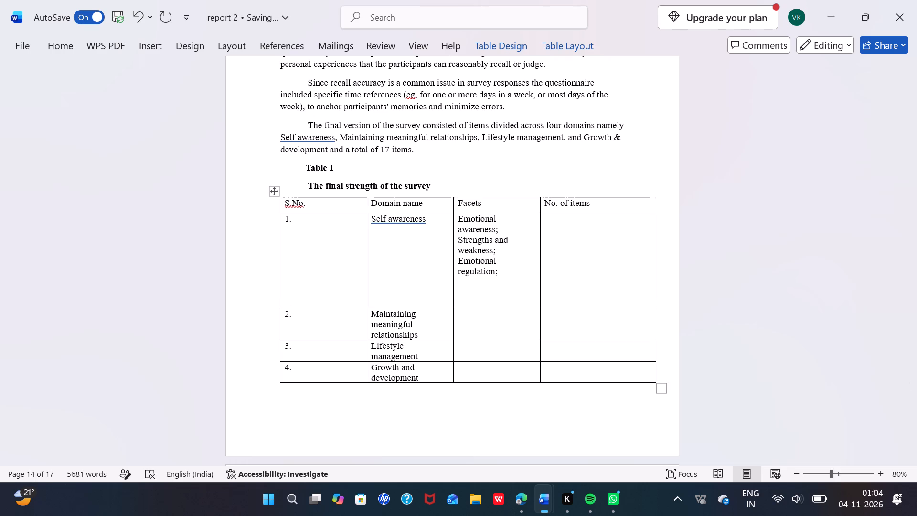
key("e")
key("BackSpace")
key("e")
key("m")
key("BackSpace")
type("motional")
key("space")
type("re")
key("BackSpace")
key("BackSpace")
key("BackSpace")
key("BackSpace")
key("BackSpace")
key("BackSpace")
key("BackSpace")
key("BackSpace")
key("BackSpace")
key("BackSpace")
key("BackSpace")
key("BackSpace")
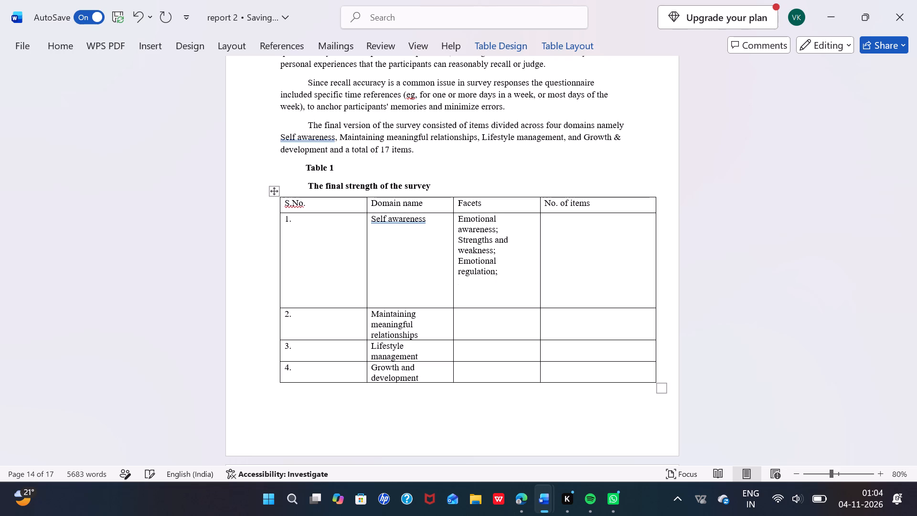
Add "Self understanding and values" on the new line below "Emotional regulation;" in row 1's Facets cell.
key("s")
type("elf understanding")
key("space")
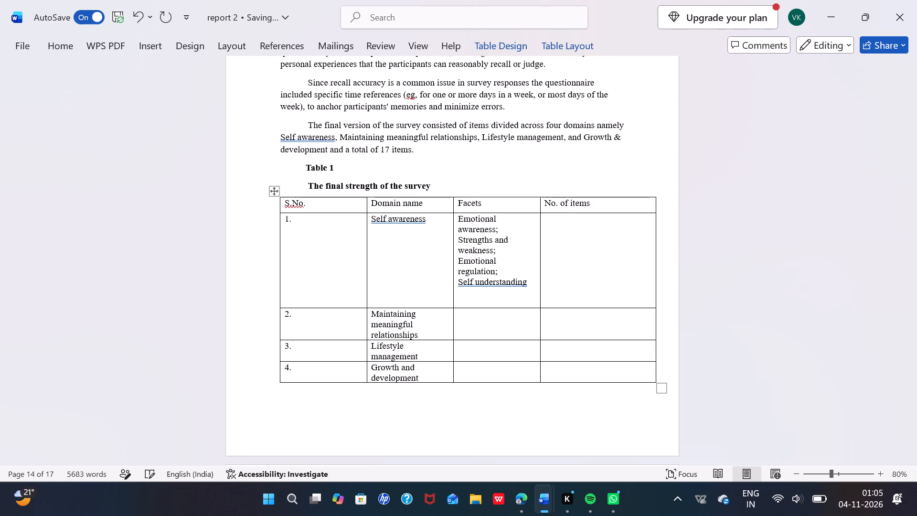
type("and values")
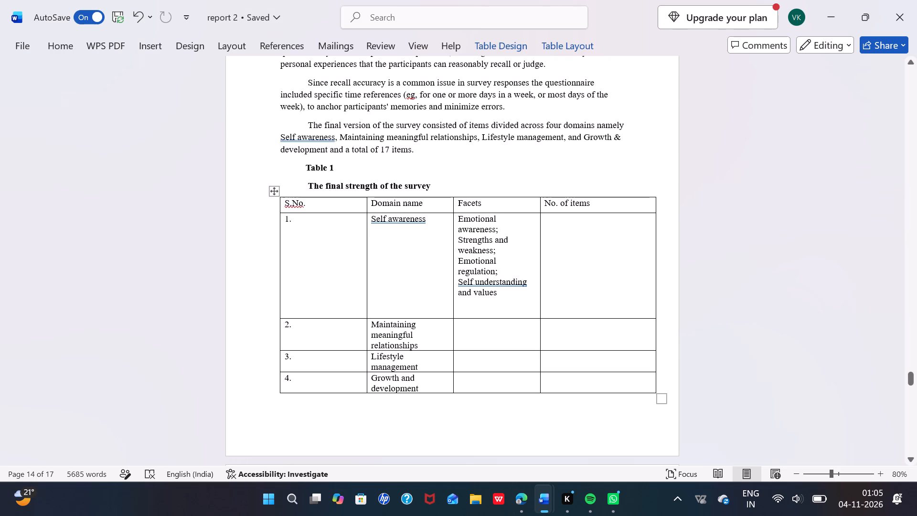
Enter "Conflict; Support in relationships;" in the Facets cell of row 2, Maintaining meaningful relationships.
left_click(474, 329)
key("c")
type("onflict")
key("space")
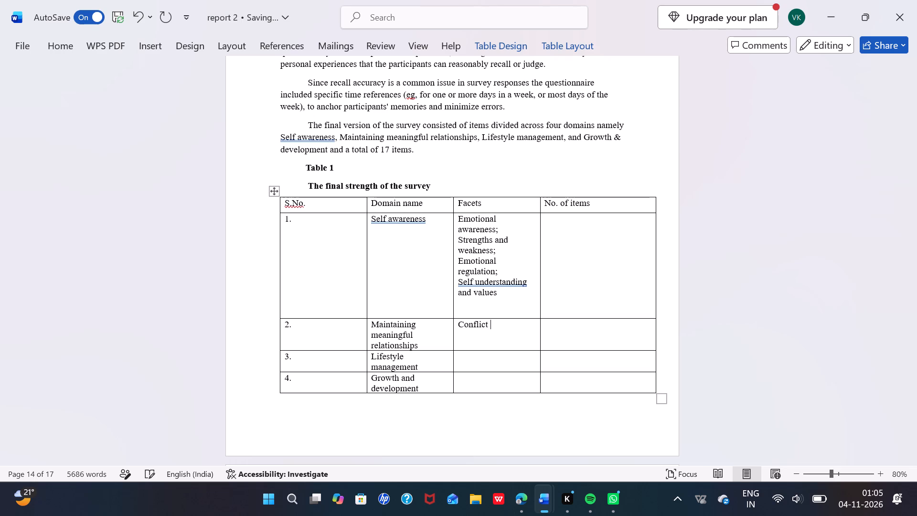
key("BackSpace")
type(";")
key("space")
key("s")
type("upport in")
key("space")
type("relationship")
key("space")
key("BackSpace")
type("s;")
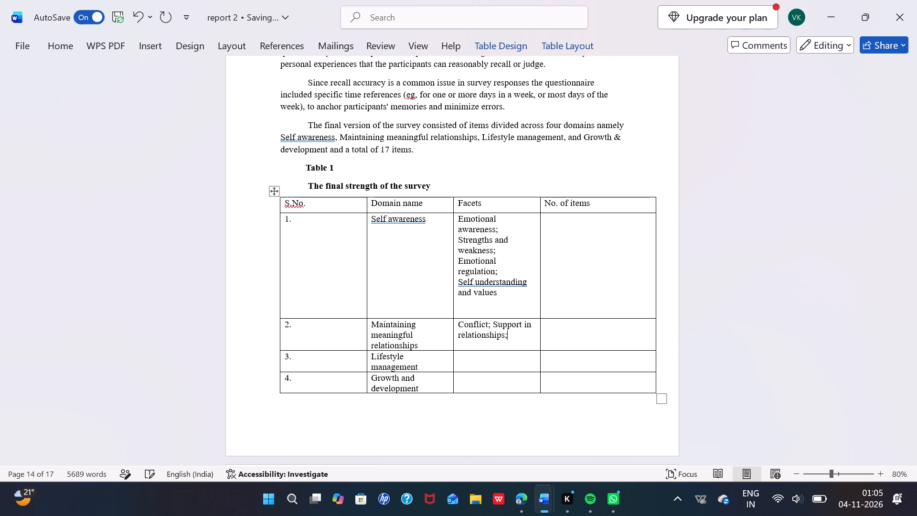
key("space")
Complete row 2's Facets cell with "Stress related situations and efforts to stay in touch in relationships".
type("STRESS")
key("BackSpace")
key("BackSpace")
key("BackSpace")
key("BackSpace")
key("BackSpace")
type("tress")
key("space")
type("related")
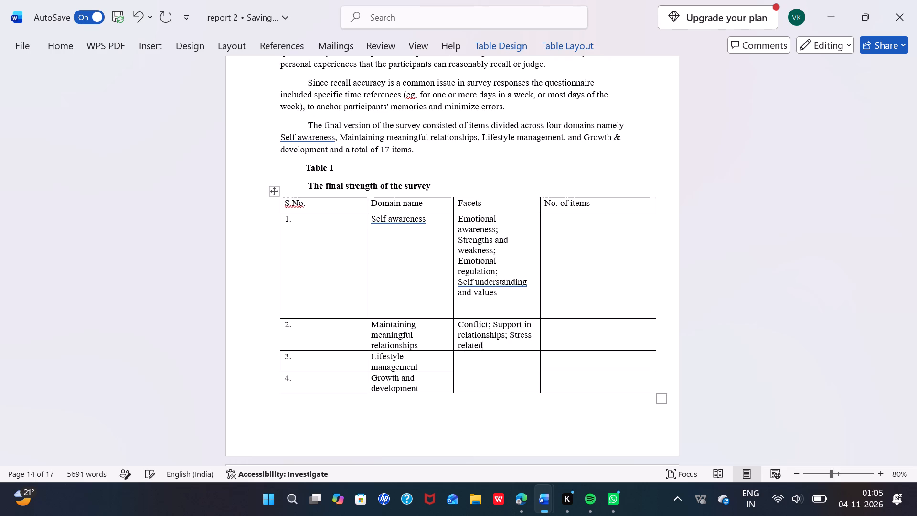
key("space")
type("situations and eff")
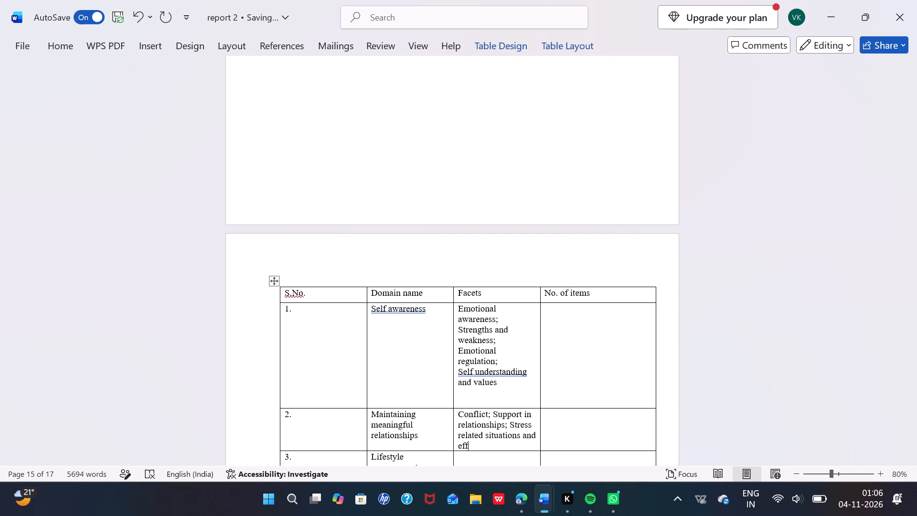
type("orts")
key("space")
scroll(474, 329, "down", 1)
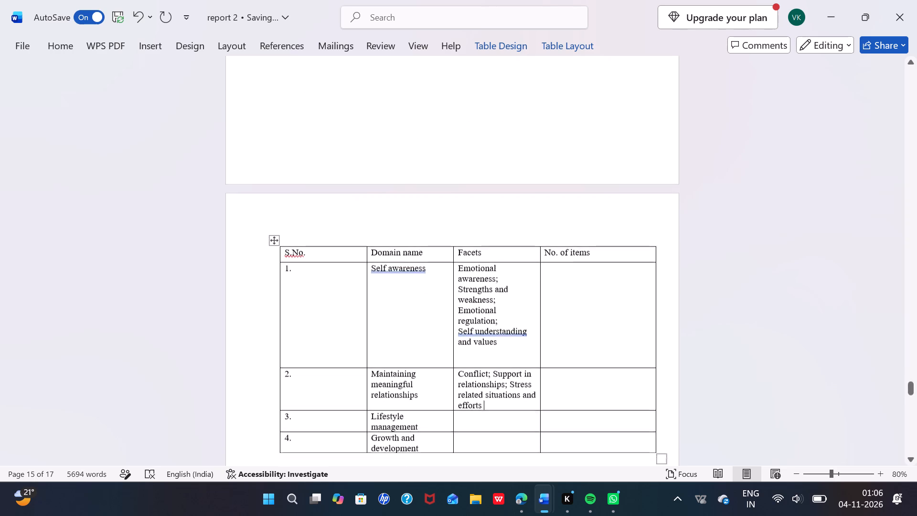
scroll(474, 329, "down", 1)
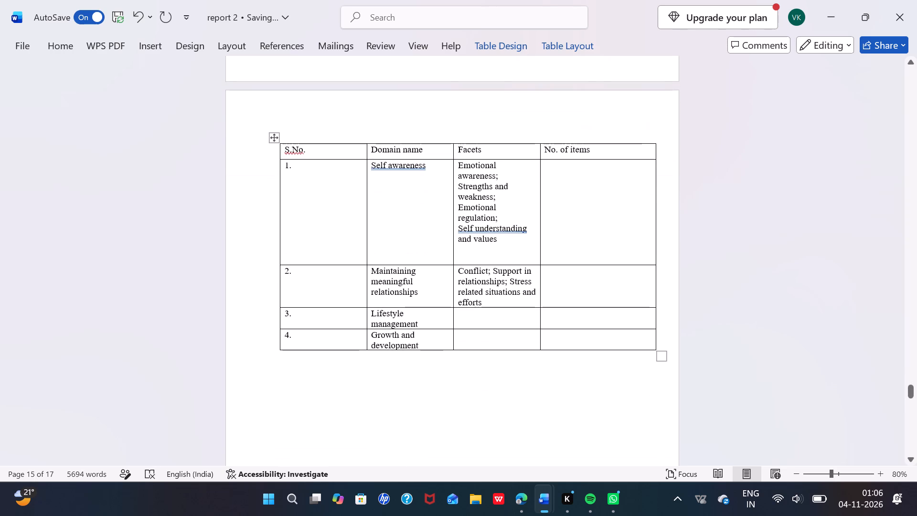
key("space")
type("t")
type("o stay")
key("space")
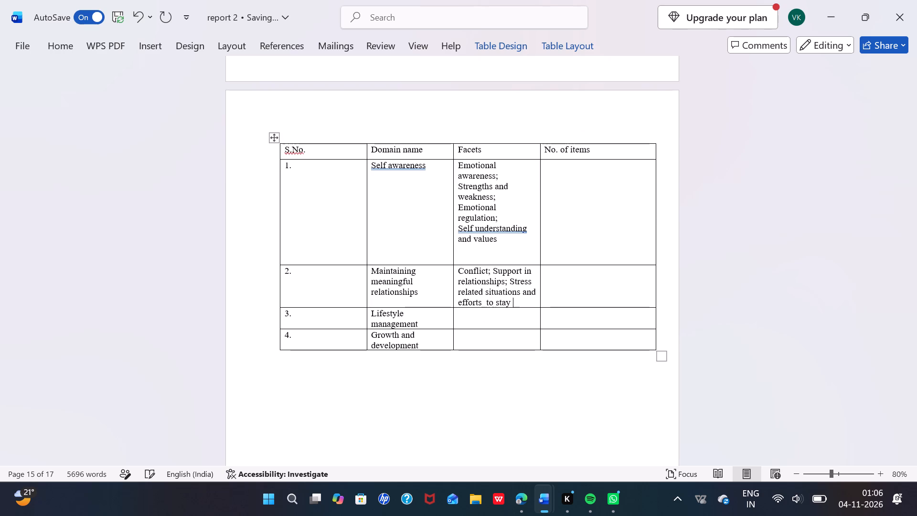
type("in touch in re")
type("lationships")
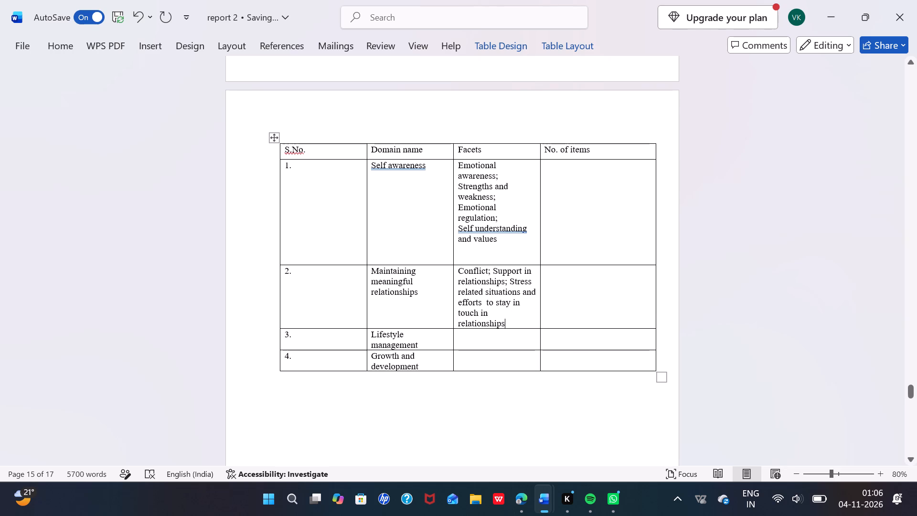
Enter "Daily demands of life;" in the Facets cell of row 3, Lifestyle management.
left_click(465, 341)
key("d")
type("aily demands")
key("space")
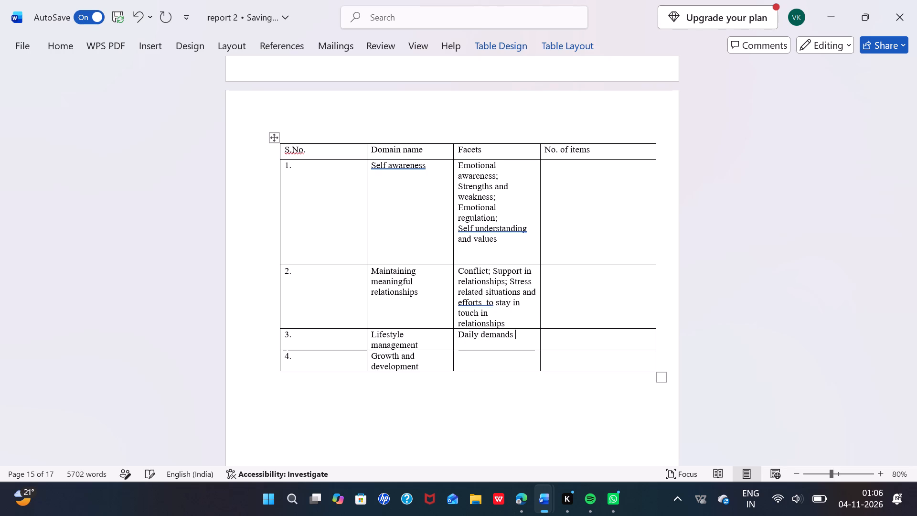
type("of life")
type(";")
Continue row 3's Facets cell with "Adaptability to everyday tasks and".
key("space")
key("a")
type("daptability to")
key("space")
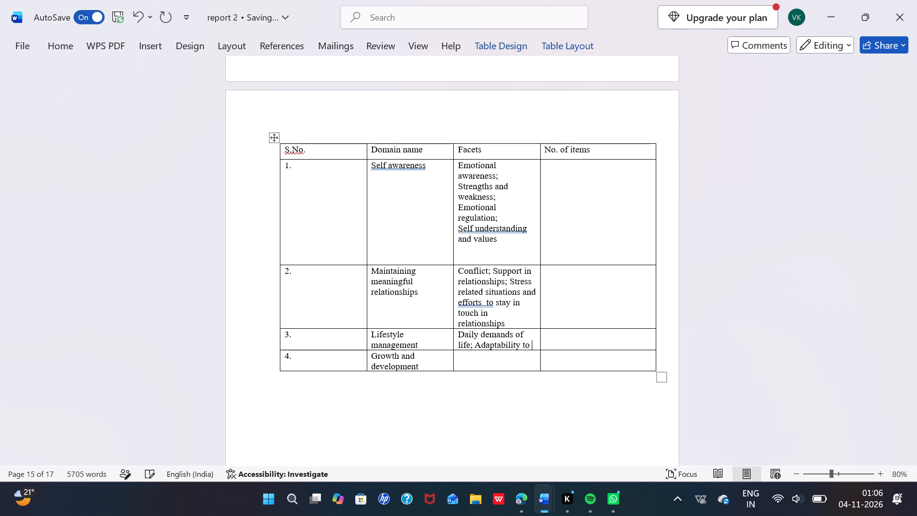
type("everyda")
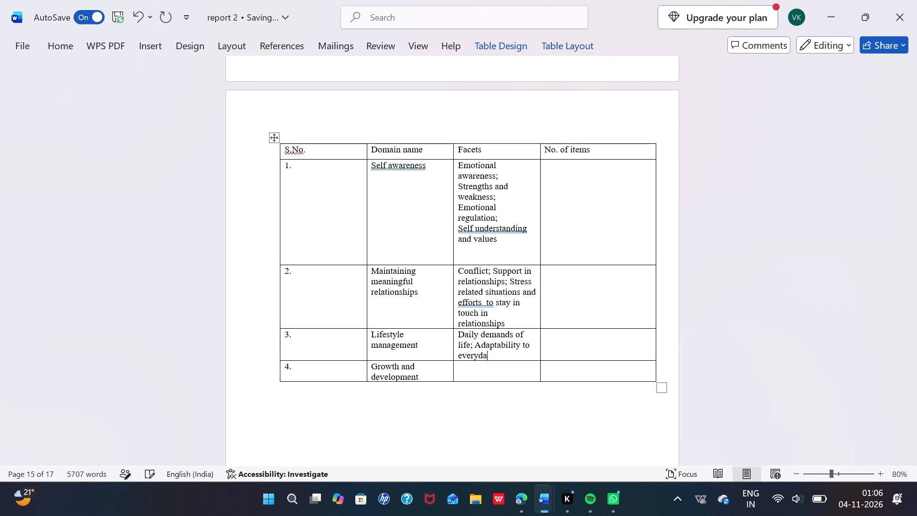
type("t")
key("space")
key("BackSpace")
key("BackSpace")
type("y")
key("space")
type("tasks a")
type("nd")
key("space")
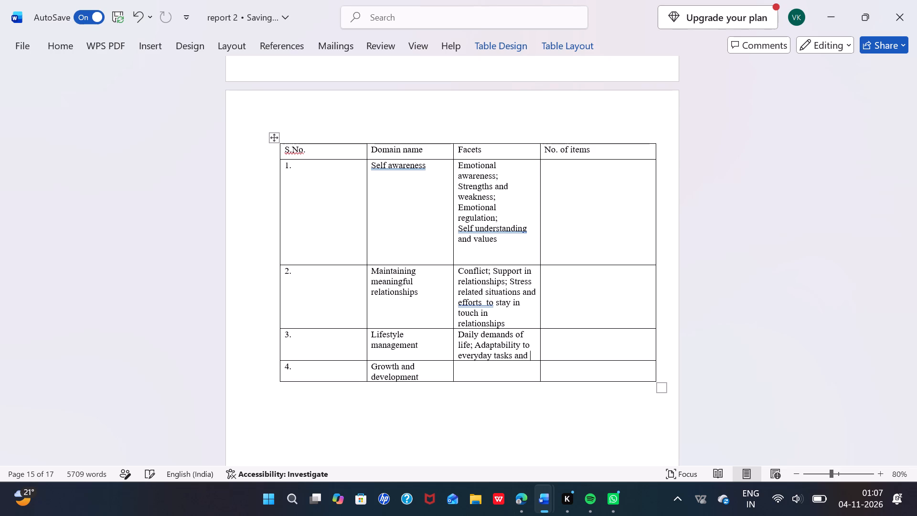
Add "daily habits and liyestyle" at the end of row 3's Facets text, after "everyday tasks and".
left_click(465, 341)
type("da")
key("BackSpace")
key("BackSpace")
left_click(532, 353)
type("daily ha")
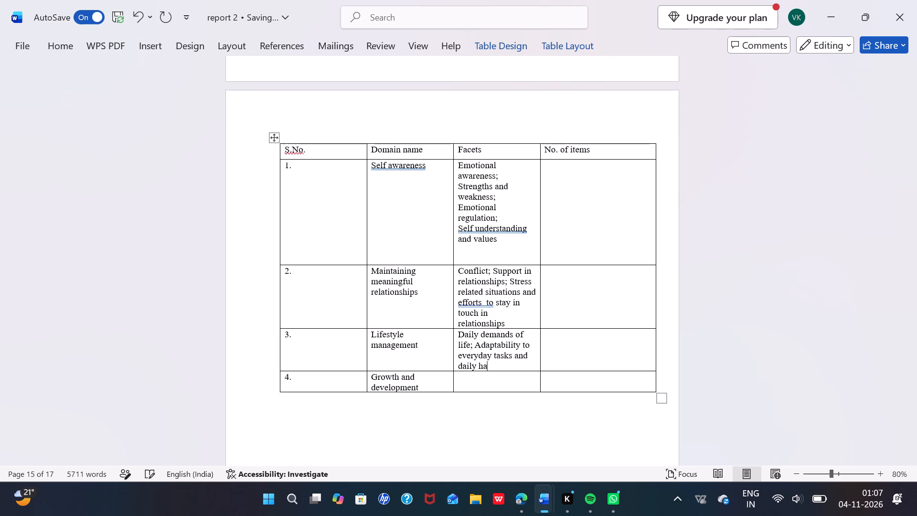
type("bits")
key("space")
type("and liyestylr")
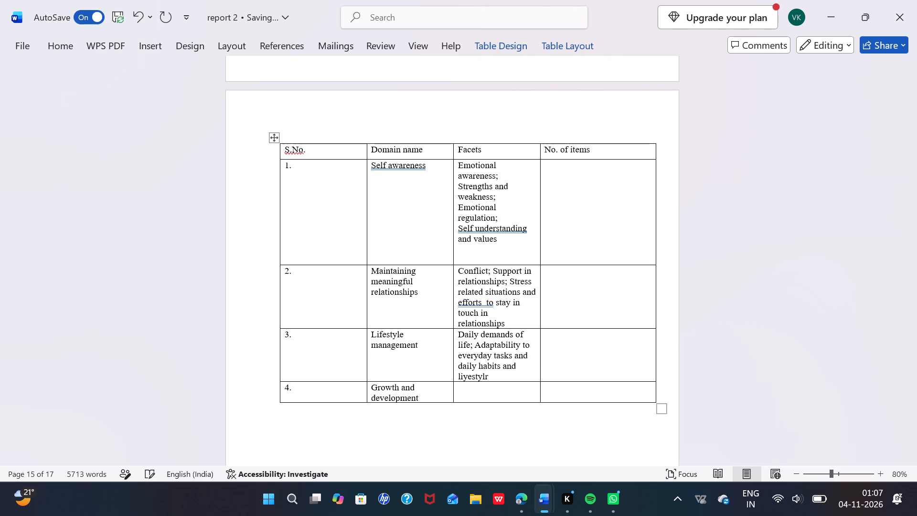
key("BackSpace")
key("e")
Enter "Opportunities and purpose in life; S" in the Facets cell of row 4, Growth and development.
left_click(471, 392)
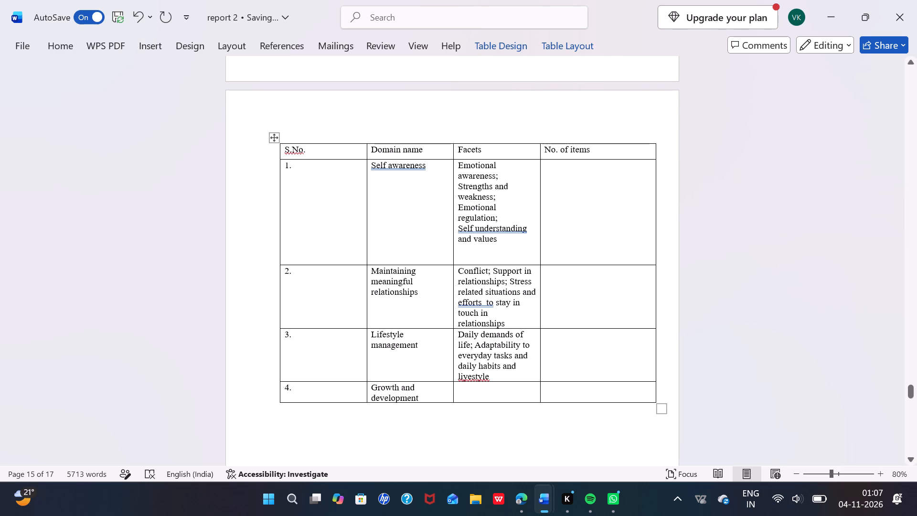
key("o")
key("o")
key("BackSpace")
type("pportunities")
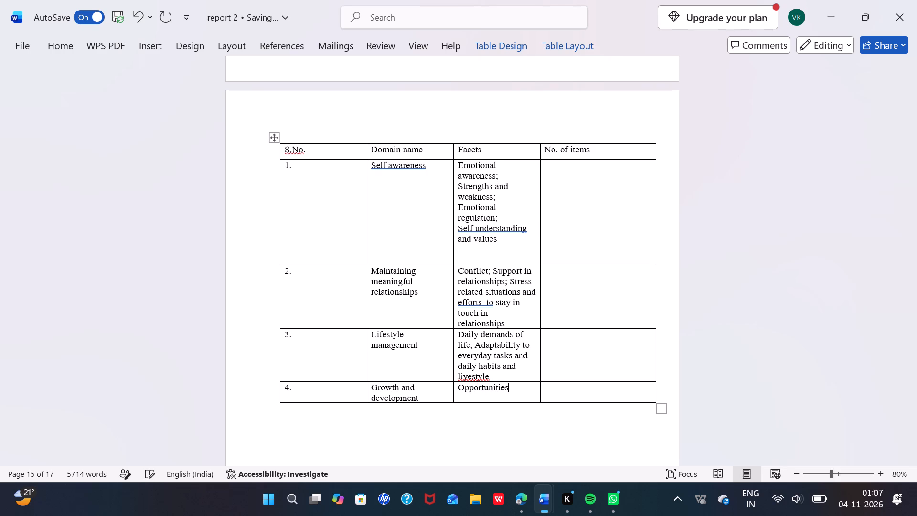
key("space")
type("and pur")
type("pose in life")
type(";")
key("space")
key("s")
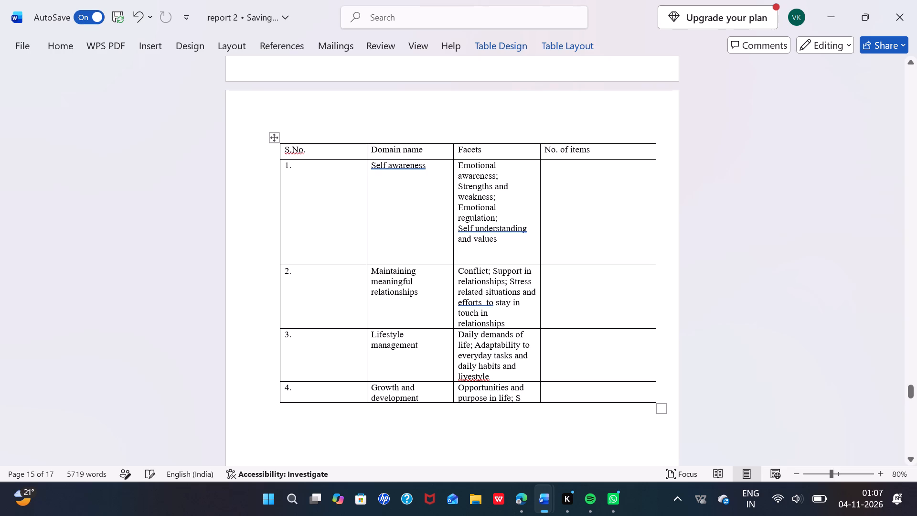
Correct the misspelled last word in row 3's Facets cell to "lifestyle".
left_click(468, 376)
key("BackSpace")
key("v")
key("BackSpace")
key("f")
key("BackSpace")
key("f")
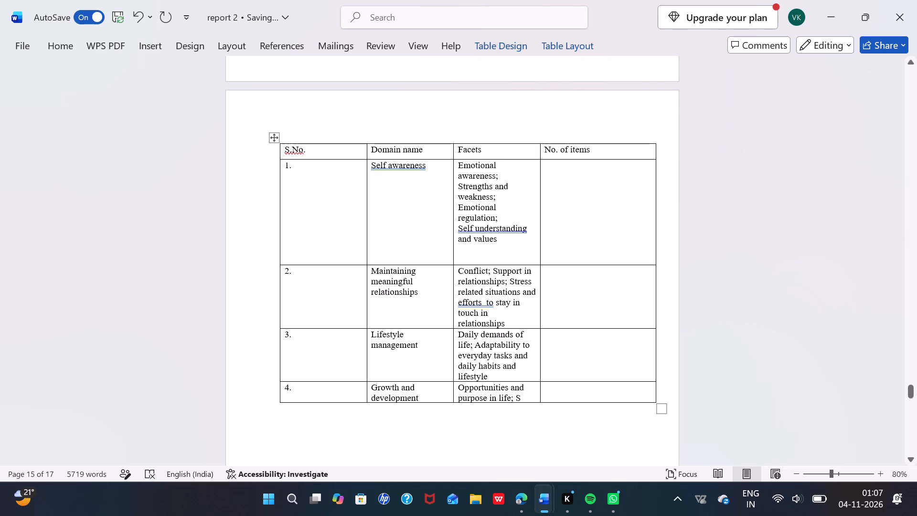
Continue row 4's Facets cell from the trailing "S" so that the second facet reads "Social expectations;".
left_click(524, 400)
type("upport")
key("space")
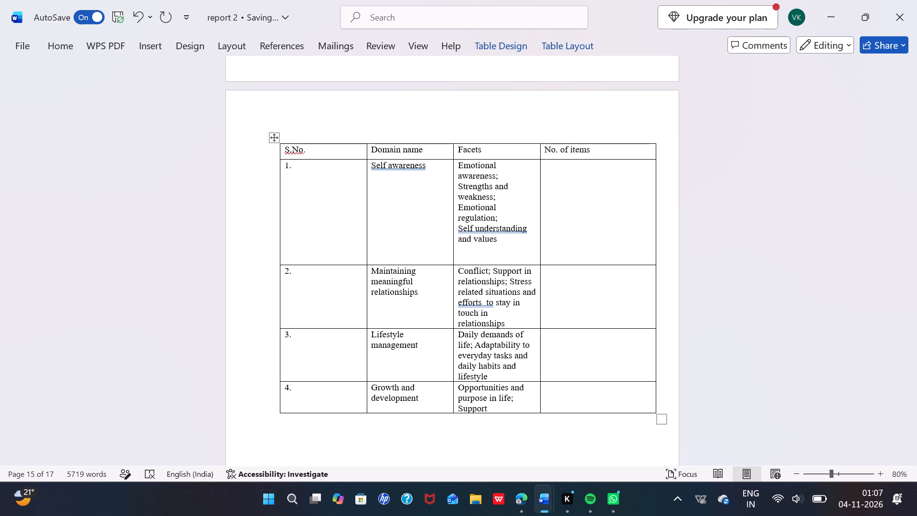
key("BackSpace")
key("BackSpace")
key("BackSpace")
key("BackSpace")
key("BackSpace")
key("BackSpace")
key("BackSpace")
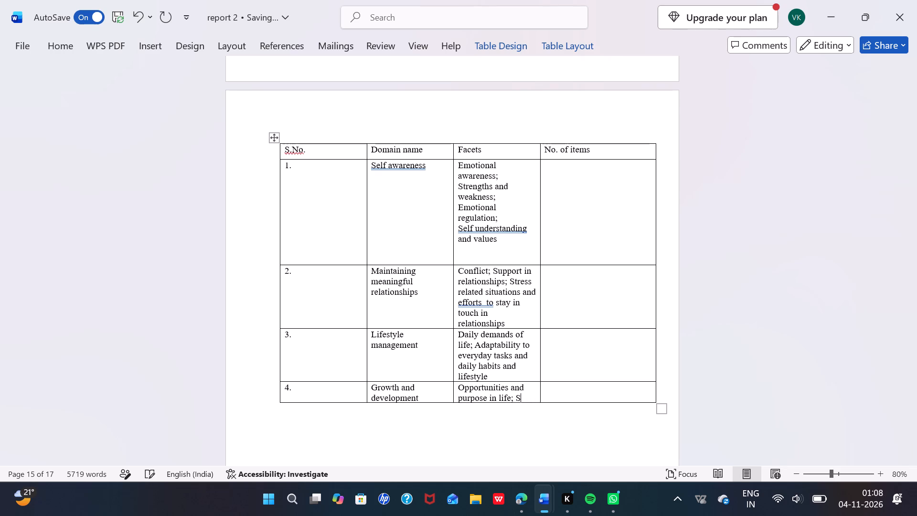
type("ocial")
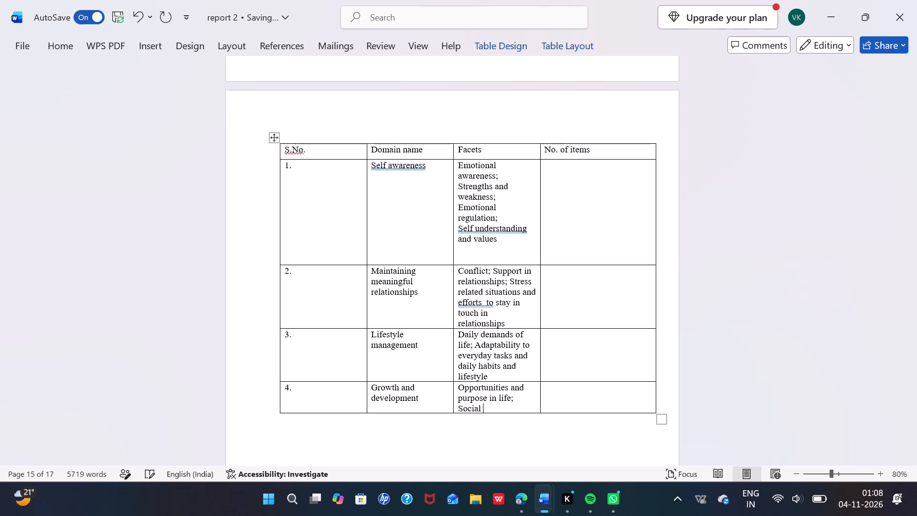
key("space")
type("expectations;")
key("space")
Complete row 4's Facets cell with "Pressure to succeed and progress in life".
key("p")
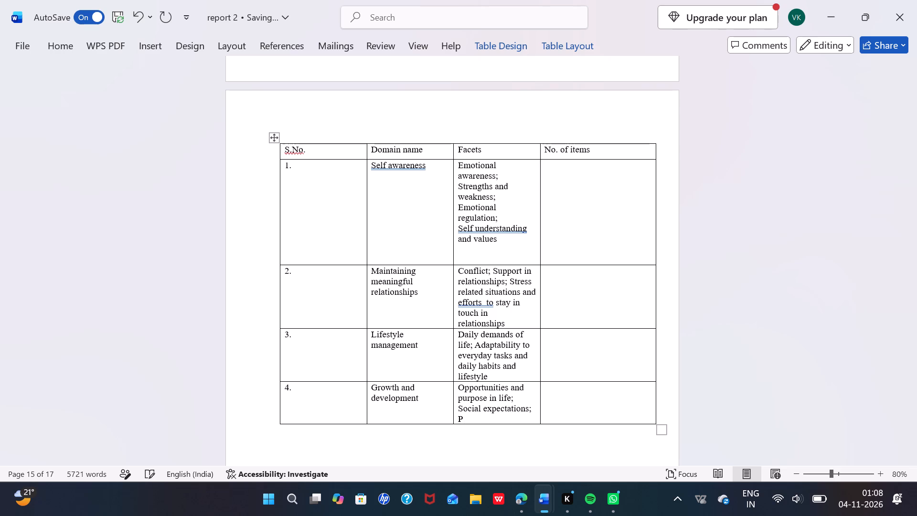
type("ressure")
key("space")
type("to suceed and")
key("space")
type("progress")
key("space")
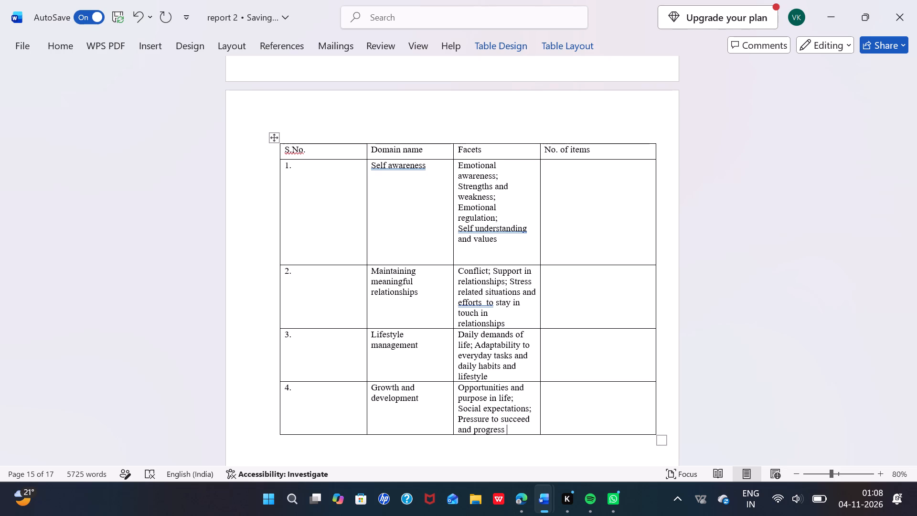
key("u")
key("BackSpace")
type("in life")
Fill the No. of items column with 5, 4, 3 and 5 for rows 1 to 4.
left_click(612, 222)
key("5")
left_click(592, 276)
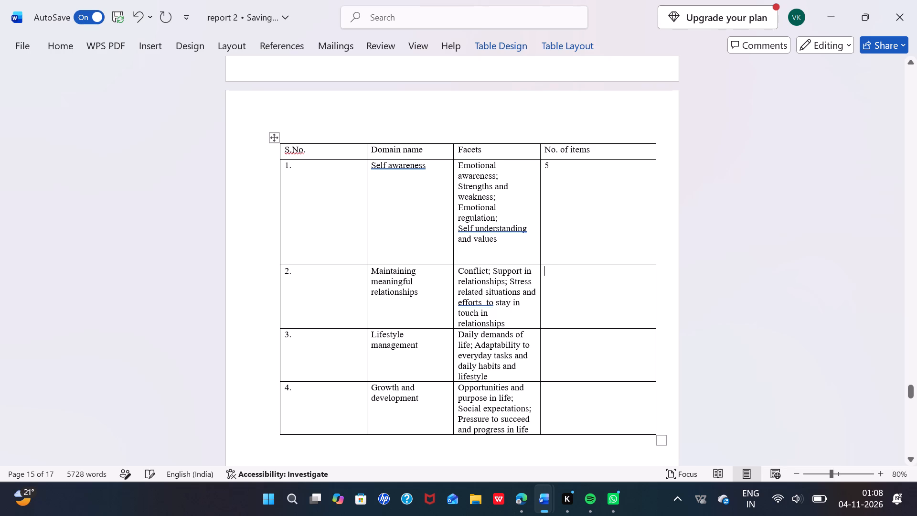
key("4")
left_click(587, 333)
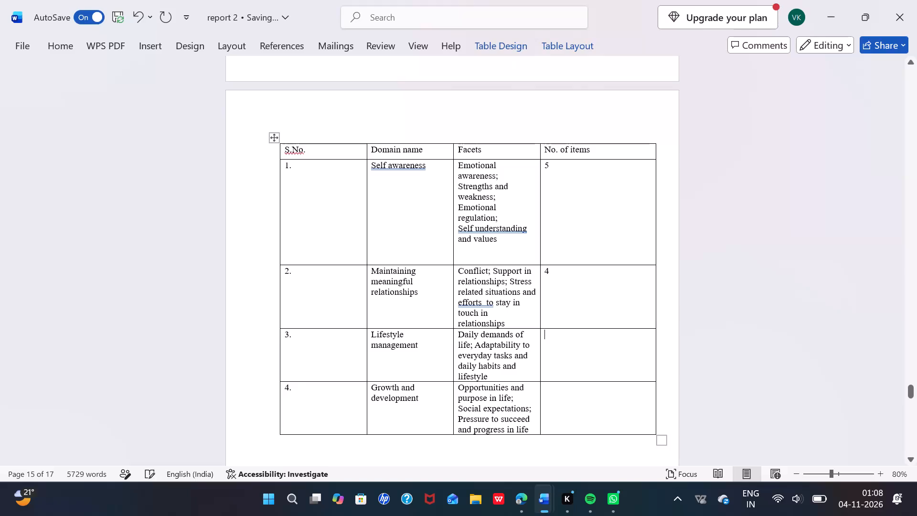
key("3")
left_click(593, 386)
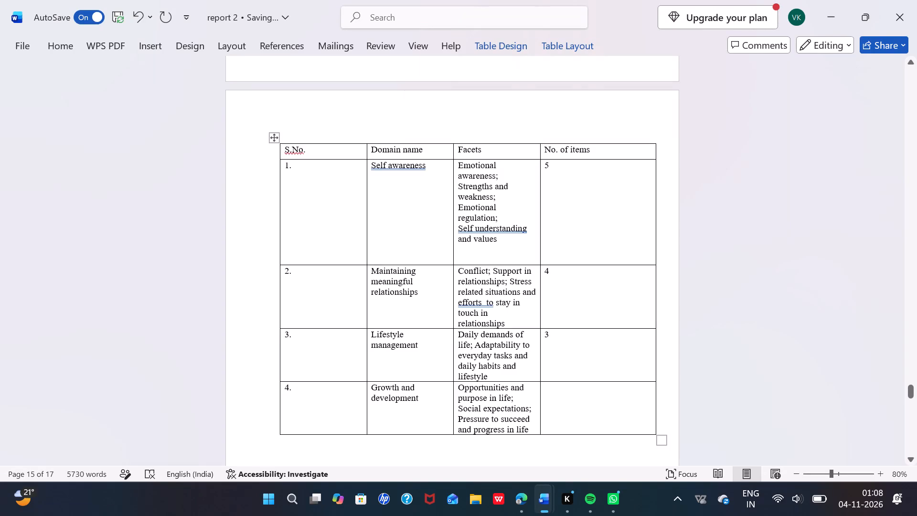
key("5")
Close up the empty space between the table and the paragraph beginning "The constructed survey tool includes".
scroll(593, 386, "down", 3)
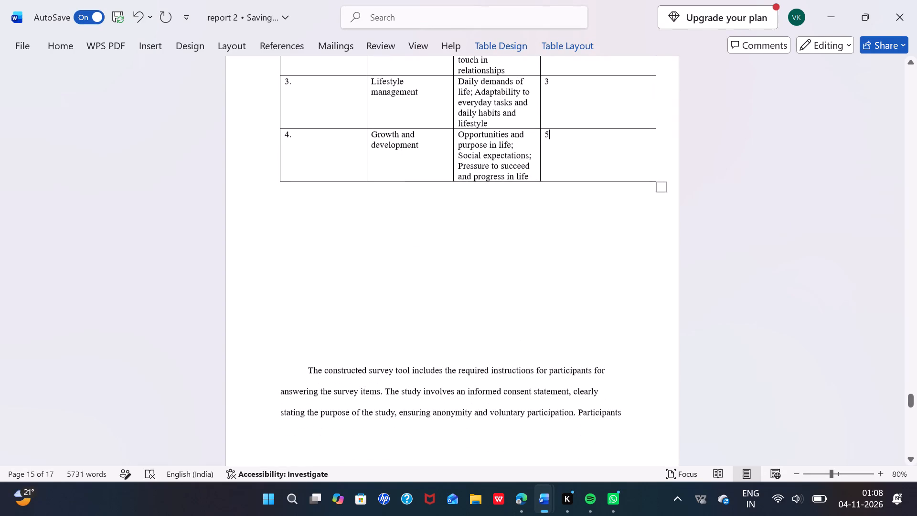
scroll(356, 361, "down", 1)
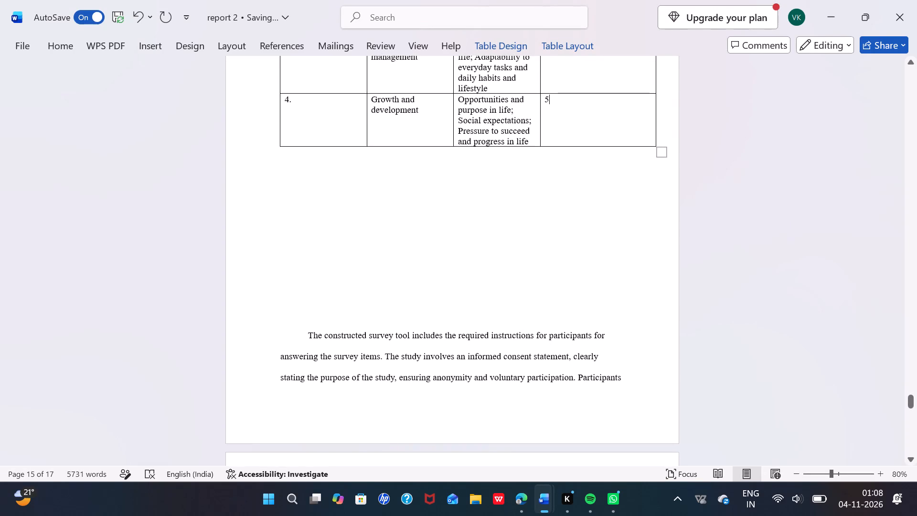
left_click(299, 333)
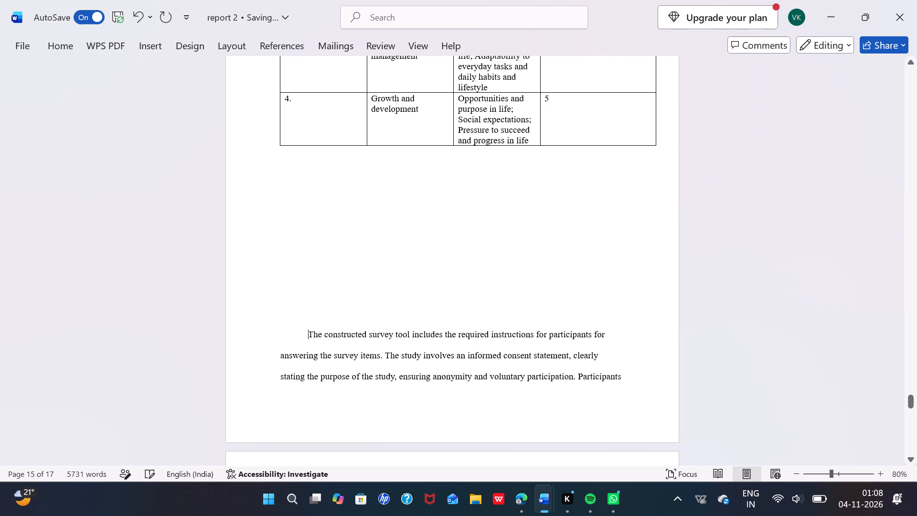
key("BackSpace")
key("BackSpace")
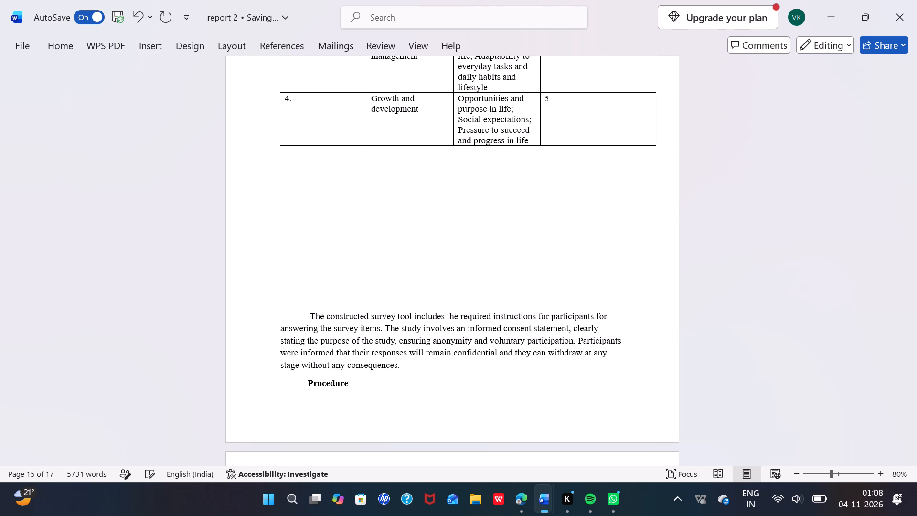
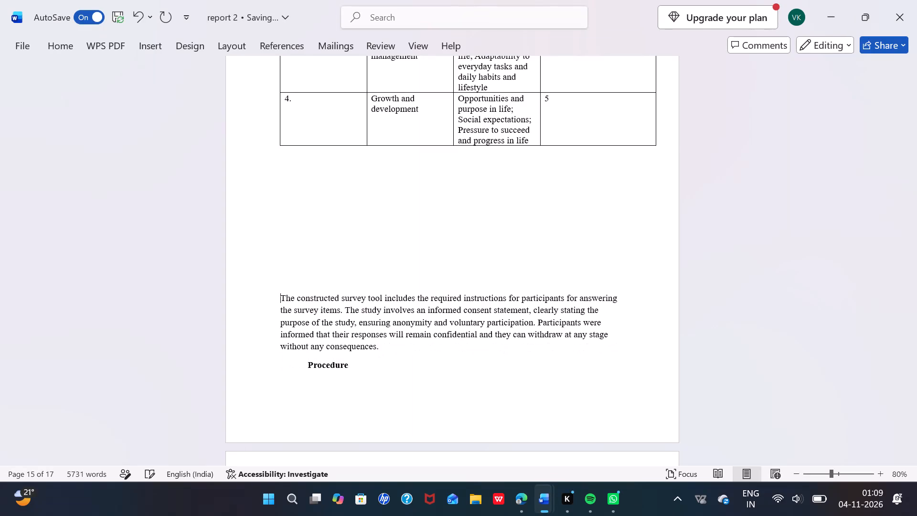
Remove the remaining blank lines between the table and the paragraph beginning "The constructed survey tool includes".
key("BackSpace")
key("BackSpace")
key("BackSpace")
key("BackSpace")
key("BackSpace")
key("BackSpace")
key("BackSpace")
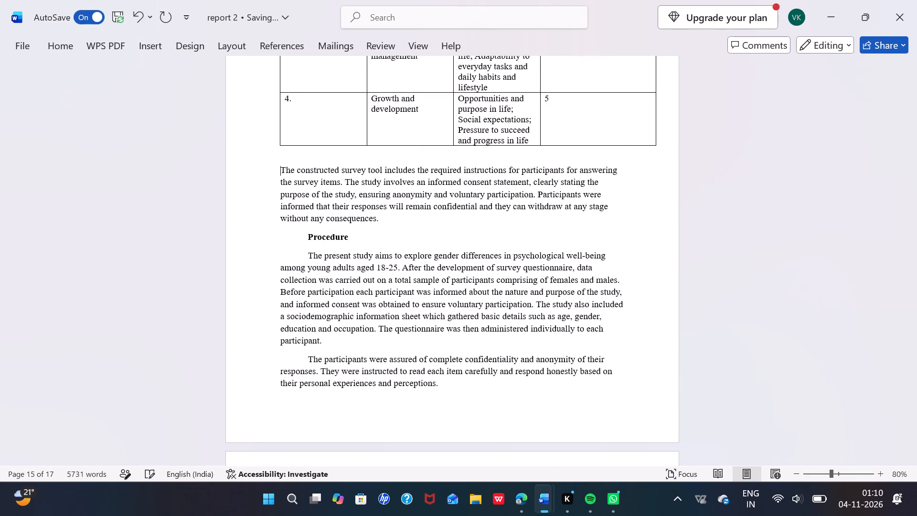
Insert blank lines before the "Table 1" caption to move it and its title onto the table's page.
scroll(299, 333, "up", 2)
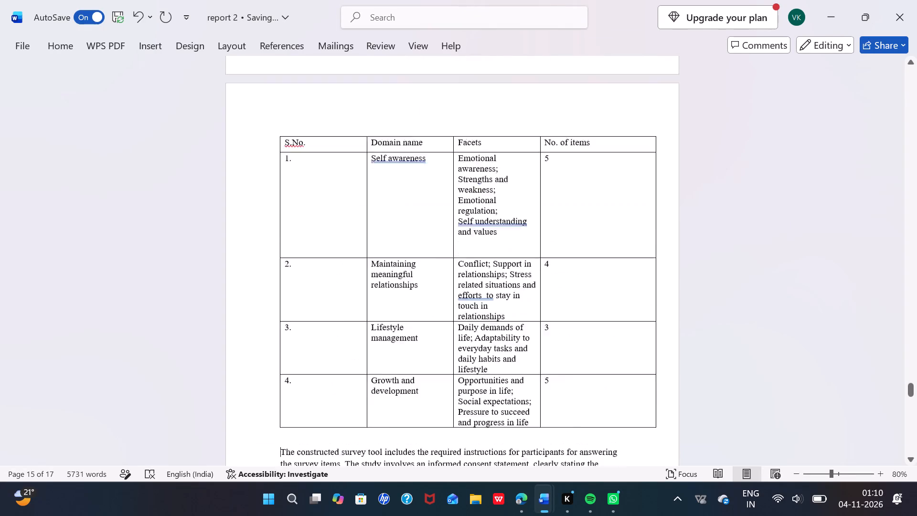
scroll(299, 333, "up", 1)
scroll(317, 193, "up", 2)
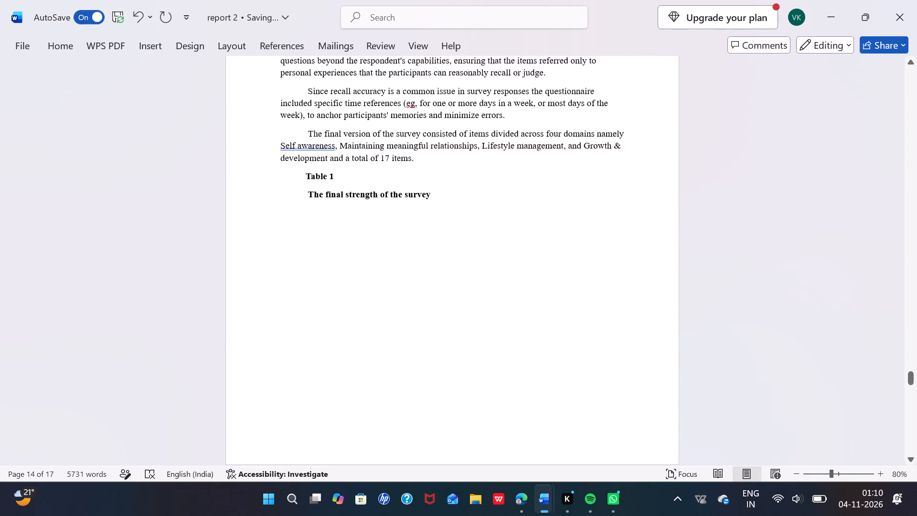
scroll(317, 193, "up", 1)
left_click(302, 253)
key("Return")
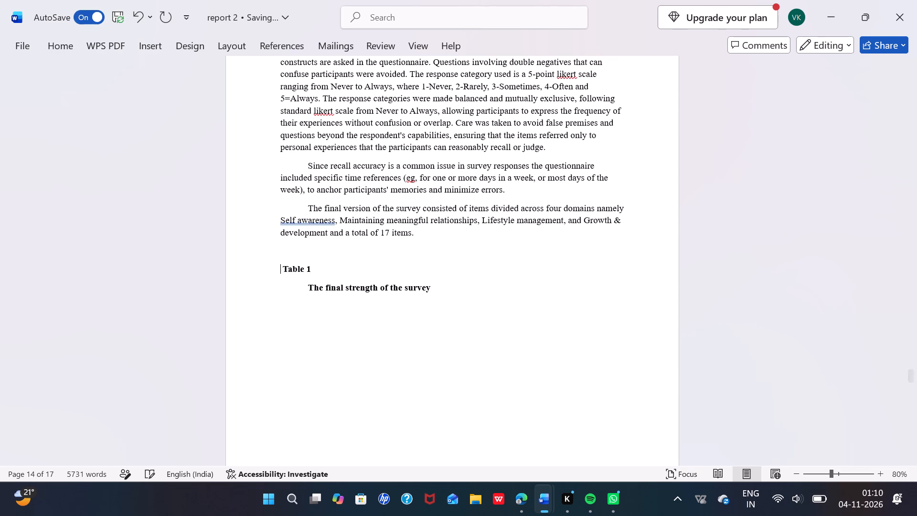
key("Return")
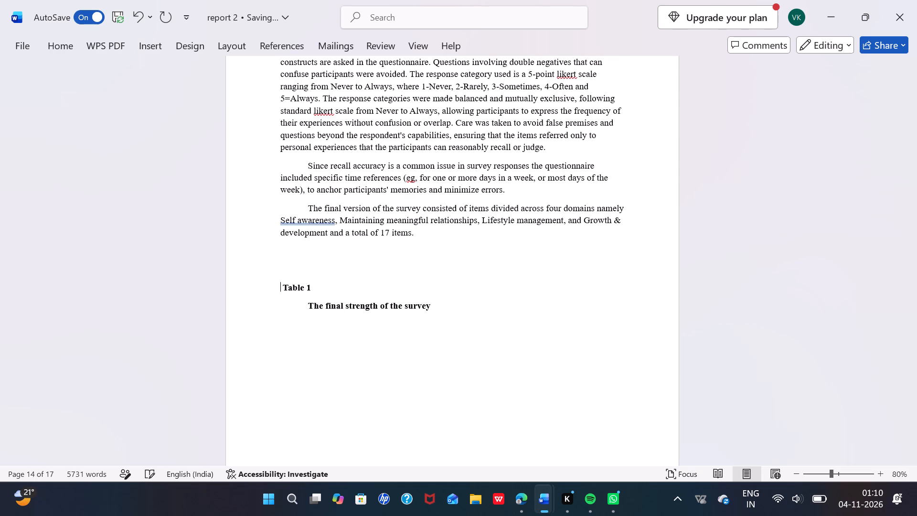
key("Return")
key("Return")
key("Return")
key("Return")
key("Return")
key("Return")
key("Return")
key("Return")
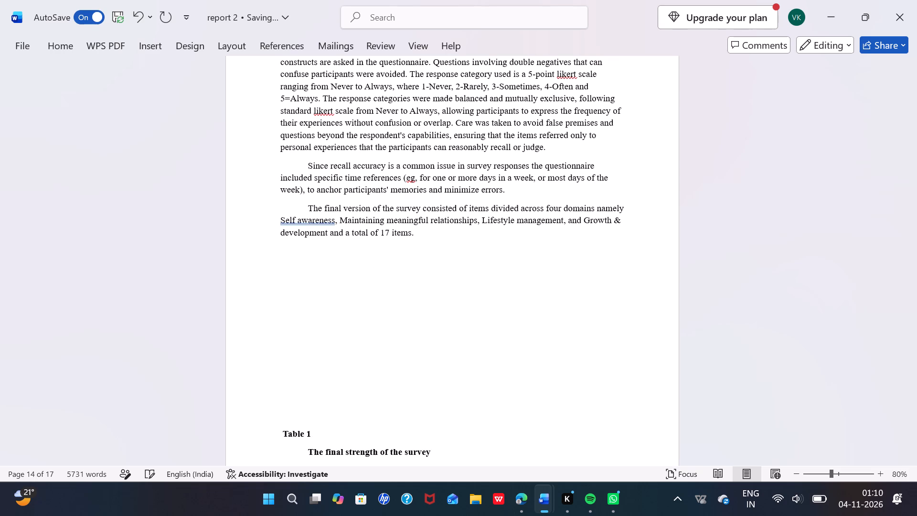
key("Return")
key("Return")
key("Return")
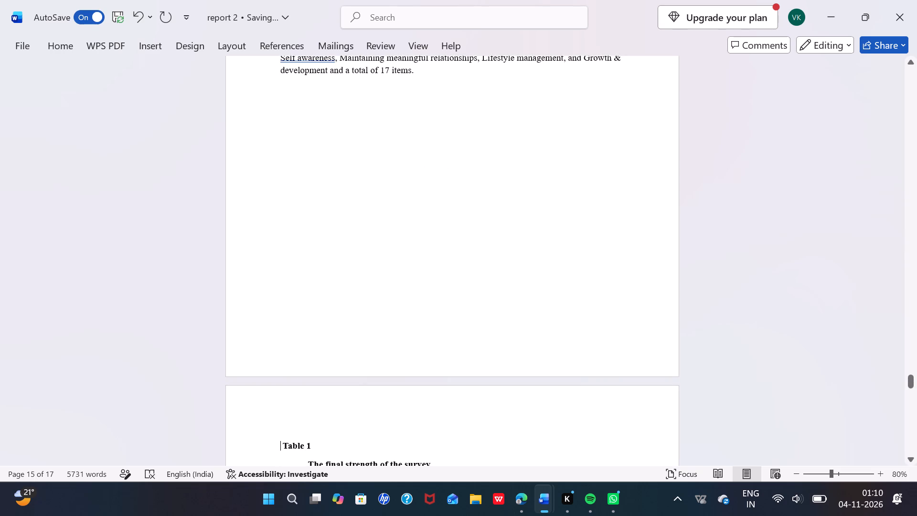
Indent the "Table 1" caption with spaces so it lines up with "The final strength of the survey".
key("space")
key("space")
key("space")
key("space")
key("space")
key("space")
key("space")
key("space")
key("space")
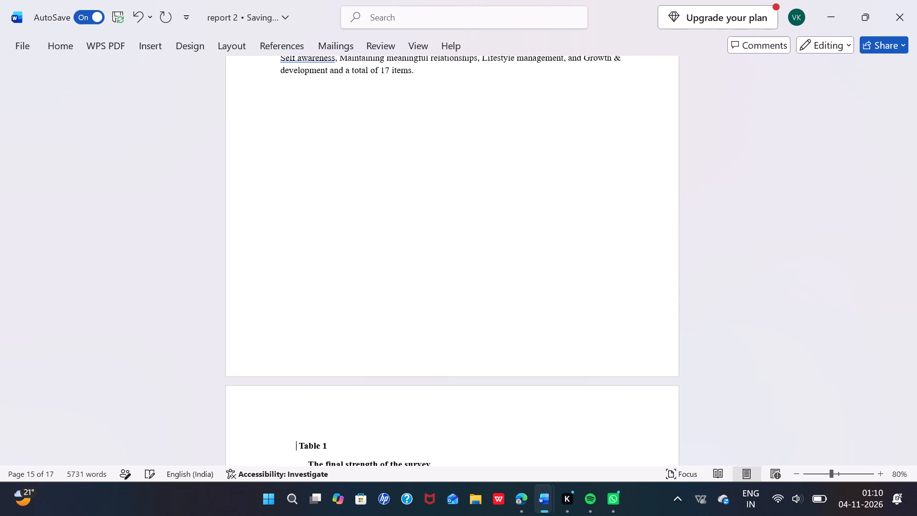
key("space")
key("space")
Delete the space between "Self awareness," and "Maintaining" in the first paragraph under Tools Used.
scroll(295, 271, "down", 1)
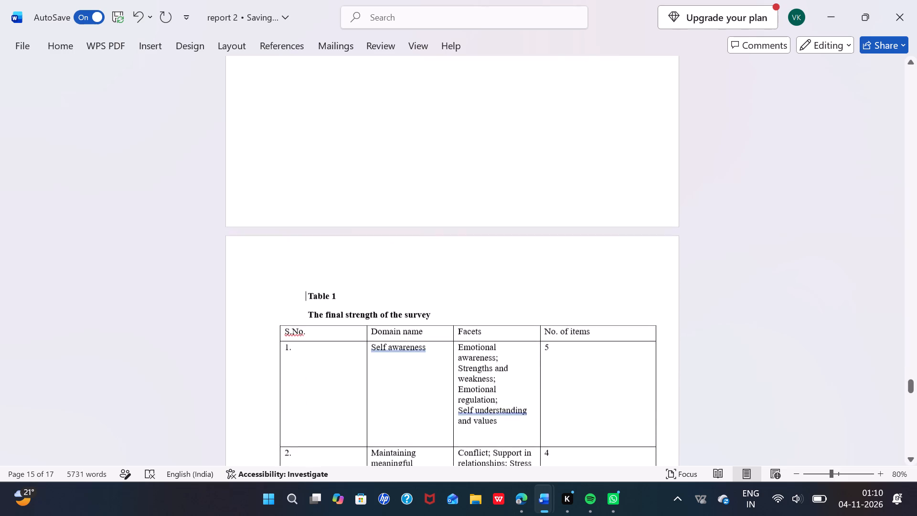
scroll(295, 271, "down", 1)
scroll(295, 271, "up", 5)
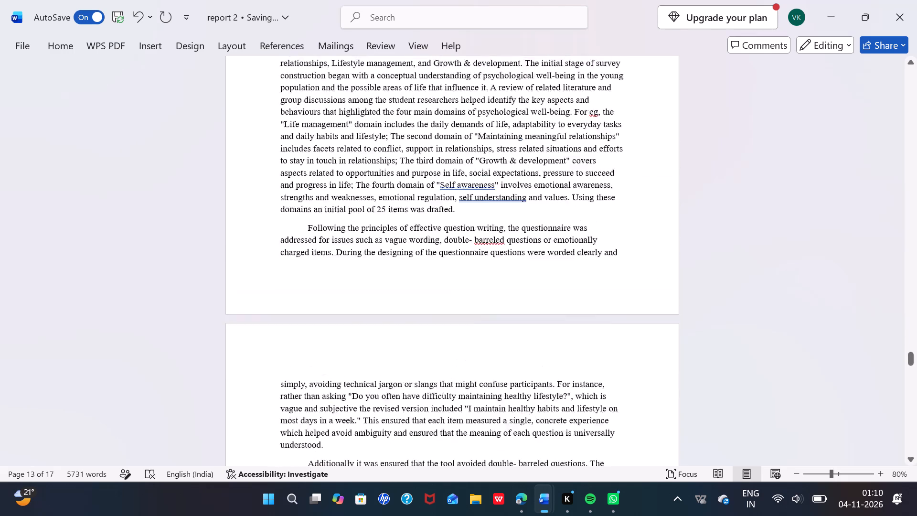
scroll(295, 271, "up", 1)
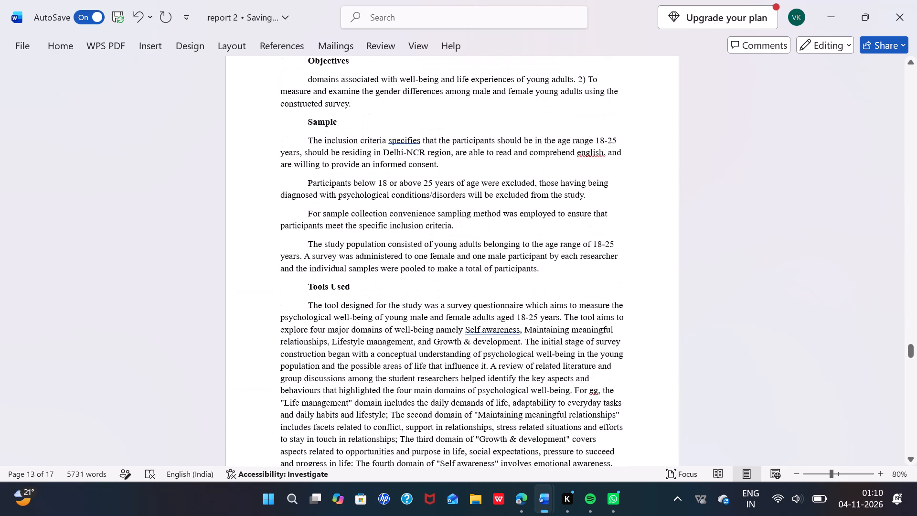
left_click(526, 333)
key("BackSpace")
left_click(526, 333)
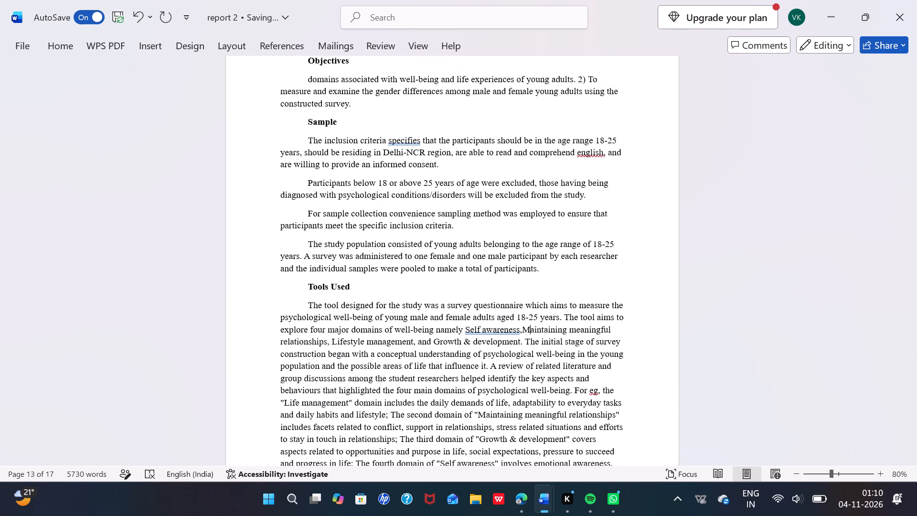
key("space")
key("BackSpace")
Delete "(5 Studies)" from the "6. Review of Literature" heading.
scroll(526, 333, "up", 1)
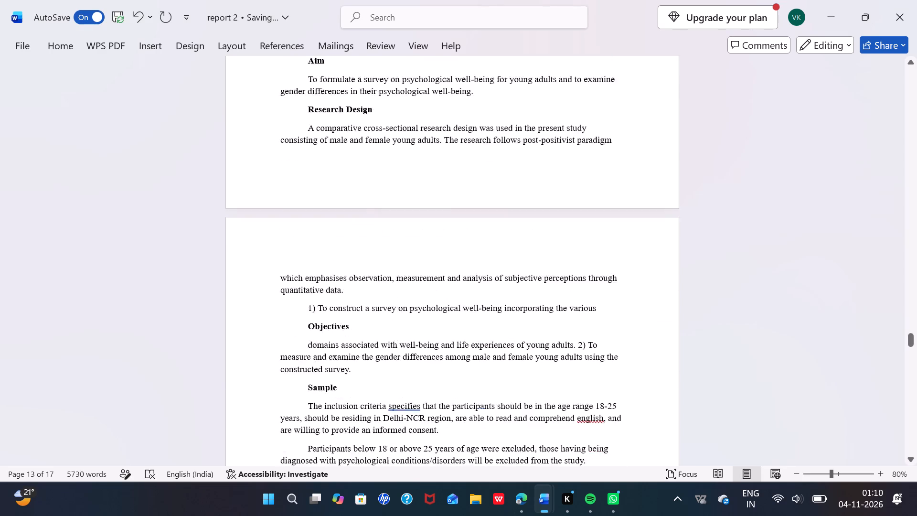
scroll(526, 333, "up", 12)
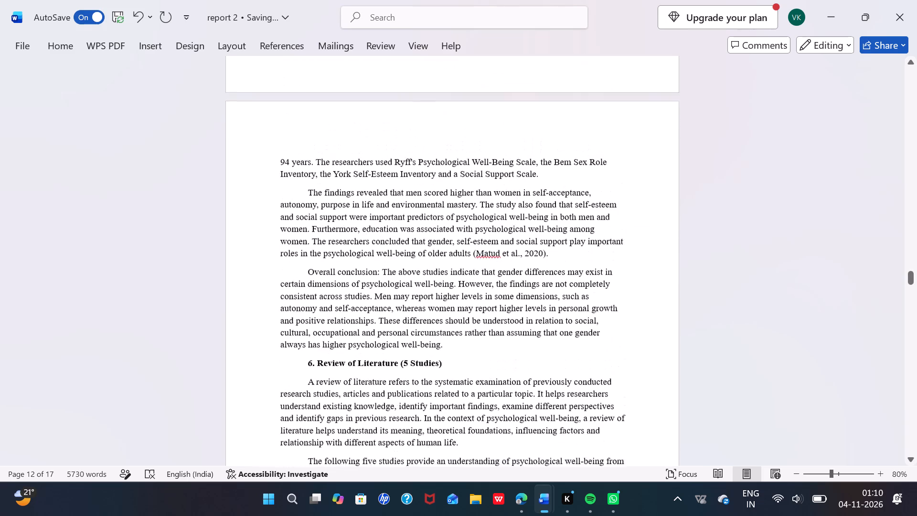
scroll(526, 333, "down", 10)
scroll(526, 333, "up", 2)
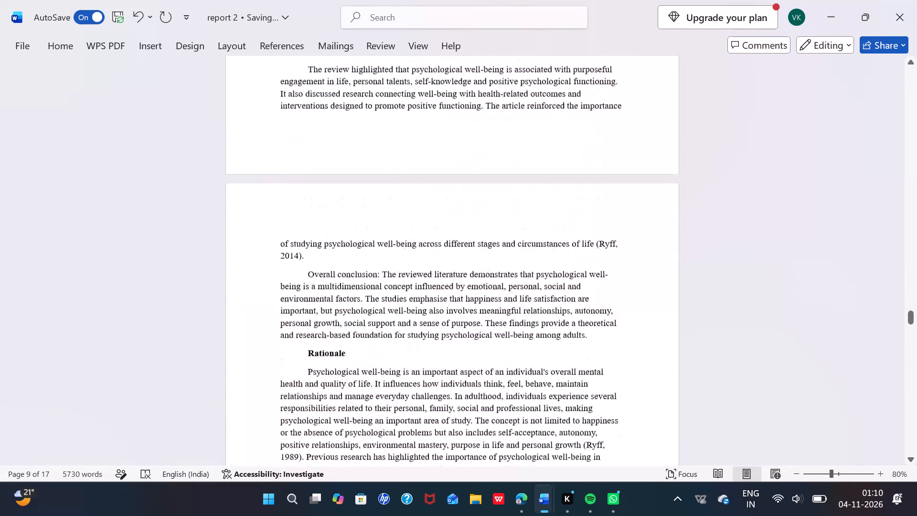
scroll(526, 333, "up", 6)
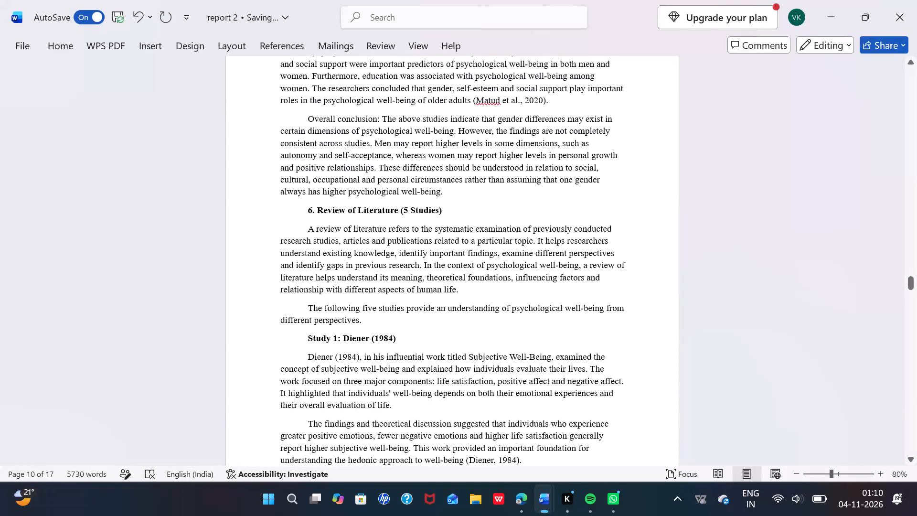
left_click_drag(454, 211, 405, 210)
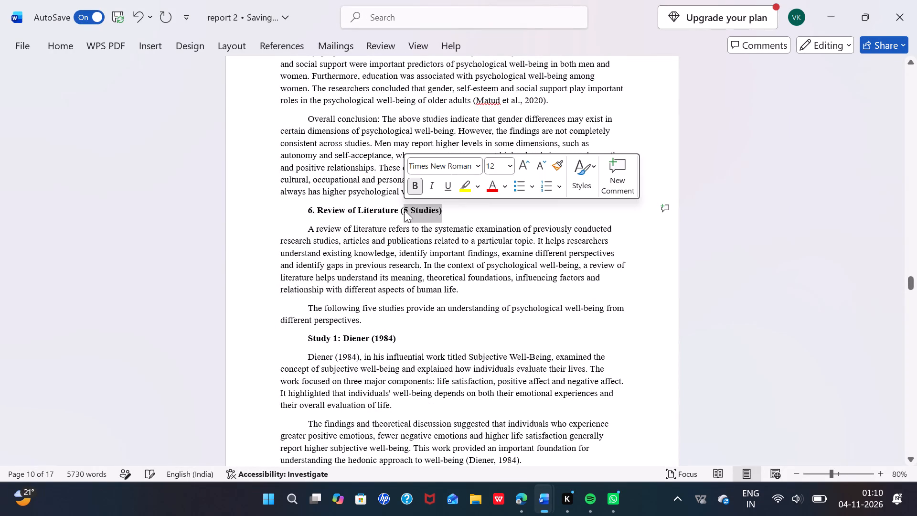
key("BackSpace")
key("BackSpace")
Look through the report's literature review, approaches, method, survey table and reference pages to check their content and layout.
scroll(405, 210, "down", 3)
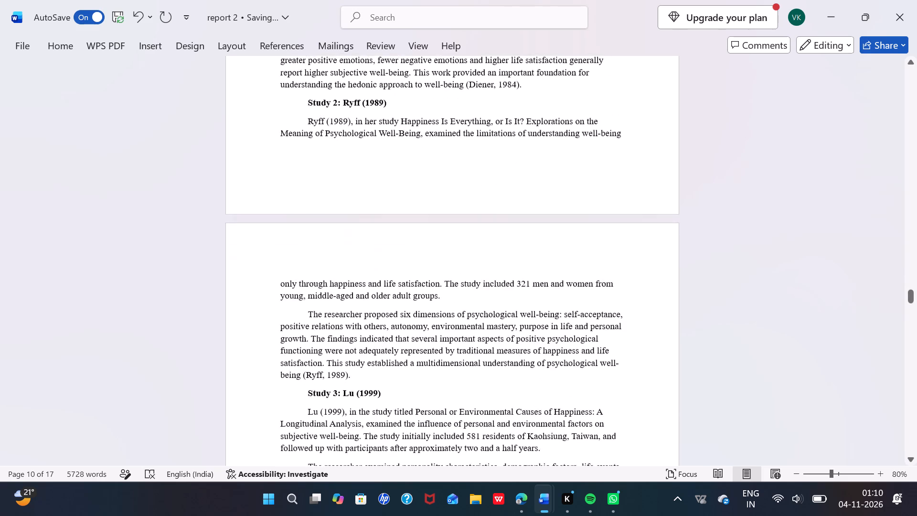
scroll(405, 210, "down", 10)
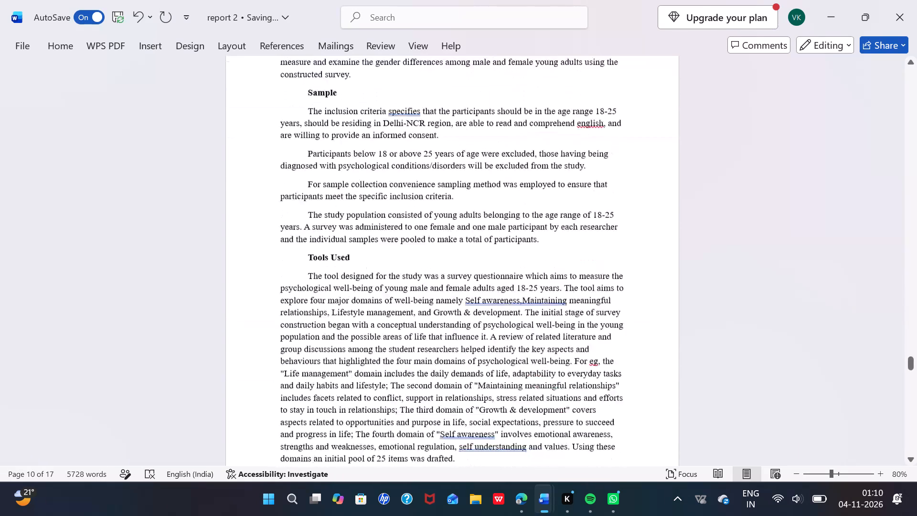
scroll(405, 210, "down", 5)
scroll(405, 210, "up", 2)
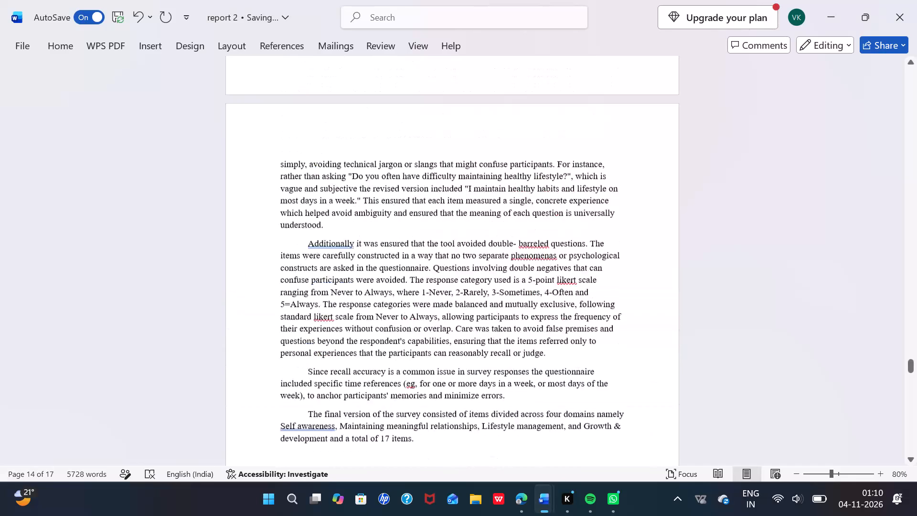
scroll(405, 210, "up", 17)
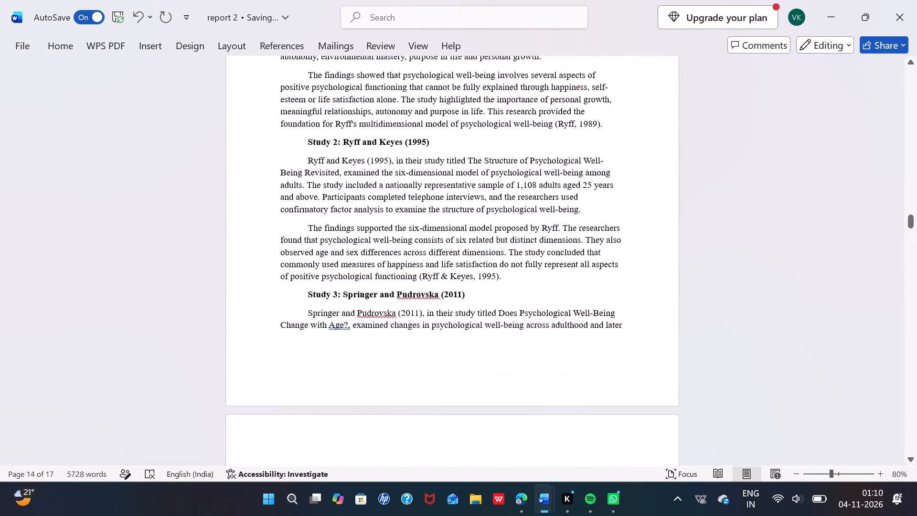
scroll(405, 210, "up", 14)
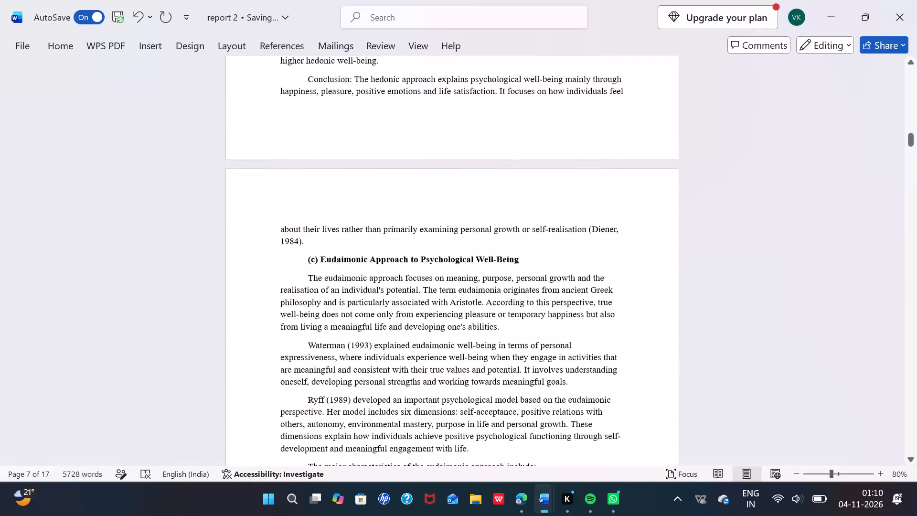
scroll(405, 210, "up", 16)
scroll(405, 210, "down", 13)
scroll(405, 210, "down", 11)
scroll(405, 210, "down", 12)
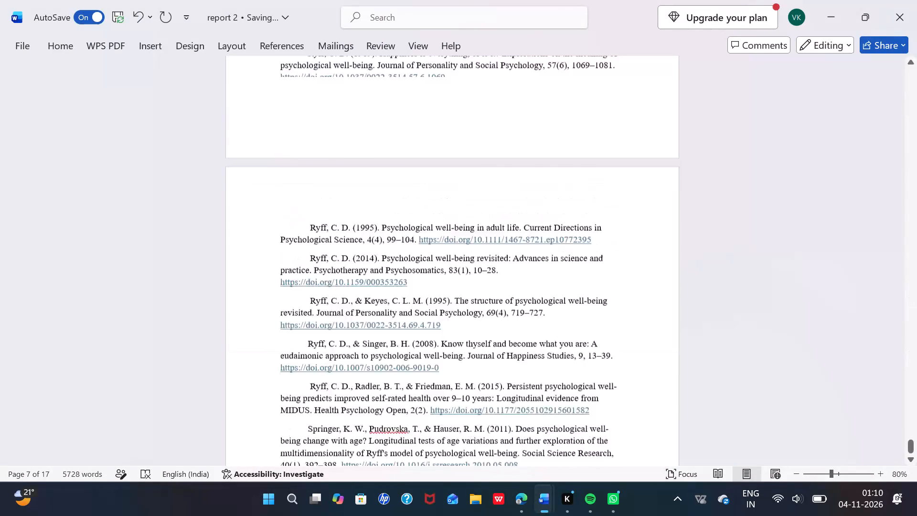
scroll(405, 210, "up", 4)
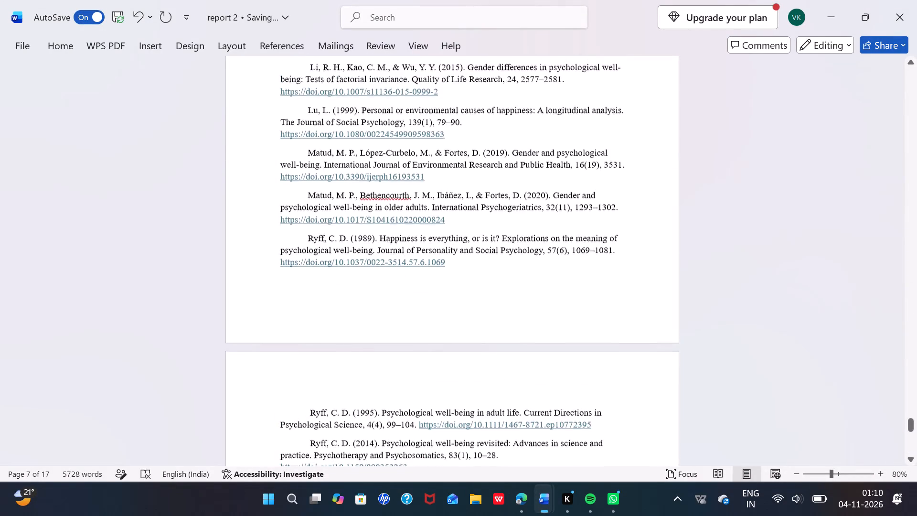
scroll(405, 210, "up", 5)
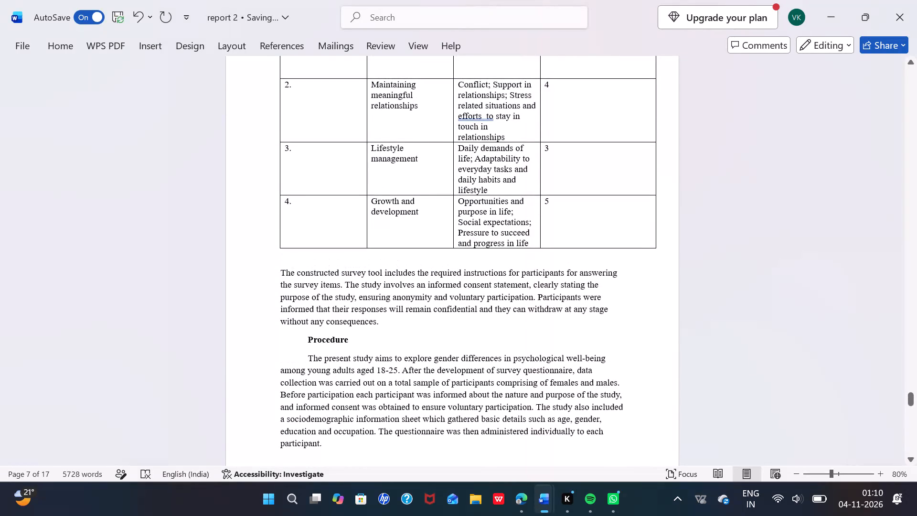
scroll(405, 210, "down", 1)
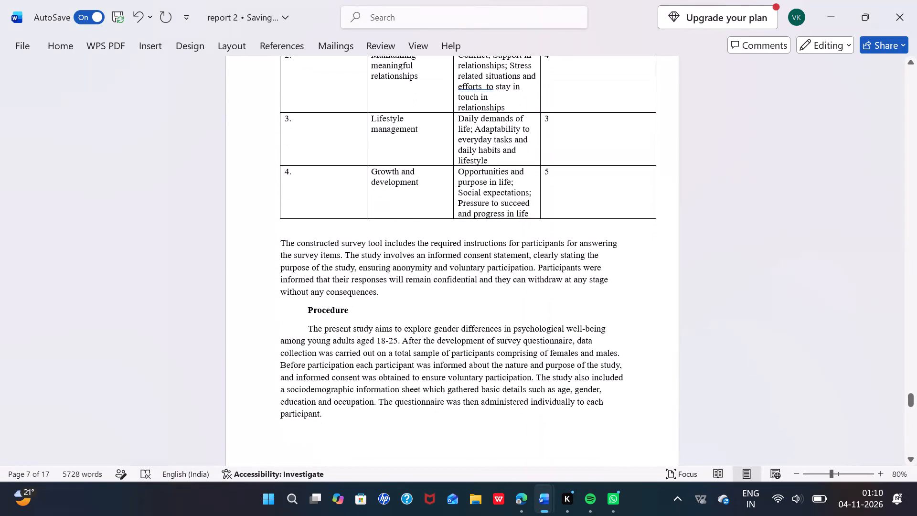
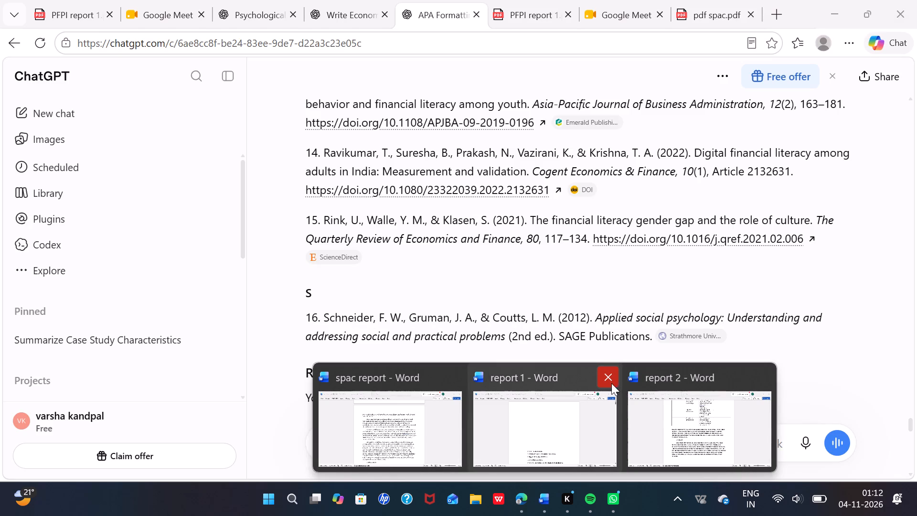
left_click(610, 382)
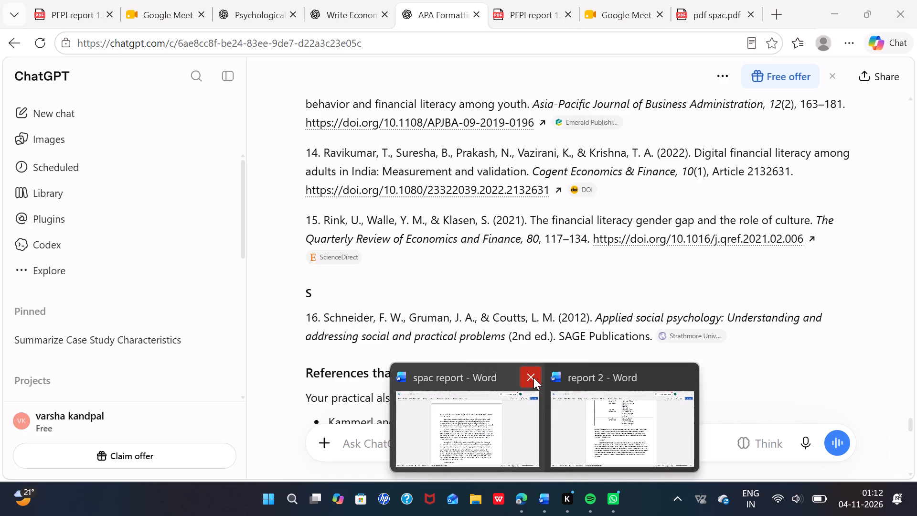
left_click(533, 377)
left_click(542, 429)
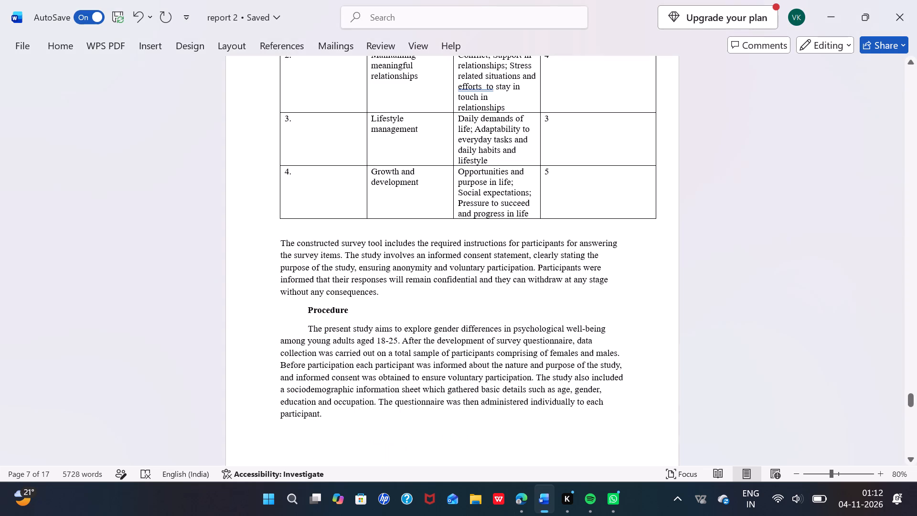
Look over report 2 from the Procedure section back to the "Introduction: Psychological Well-Being" page.
scroll(369, 353, "down", 1)
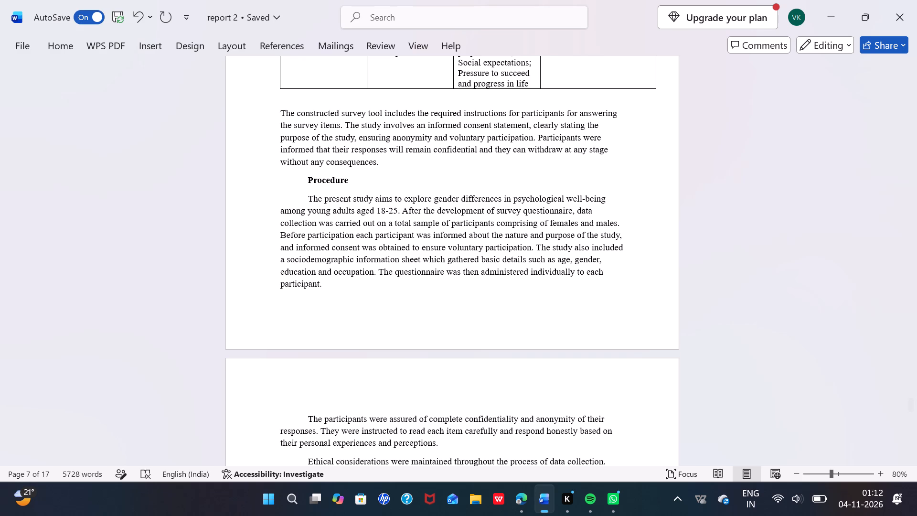
scroll(369, 353, "up", 13)
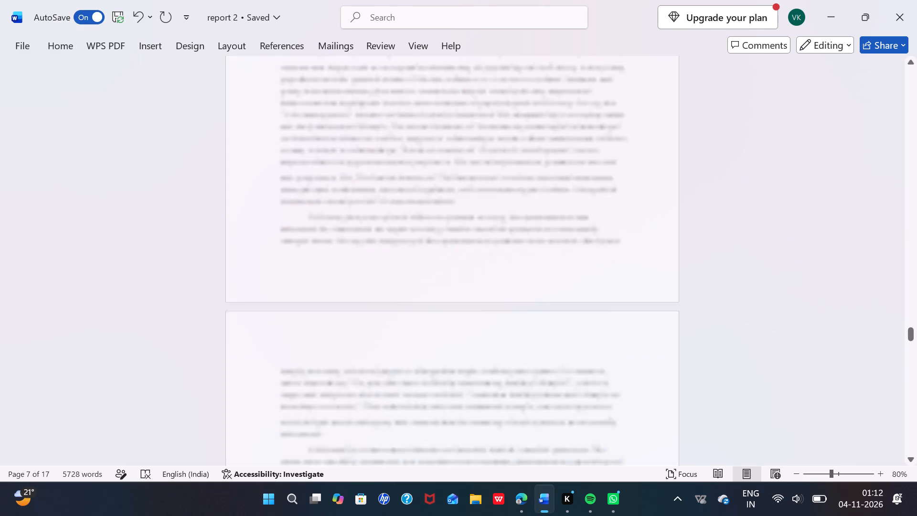
scroll(369, 353, "up", 20)
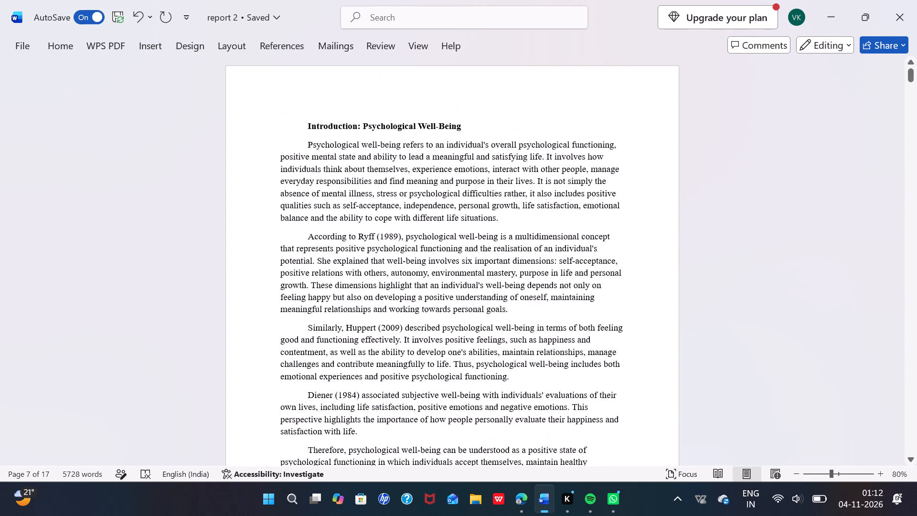
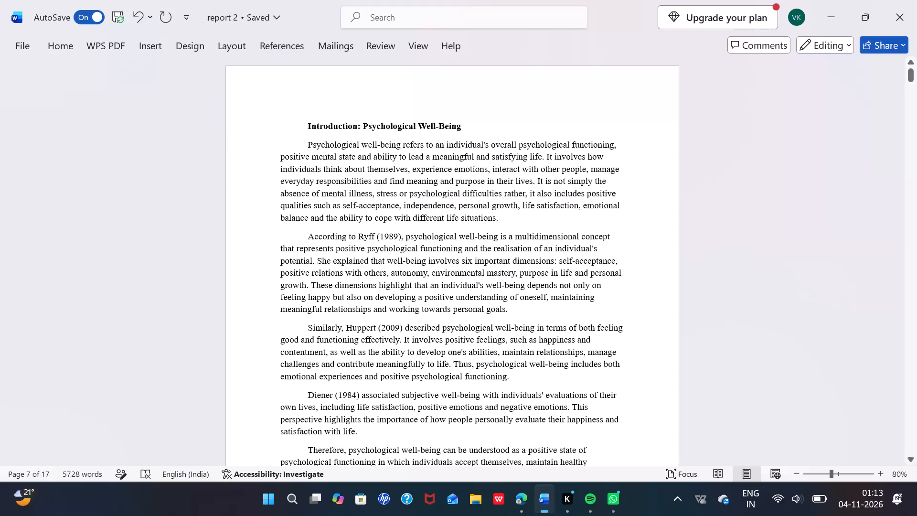
Add two lines above the "Introduction: Psychological Well-Being" heading and enter the label "Aim :" on the first one.
left_click(300, 106)
key("Return")
key("Return")
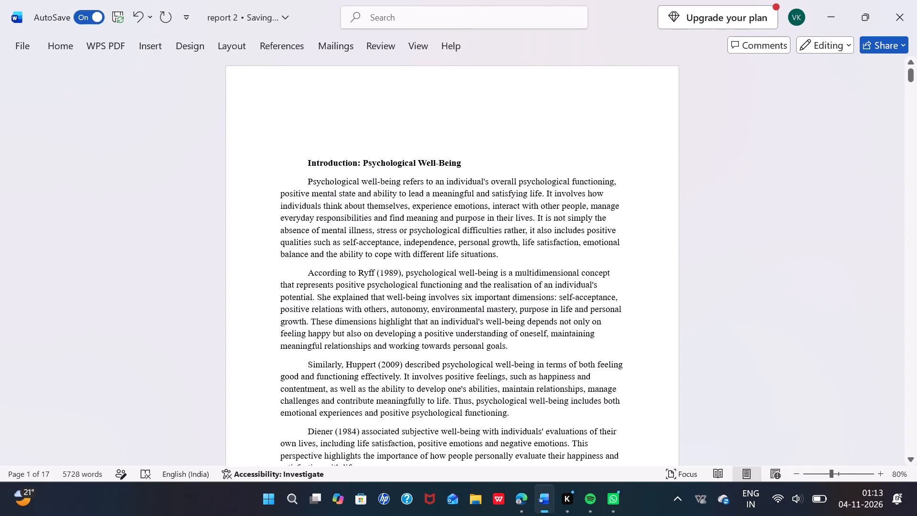
left_click(299, 121)
key("BackSpace")
type("im")
key("space")
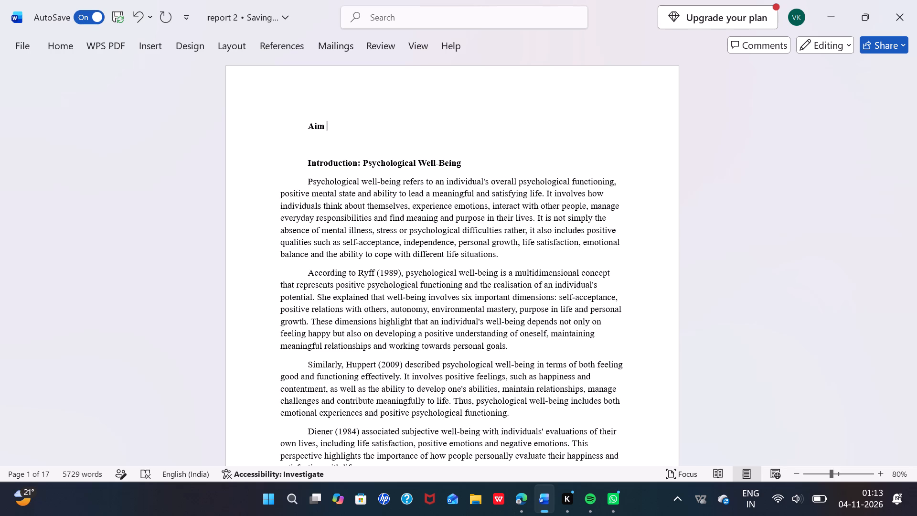
type(":")
key("space")
Write the aim statement after the label as "Assessing psychological well being in young adults through survey".
type("ssess")
type("ing psychologic")
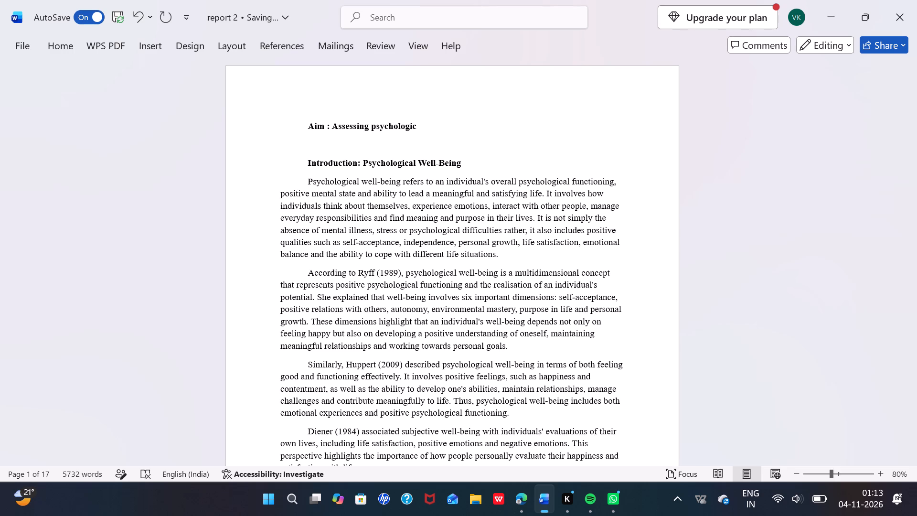
type("al")
key("space")
type("well")
key("space")
type("being in young adults")
key("space")
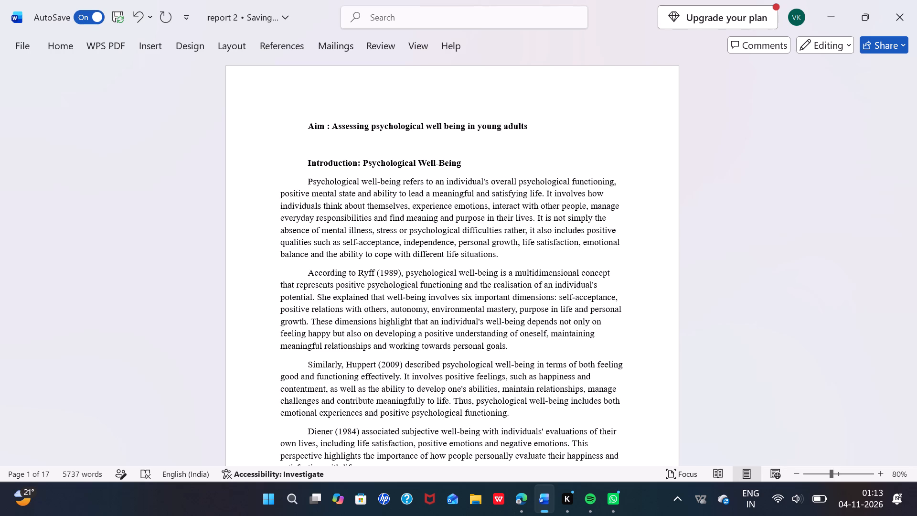
type("through")
key("space")
type("su")
type("rvey")
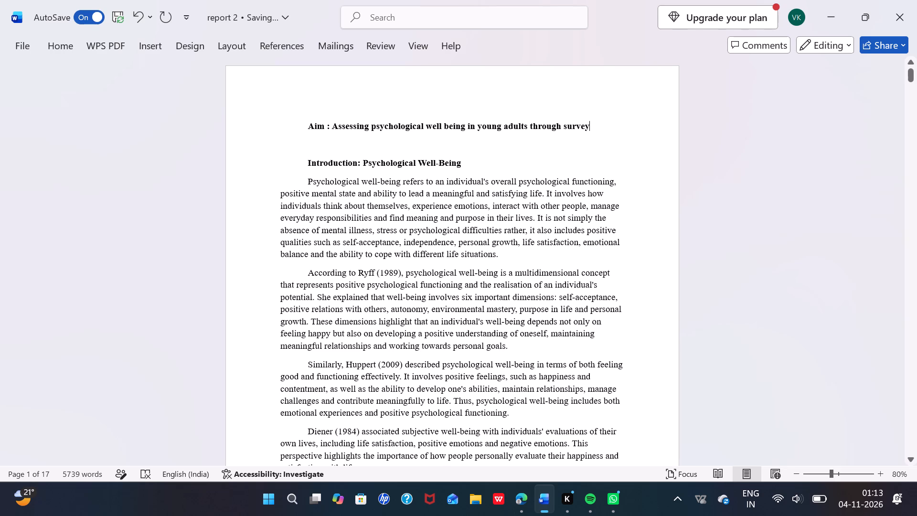
Remove the bold formatting from the aim statement, leaving out its "Aim :" label.
left_click_drag(332, 126, 479, 131)
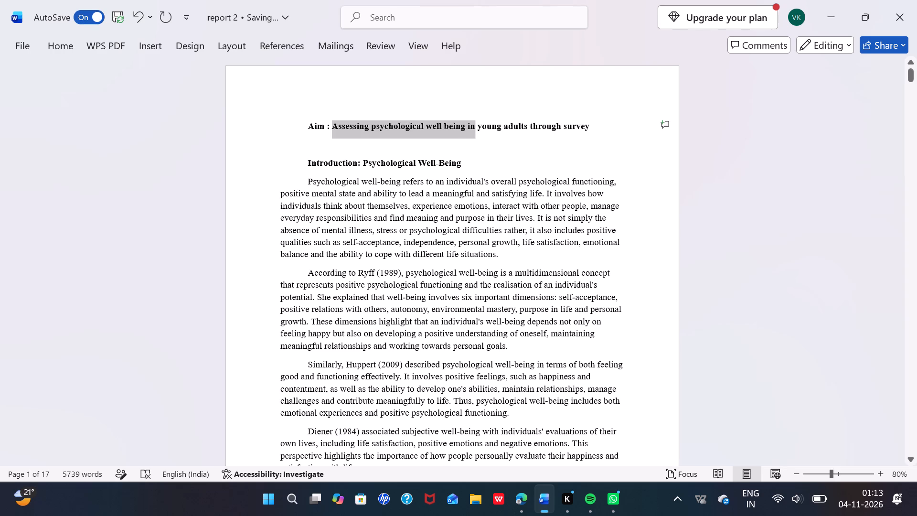
left_click_drag(479, 131, 600, 132)
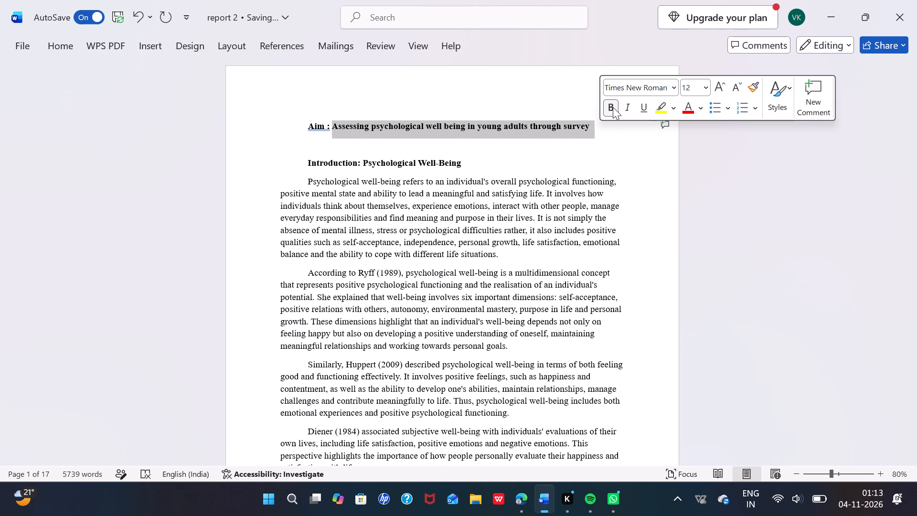
left_click(615, 107)
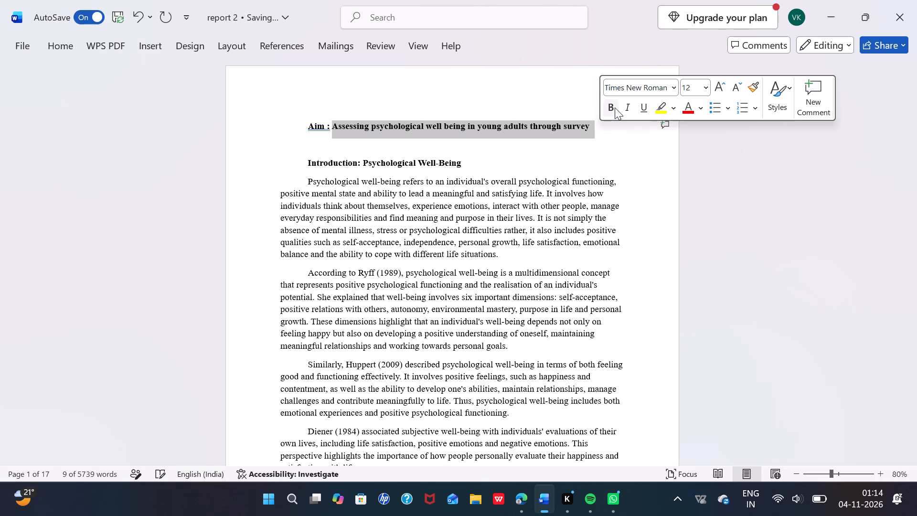
Delete the space before the colon so the label reads "Aim:".
left_click(328, 129)
key("BackSpace")
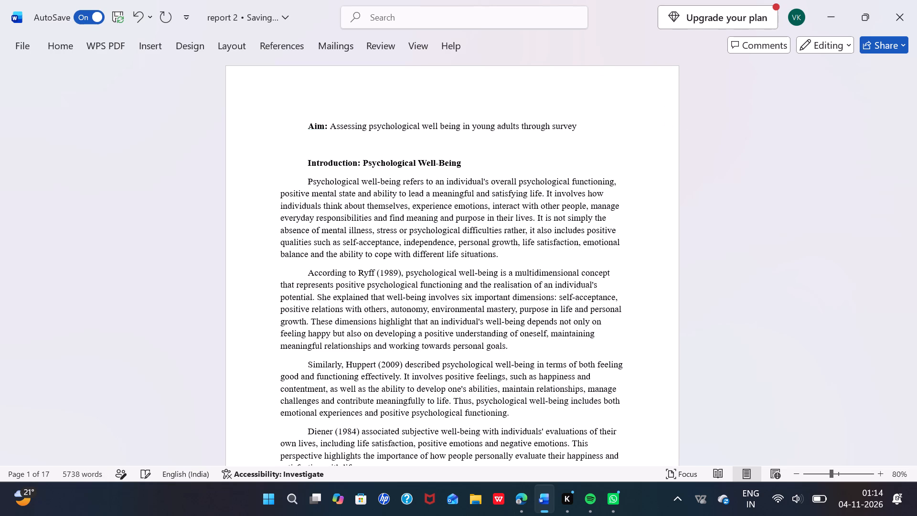
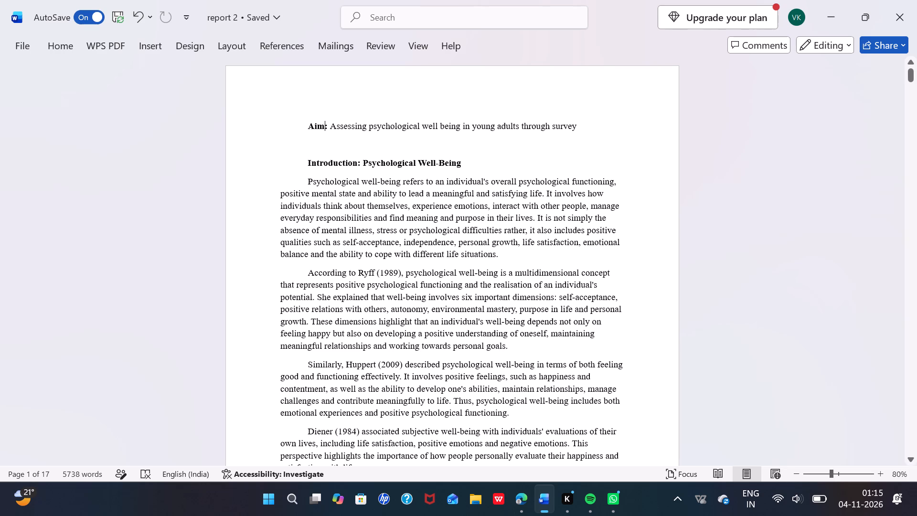
Remove the first-line indent from the "Introduction: Psychological Well-Being" heading so it aligns with the page margin.
left_click(304, 165)
key("BackSpace")
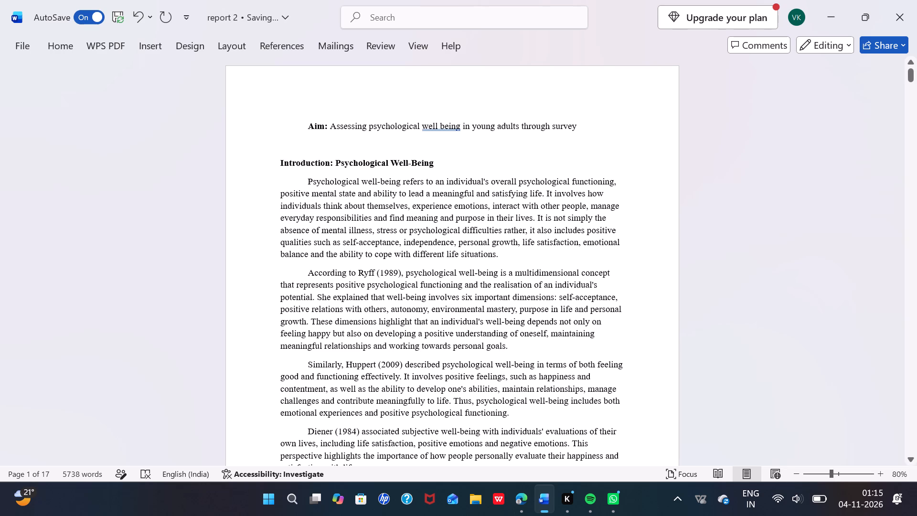
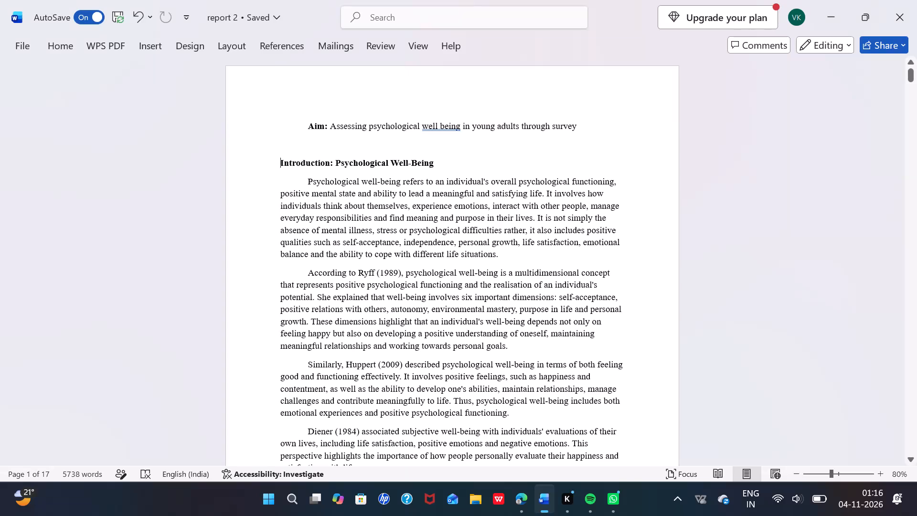
Paste the copied research paradigm introduction into the empty line between the aim statement and the psychological well-being heading.
left_click(305, 139)
key("ctrl+v")
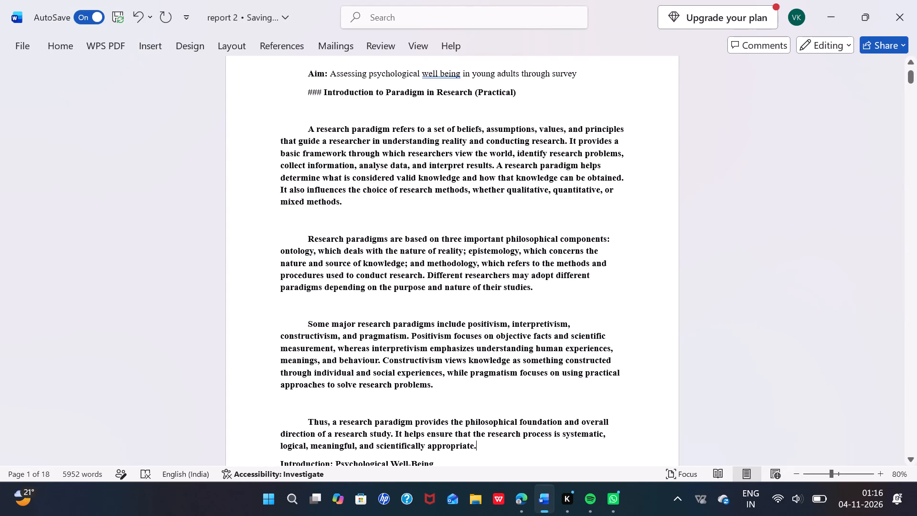
Delete the "###" marks and the word "(Practical)" with its brackets from the pasted paradigm heading.
left_click_drag(324, 93, 298, 93)
key("BackSpace")
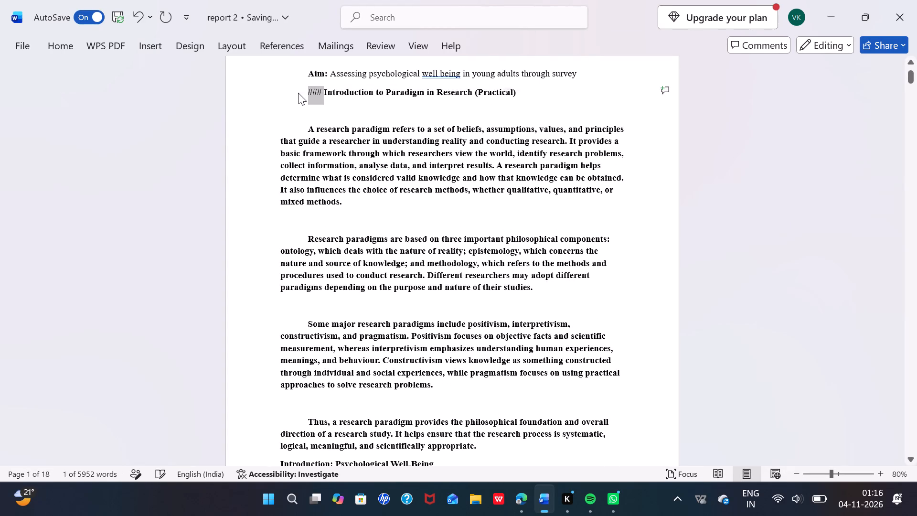
left_click_drag(501, 91, 470, 95)
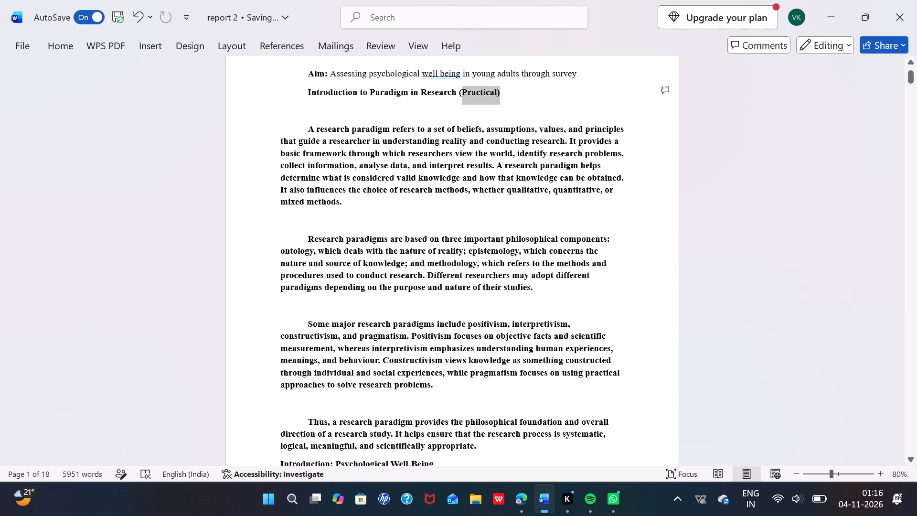
left_click_drag(470, 95, 461, 95)
key("BackSpace")
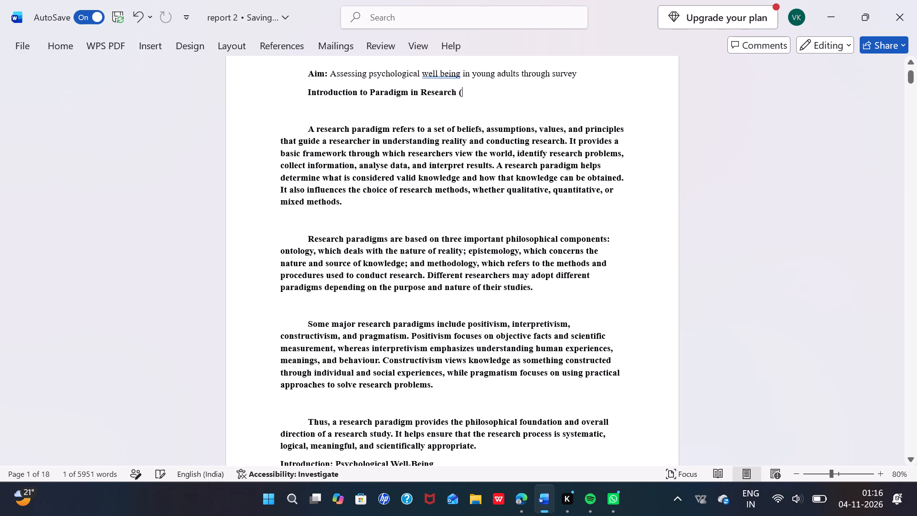
key("BackSpace")
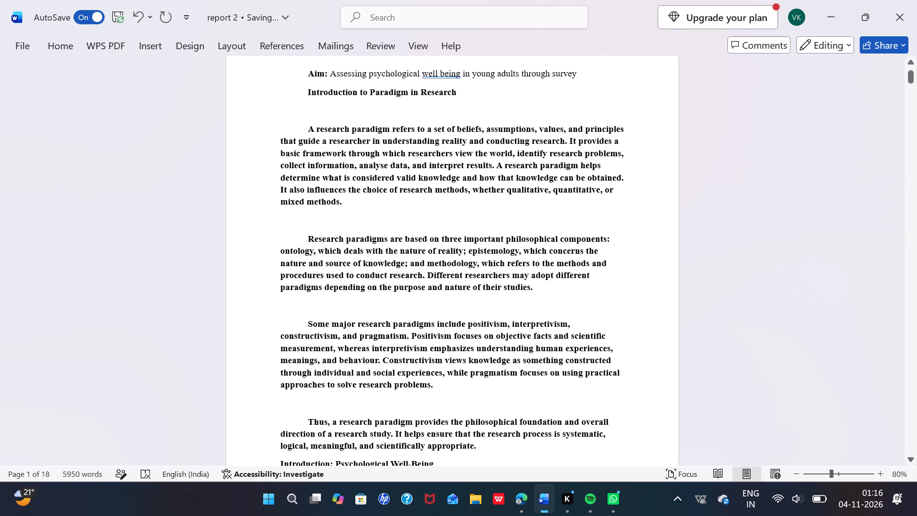
Remove the blank lines above and the first-line indents of the first three pasted research paradigm paragraphs.
left_click(304, 132)
key("BackSpace")
key("BackSpace")
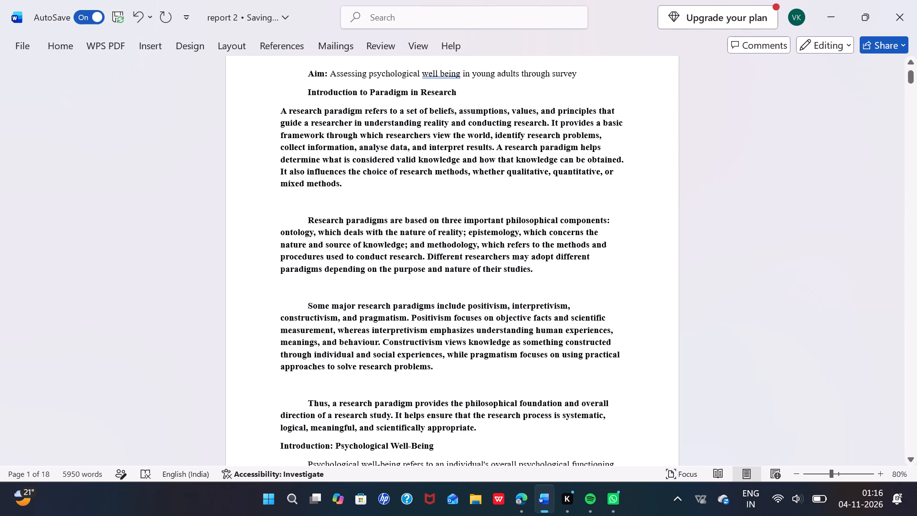
left_click(307, 221)
key("BackSpace")
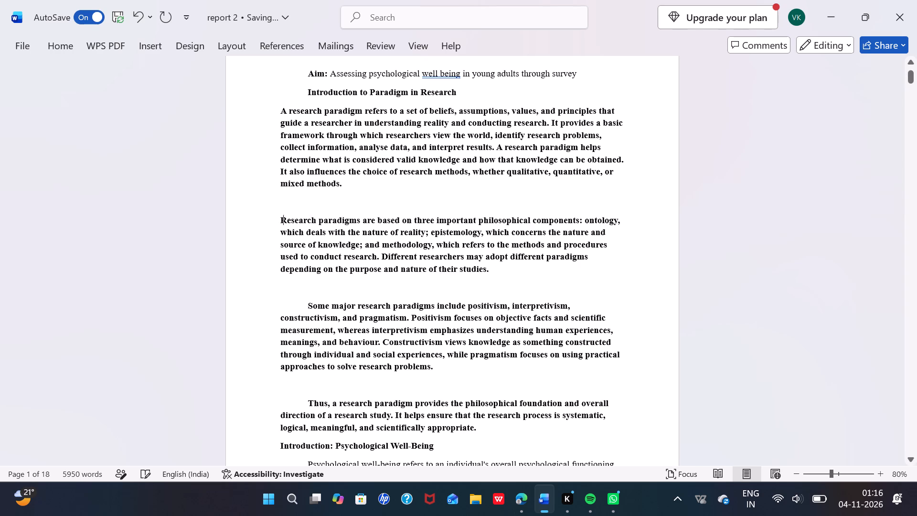
key("BackSpace")
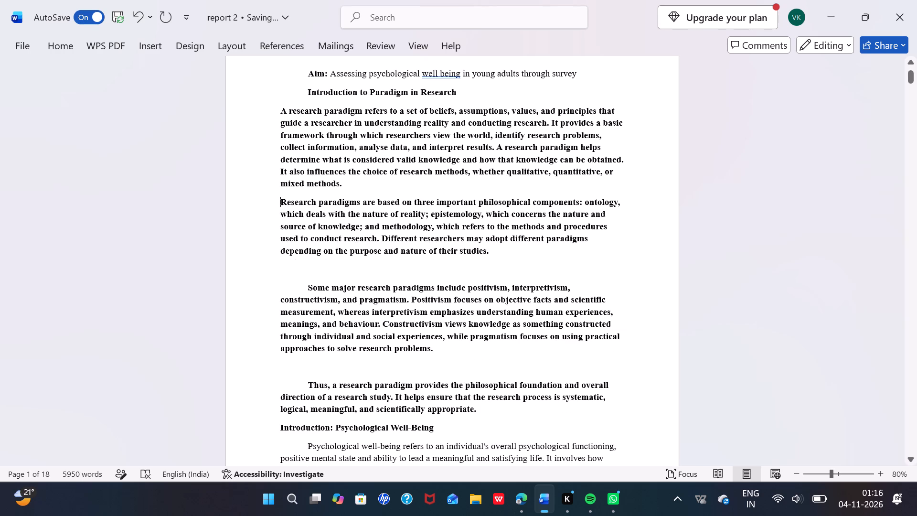
left_click(306, 284)
key("BackSpace")
key("BackSpace")
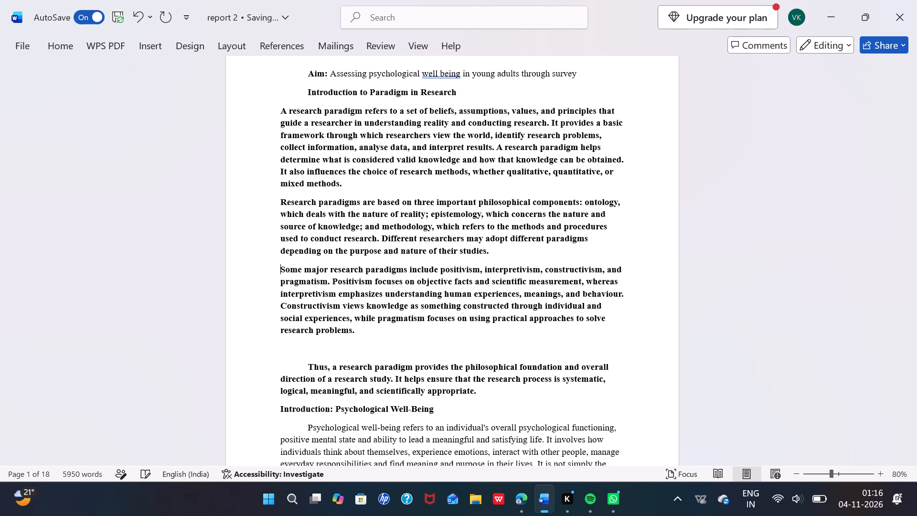
Merge the "Thus, a research paradigm" paragraph into the end of the preceding paragraph, separated by a space.
left_click(304, 368)
key("BackSpace")
key("BackSpace")
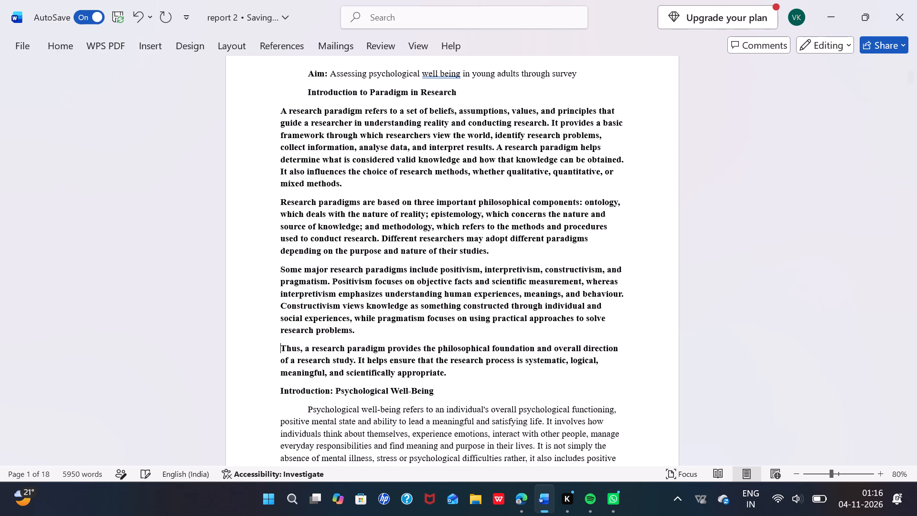
key("BackSpace")
key("space")
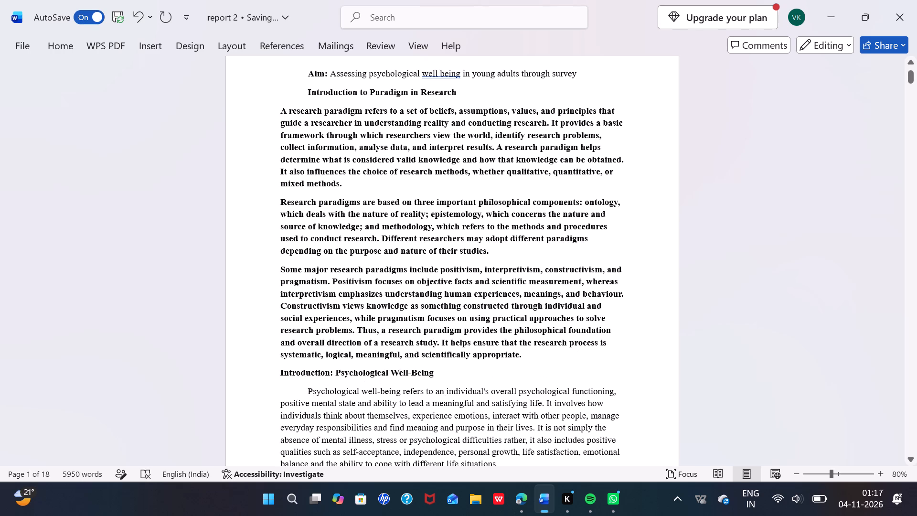
Delete "Introduction:" from the heading so it reads "Psychological Well-Being".
left_click_drag(334, 371, 305, 370)
left_click_drag(305, 370, 283, 370)
key("BackSpace")
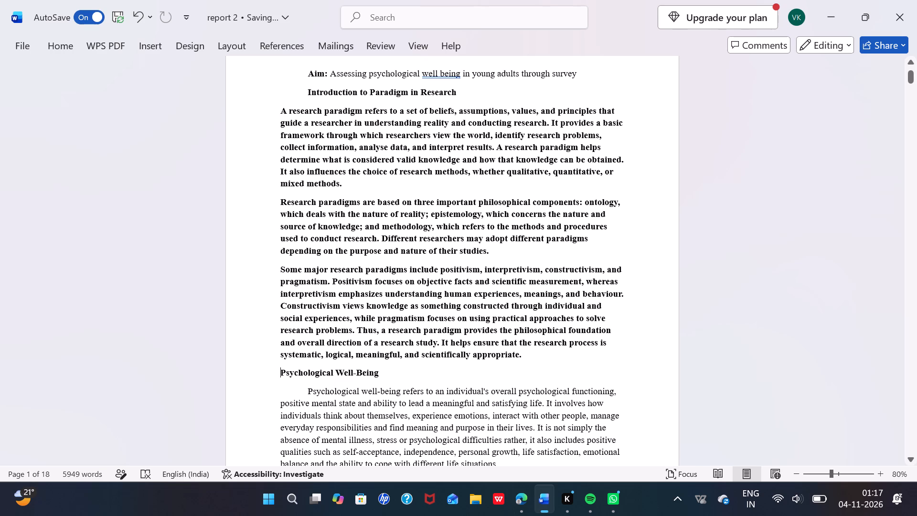
Delete "Introduction to" from the heading under the aim so it reads "Paradigm in Research".
scroll(452, 87, "up", 2)
left_click_drag(368, 143, 302, 145)
key("BackSpace")
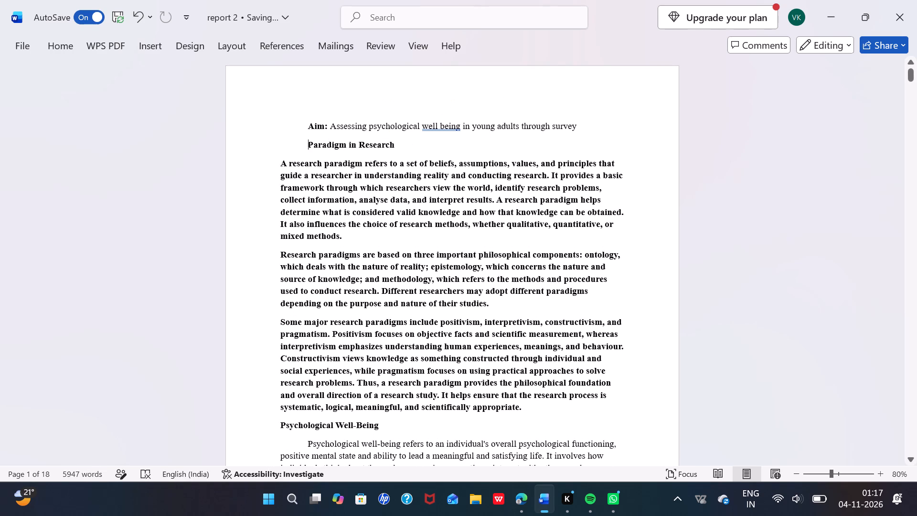
Remove the bold formatting from the three body paragraphs under the "Paradigm in Research" heading.
left_click_drag(277, 162, 287, 181)
left_click_drag(287, 181, 517, 402)
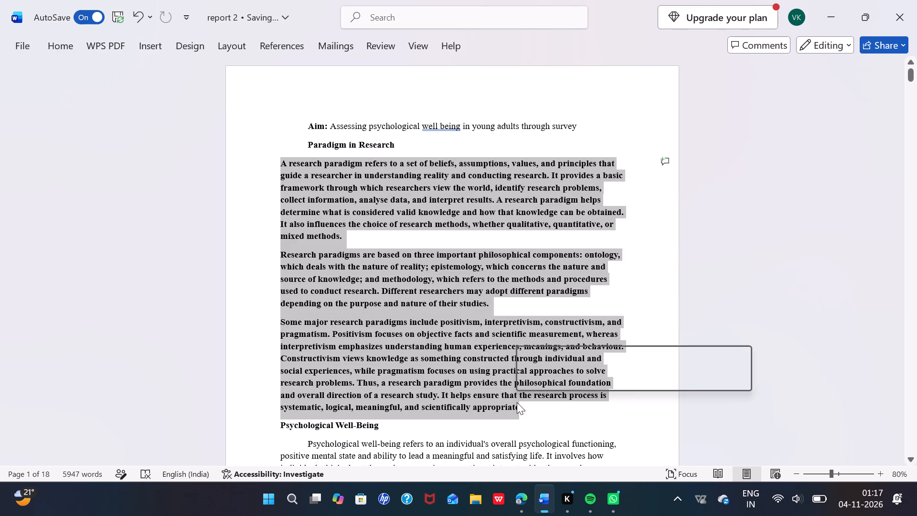
left_click(527, 375)
left_click(360, 280)
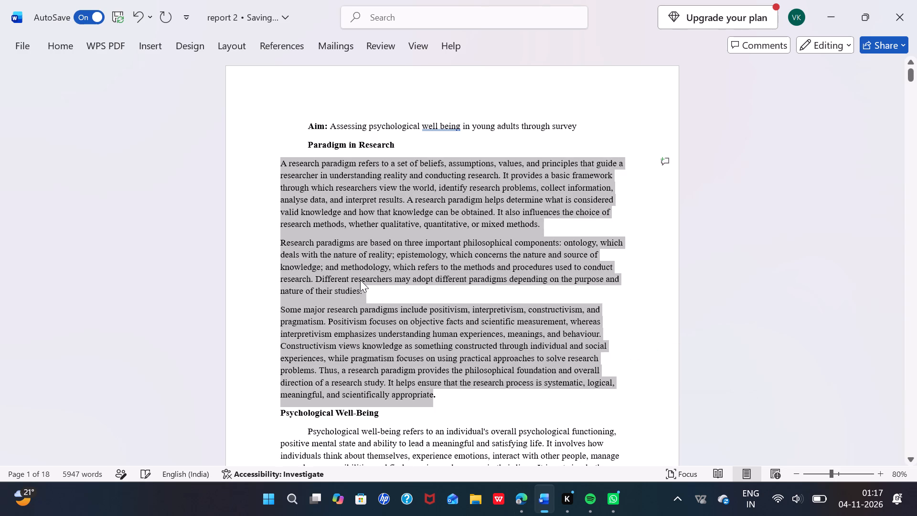
Review the first page's text from the research paradigm paragraphs down through the psychological well-being section.
scroll(273, 309, "down", 1)
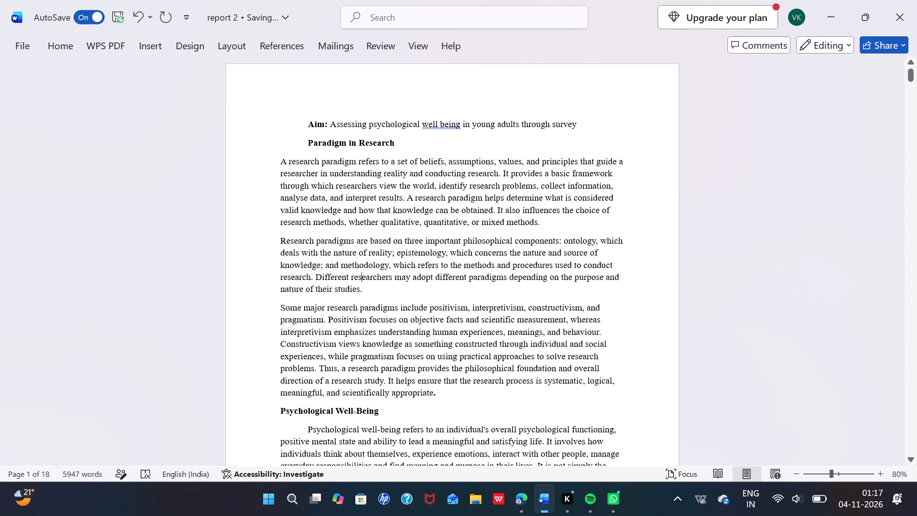
scroll(273, 309, "down", 1)
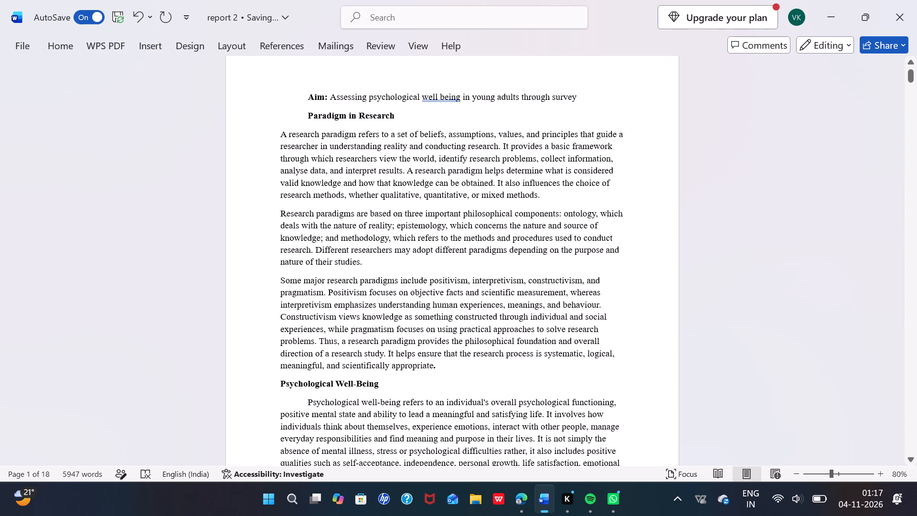
scroll(273, 309, "down", 2)
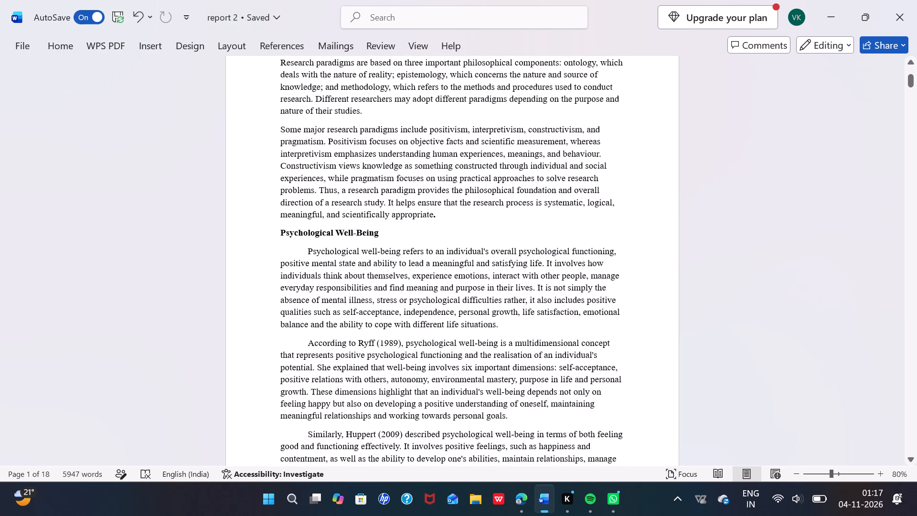
scroll(273, 309, "down", 1)
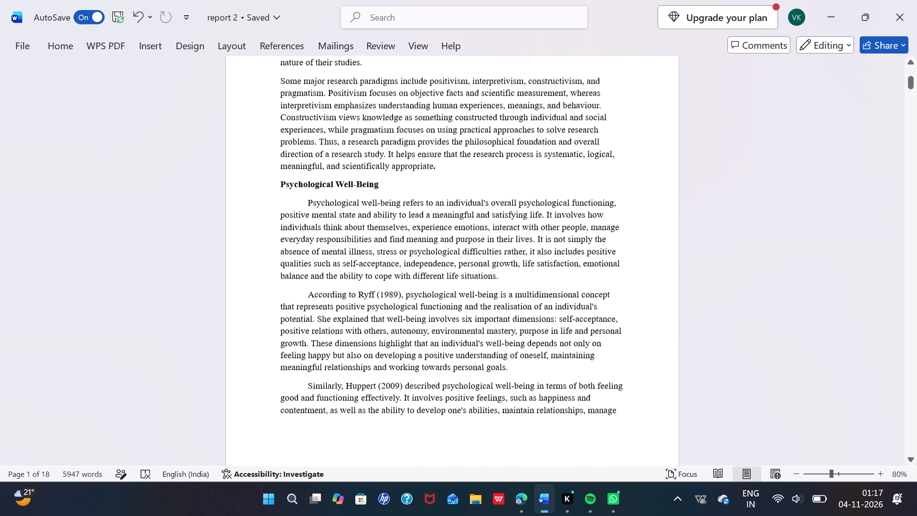
scroll(273, 309, "down", 1)
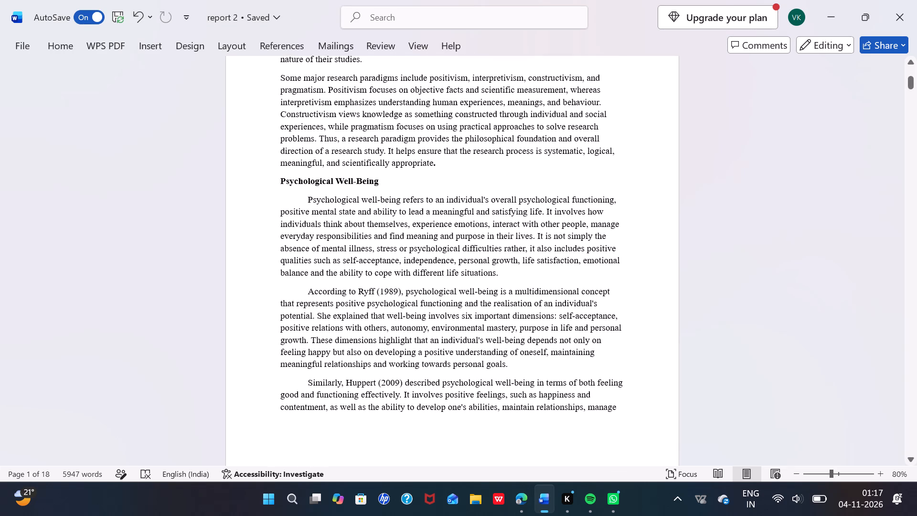
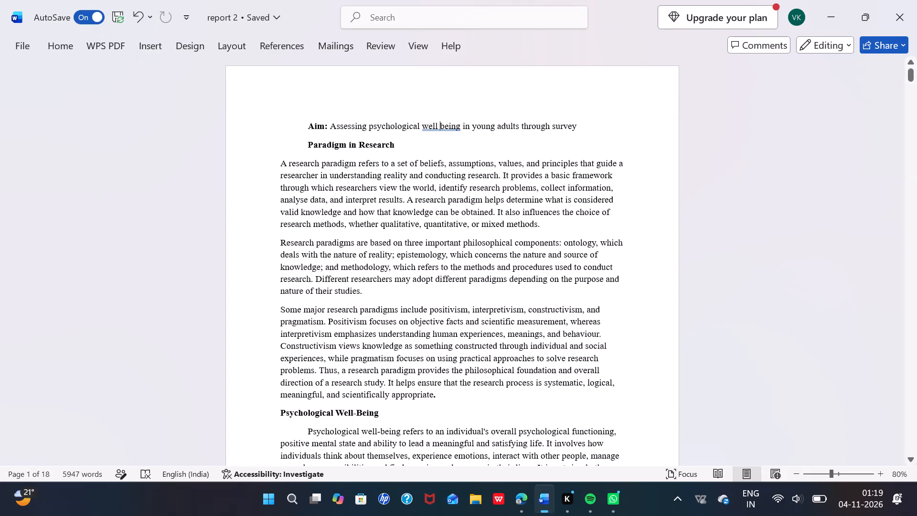
Replace the space in "well being" in the aim line with a hyphen so it reads "well-being".
key("BackSpace")
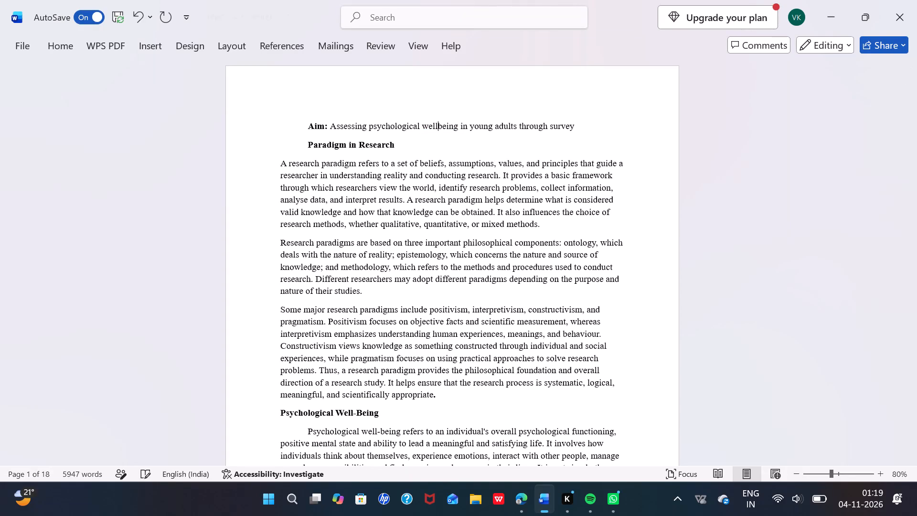
key("minus")
Paste the copied "Psychological Well-Being in Young Adults: A Survey-Based Study" section on a new line after the last research paradigm paragraph.
scroll(440, 129, "down", 3)
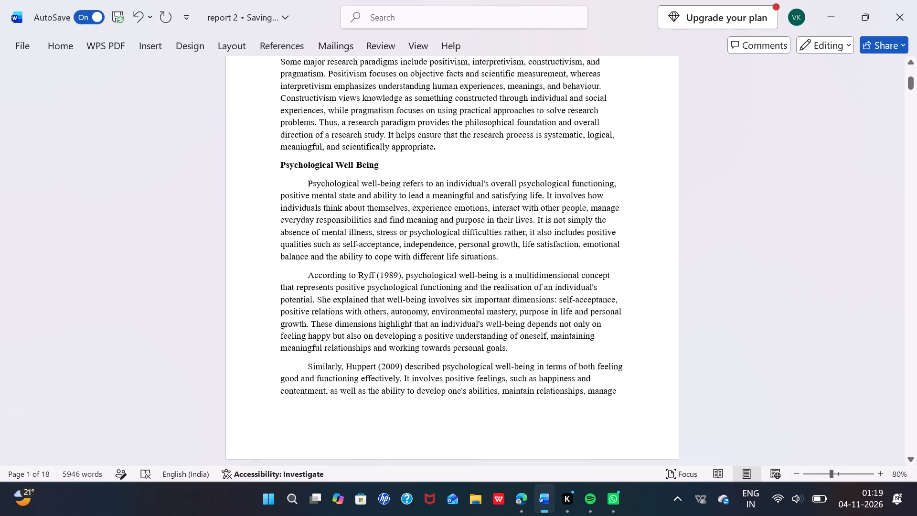
scroll(384, 229, "up", 1)
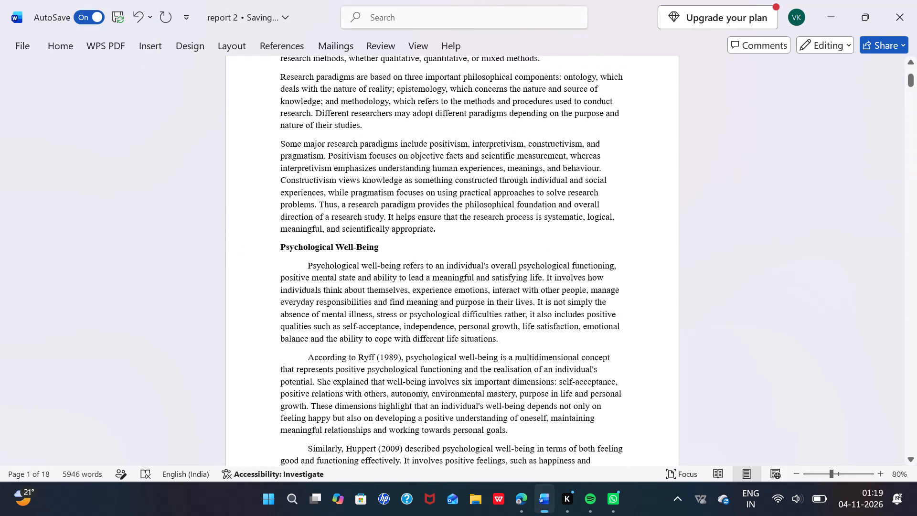
scroll(384, 229, "up", 1)
left_click(447, 393)
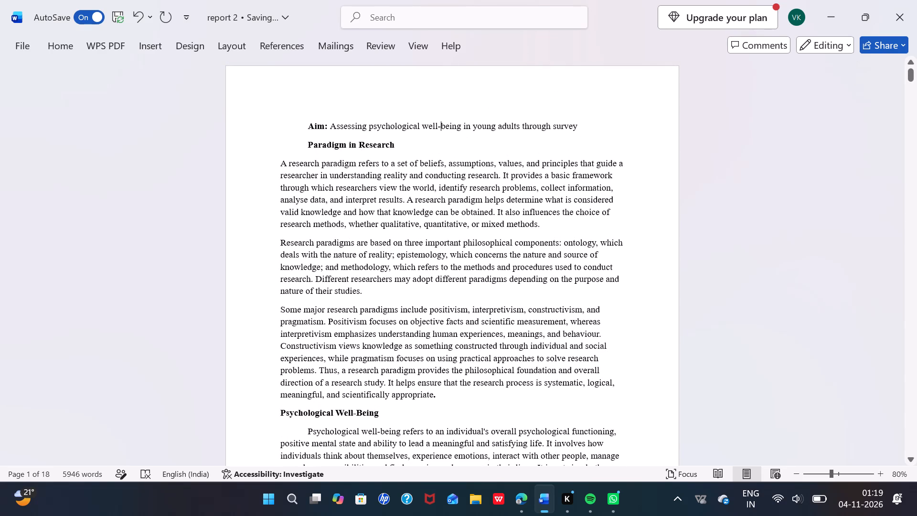
key("Return")
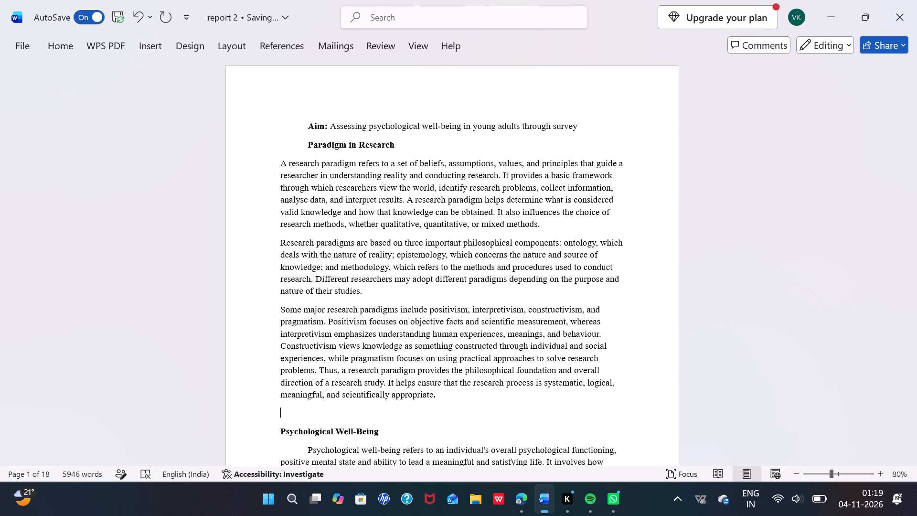
key("ctrl+v")
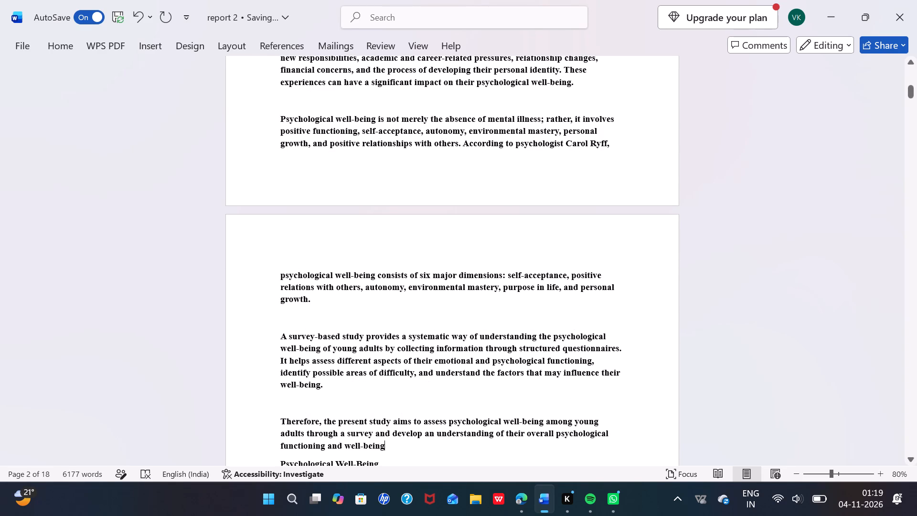
Remove the blank line above the "Therefore, the present study" paragraph and join the "A survey-based study" paragraph onto the preceding one.
left_click(281, 418)
key("BackSpace")
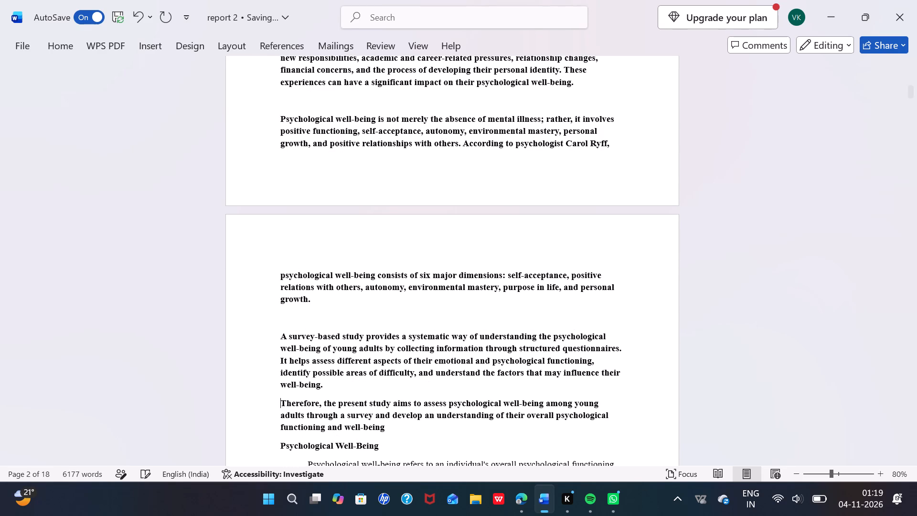
scroll(351, 417, "down", 1)
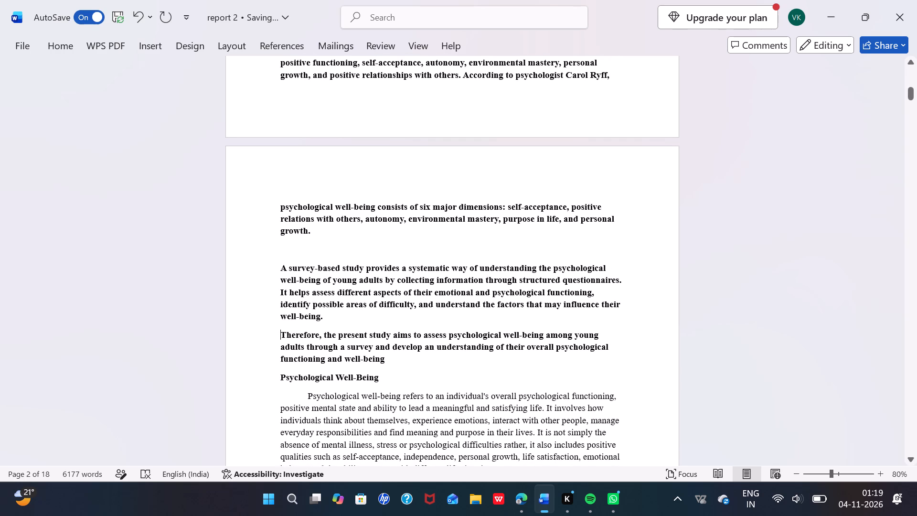
scroll(368, 370, "up", 1)
left_click(279, 286)
key("BackSpace")
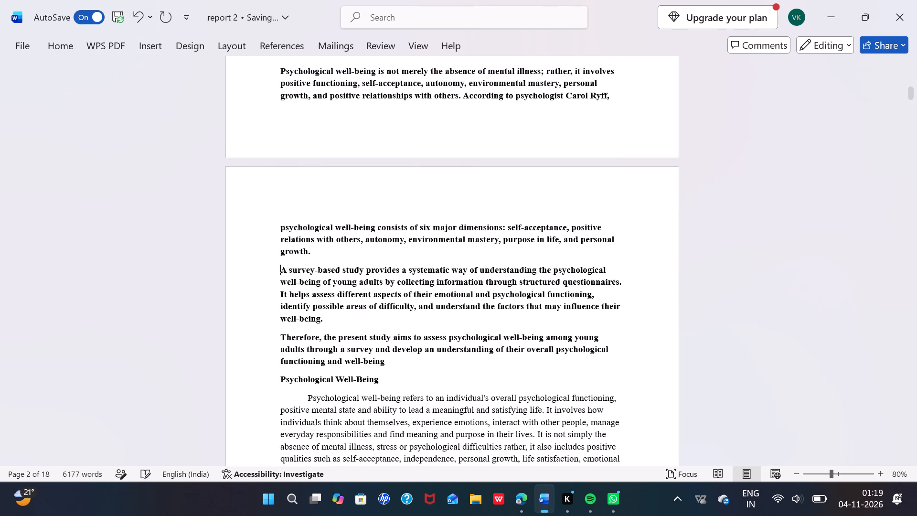
key("BackSpace")
key("space")
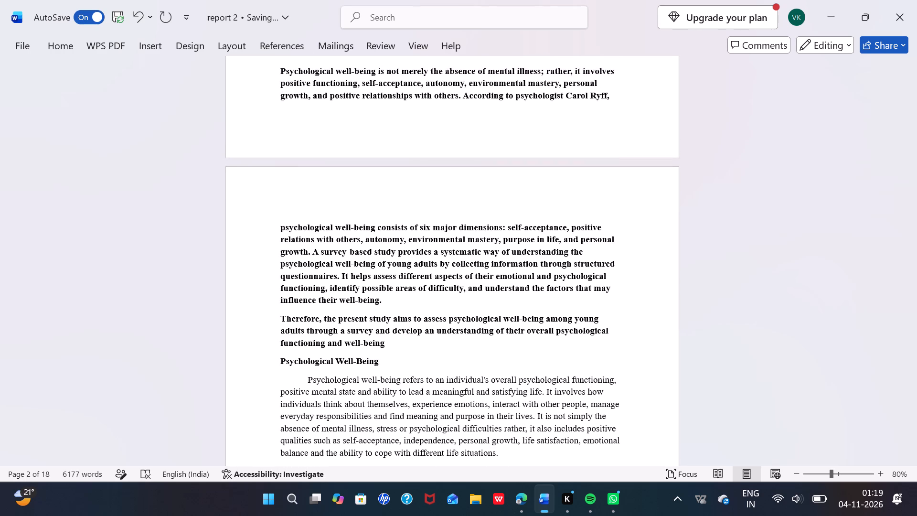
Remove the blank lines above the pasted section's first three body paragraphs, working up to its heading.
scroll(279, 286, "up", 3)
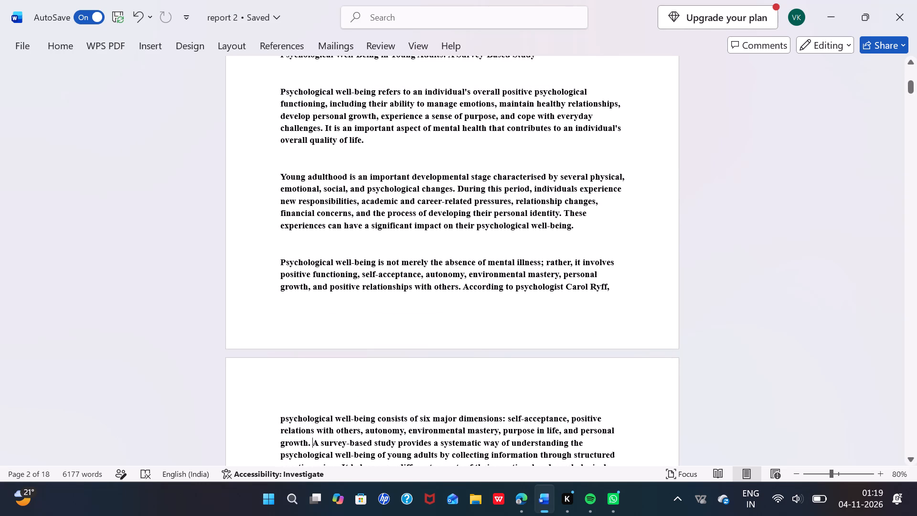
left_click(277, 256)
key("BackSpace")
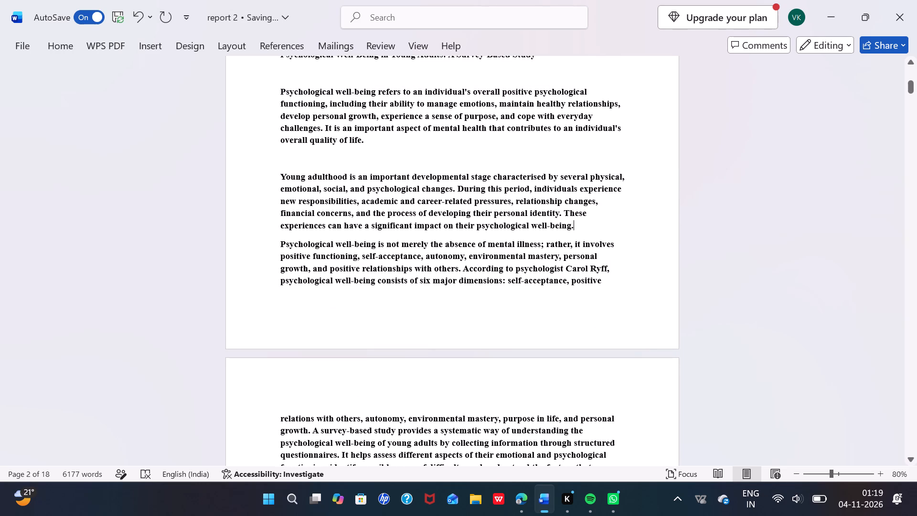
left_click(279, 175)
key("BackSpace")
scroll(279, 175, "up", 1)
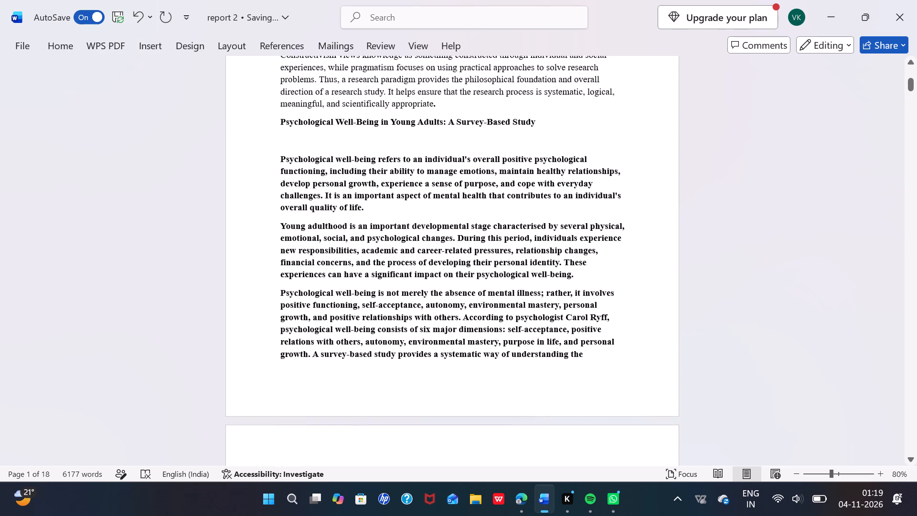
left_click(278, 157)
key("BackSpace")
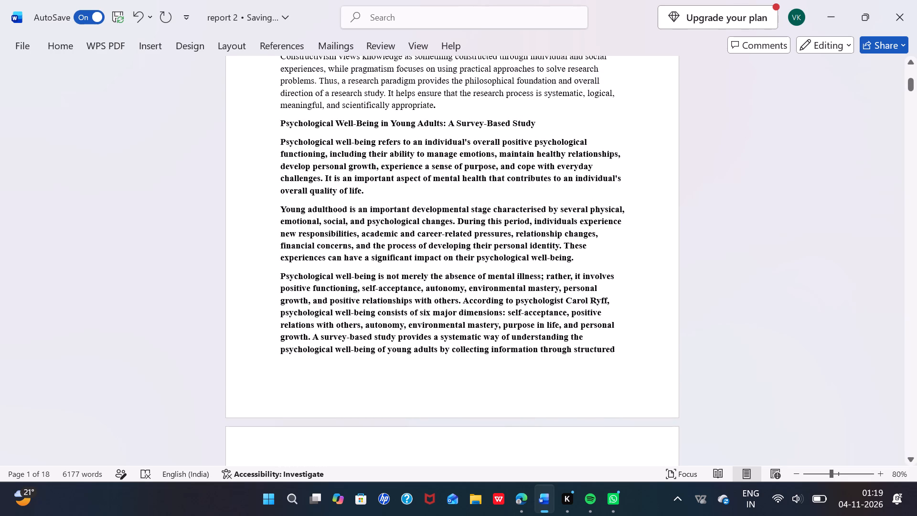
Remove the bold formatting from all the pasted body paragraphs, from "Psychological well-being refers" through "Therefore, the present study".
left_click_drag(277, 140, 383, 467)
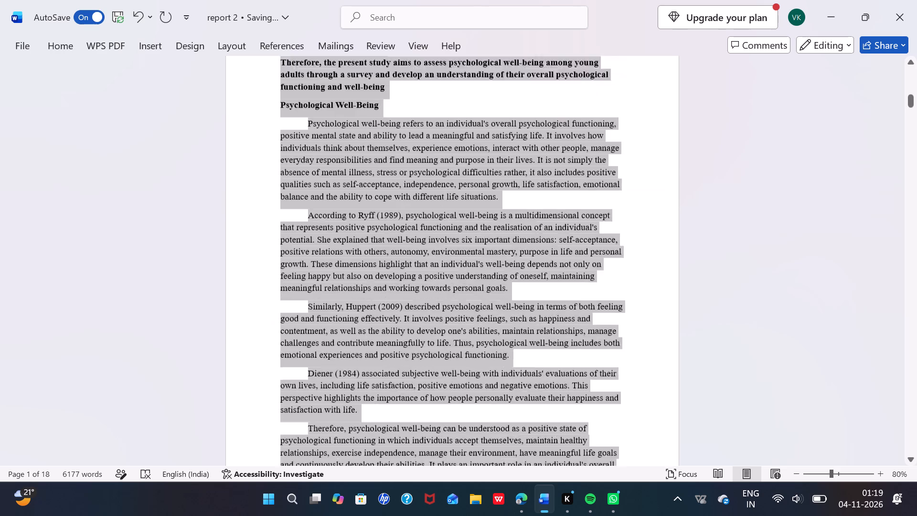
left_click_drag(383, 467, 398, 89)
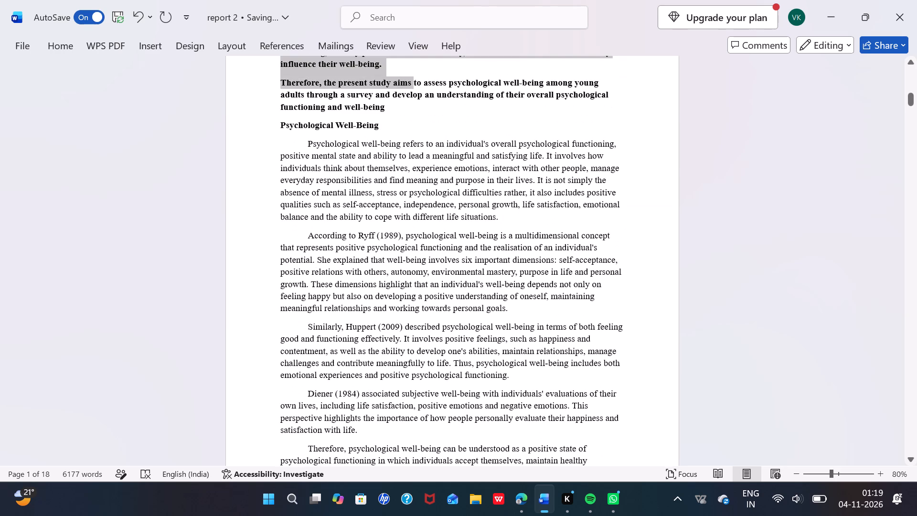
left_click_drag(398, 89, 389, 108)
left_click(402, 83)
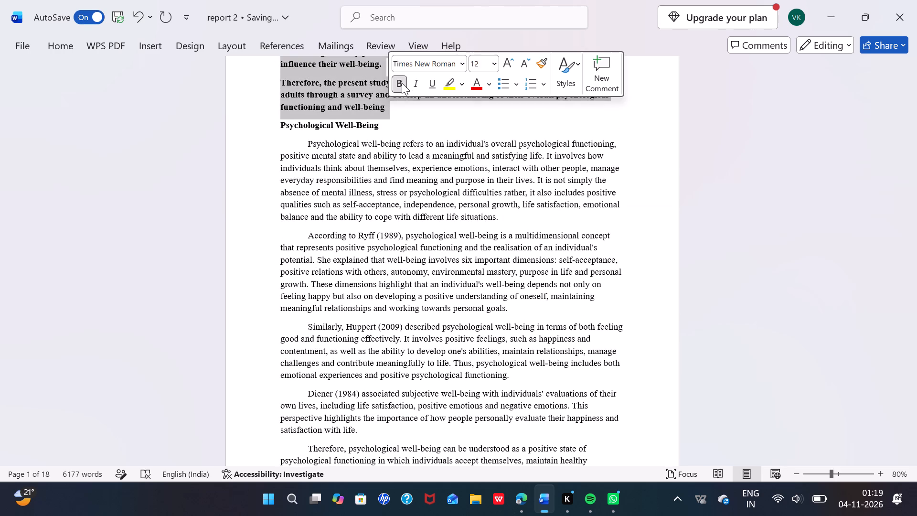
left_click(402, 134)
Delete ": A Survey-Based Study" from the pasted section's heading so it reads "Psychological Well-Being in Young Adults".
scroll(402, 134, "up", 2)
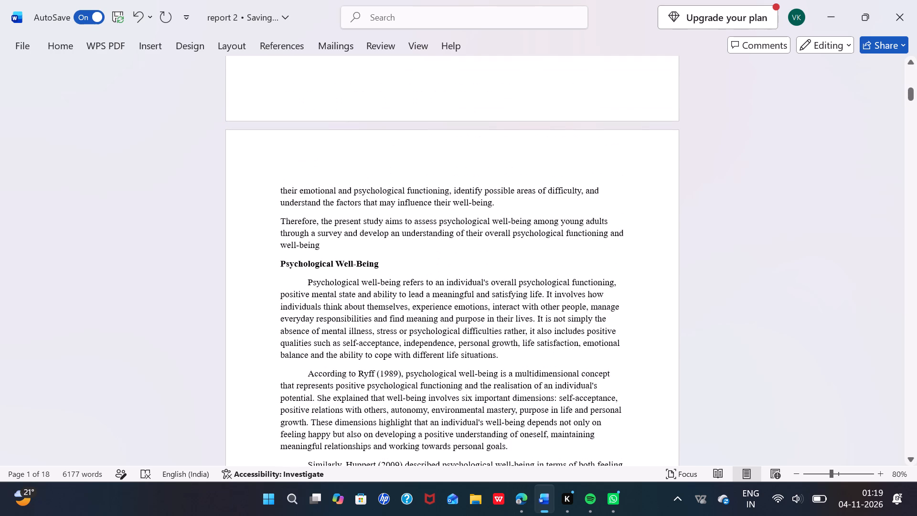
scroll(402, 134, "up", 1)
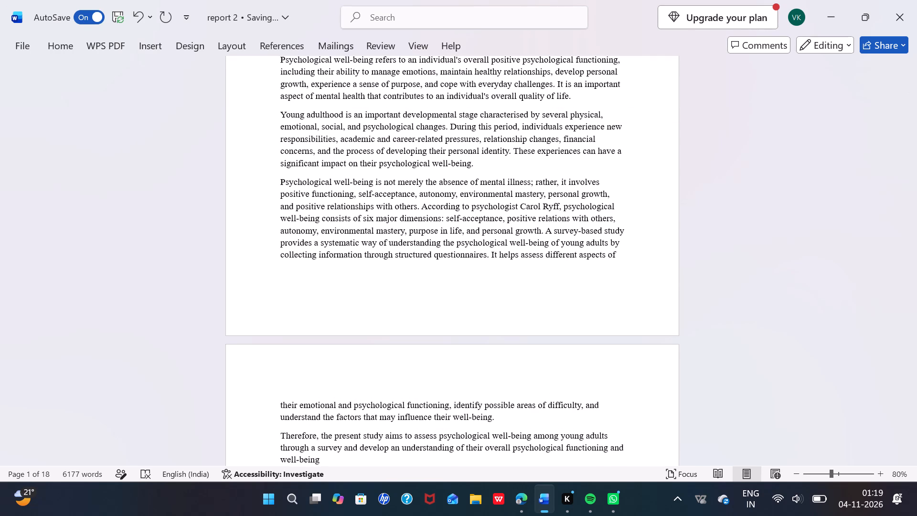
scroll(402, 134, "up", 1)
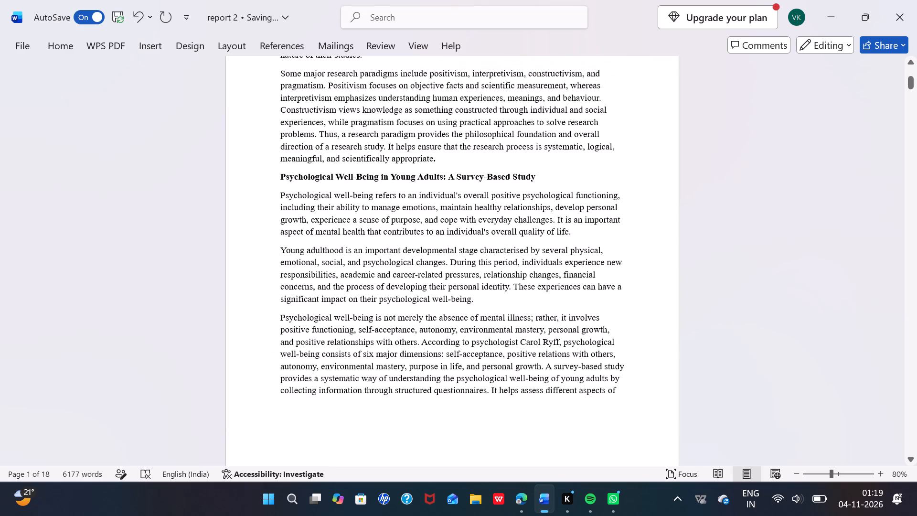
scroll(402, 134, "down", 2)
scroll(402, 134, "up", 2)
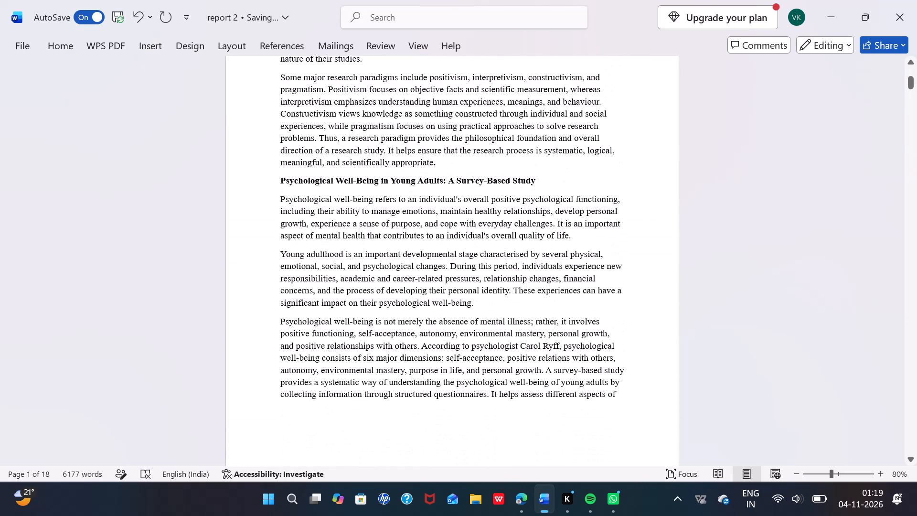
left_click_drag(537, 181, 444, 186)
key("BackSpace")
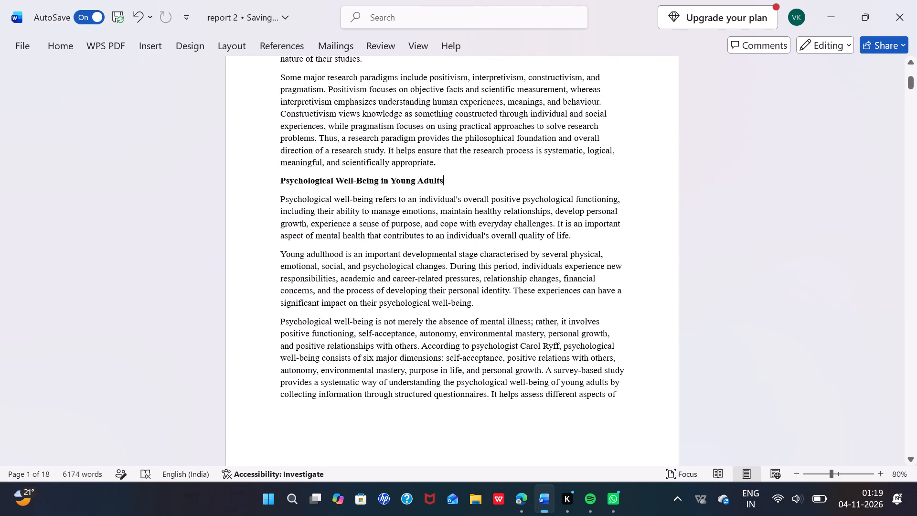
Review the text and layout from the psychological well-being section through the theoretical models to the eudaimonic approach.
scroll(477, 315, "down", 2)
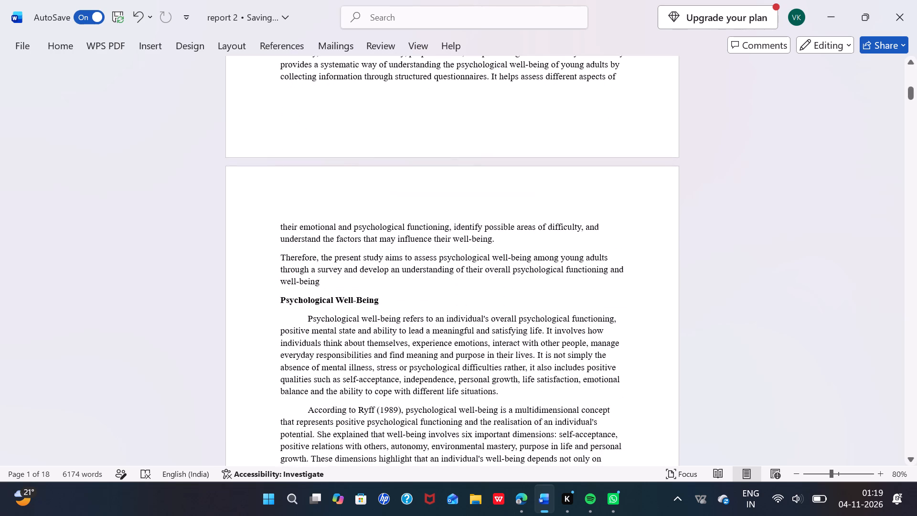
scroll(477, 315, "down", 3)
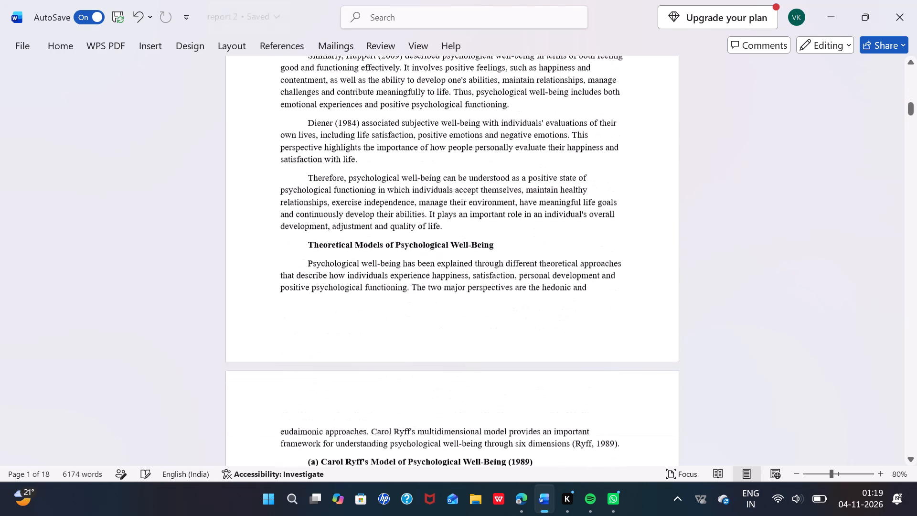
scroll(477, 315, "down", 5)
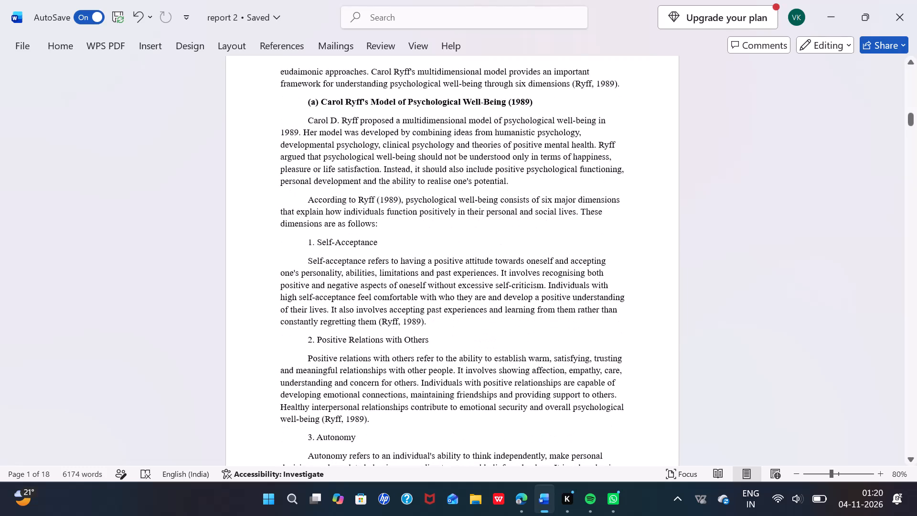
scroll(477, 315, "down", 6)
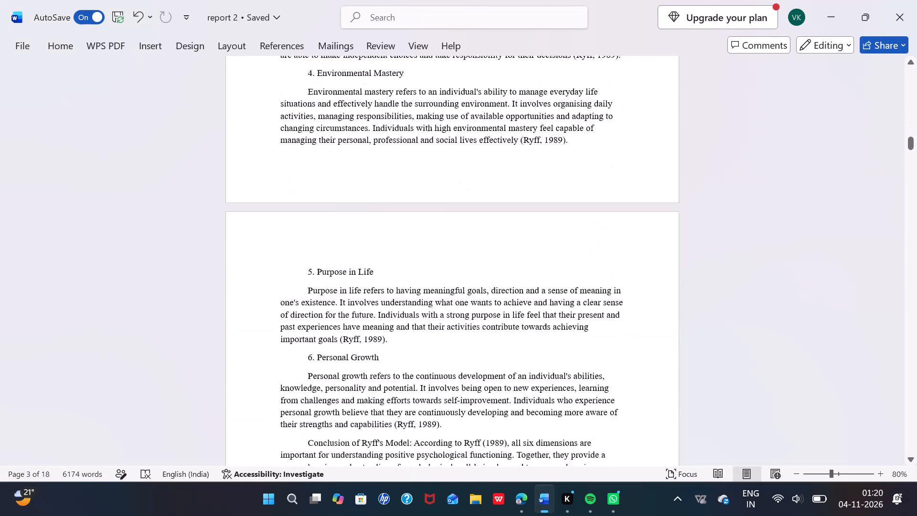
scroll(477, 315, "down", 4)
scroll(477, 315, "up", 1)
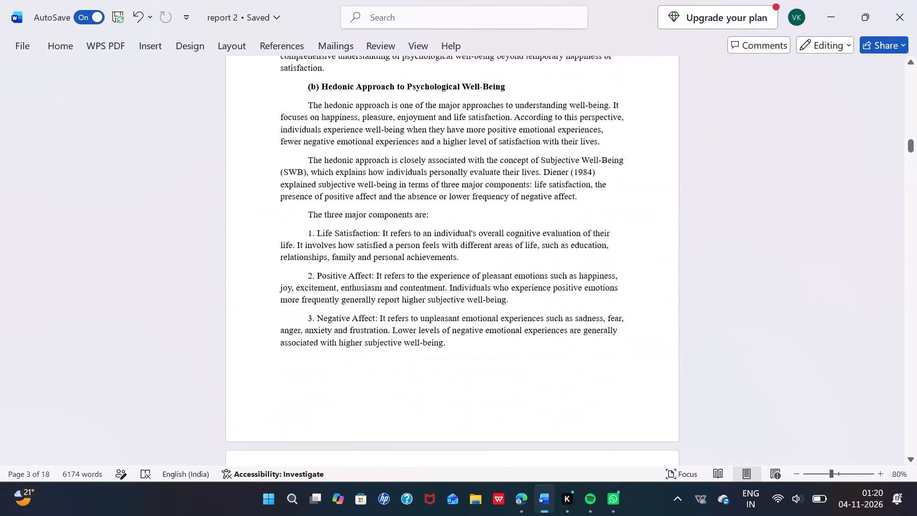
scroll(477, 315, "up", 1)
scroll(477, 315, "down", 4)
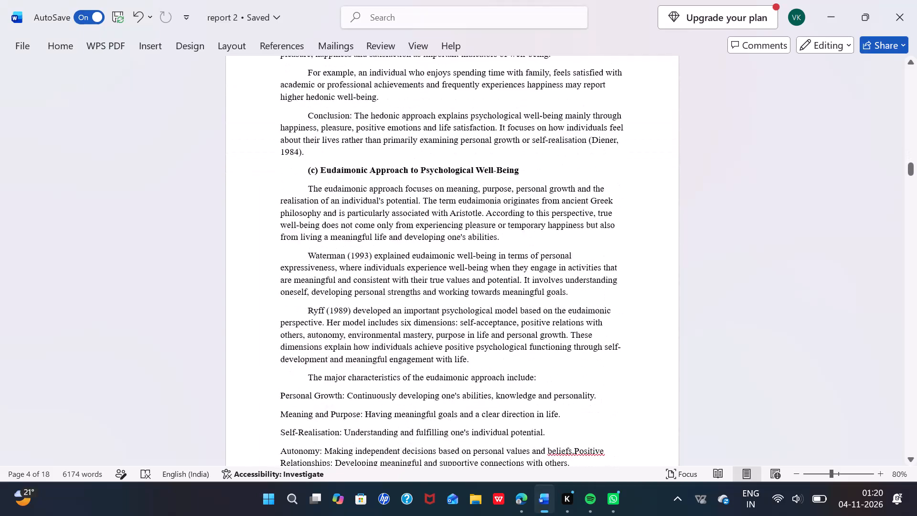
scroll(477, 315, "down", 3)
Delete the indent and the empty lines before the "Factors Affecting Psychological Well-Being" heading to close the gap above it.
scroll(477, 315, "up", 1)
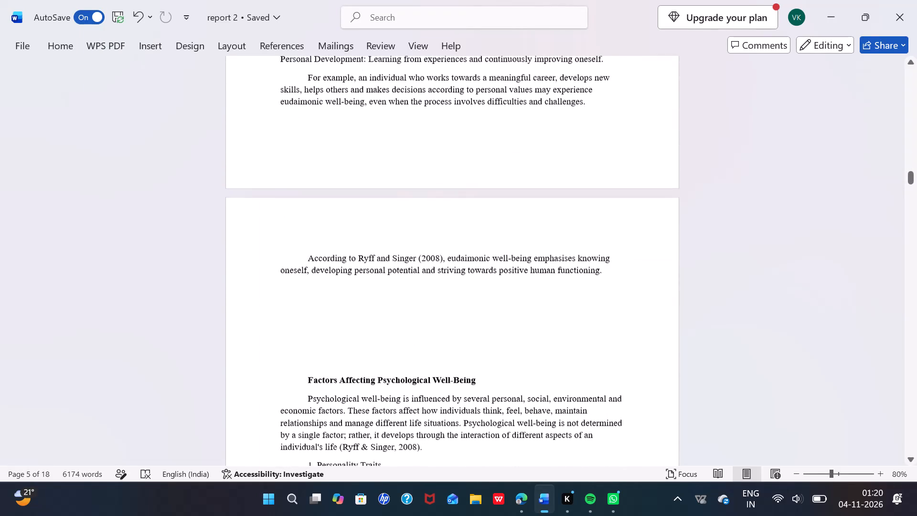
left_click(308, 383)
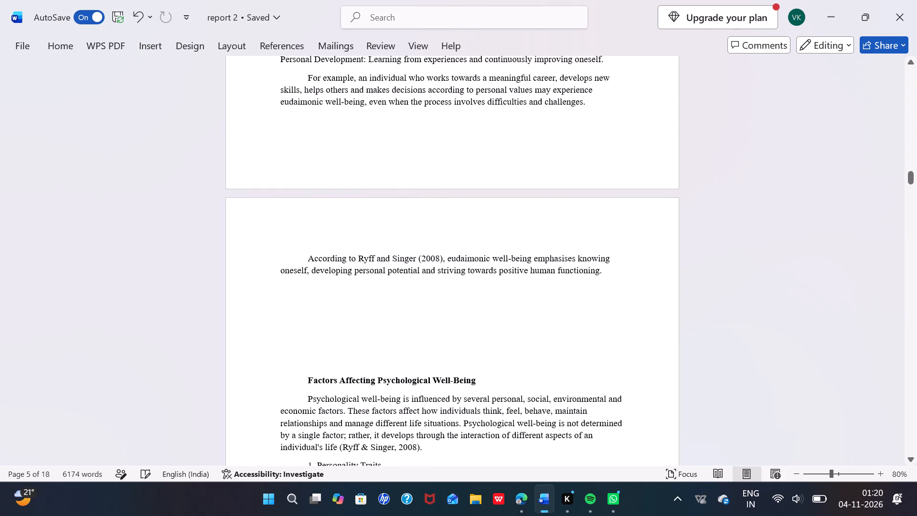
key("BackSpace")
key("BackSpace")
key("BackSpace")
key("BackSpace")
key("BackSpace")
key("BackSpace")
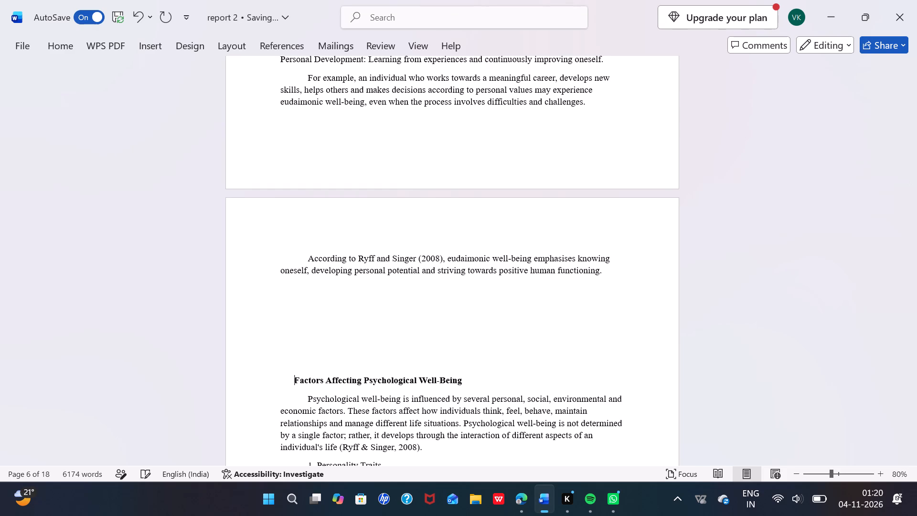
key("BackSpace")
key("BackSpace")
key("BackSpace")
key("BackSpace")
key("BackSpace")
key("BackSpace")
key("BackSpace")
key("BackSpace")
key("BackSpace")
key("BackSpace")
key("BackSpace")
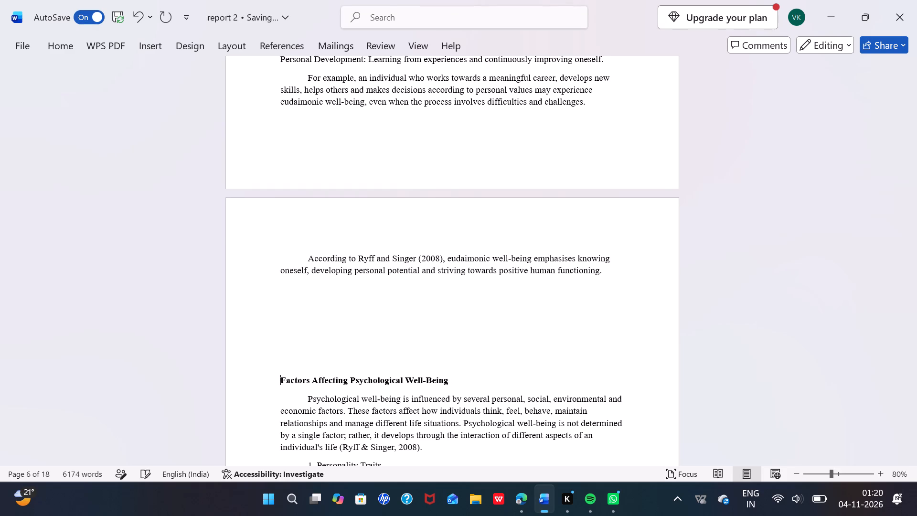
Indent the "Factors Affecting Psychological Well-Being" heading with spaces to roughly match the first-line indent of the paragraph below.
key("space")
key("space")
key("space")
key("space")
key("space")
key("space")
key("space")
key("space")
key("space")
key("space")
key("space")
key("space")
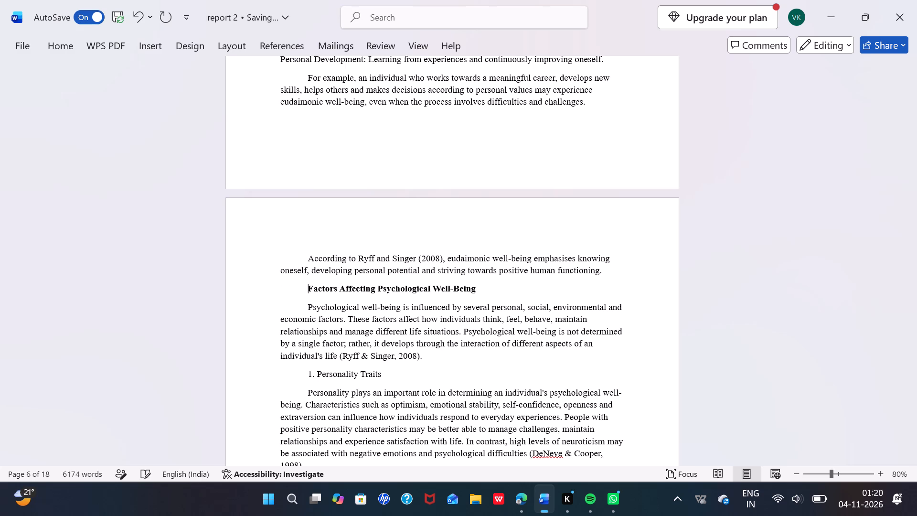
key("BackSpace")
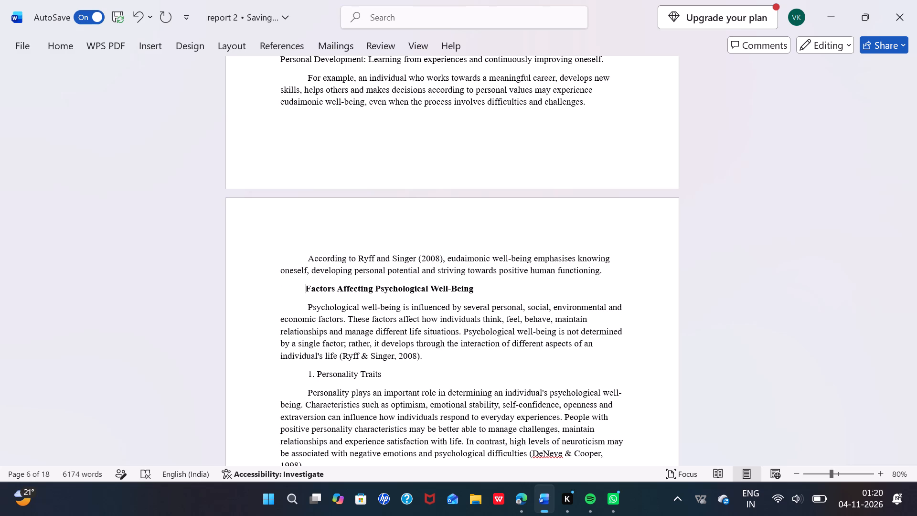
Review the text and layout of the factors affecting psychological well-being, from personality traits through self-esteem to the adults section.
scroll(308, 383, "down", 5)
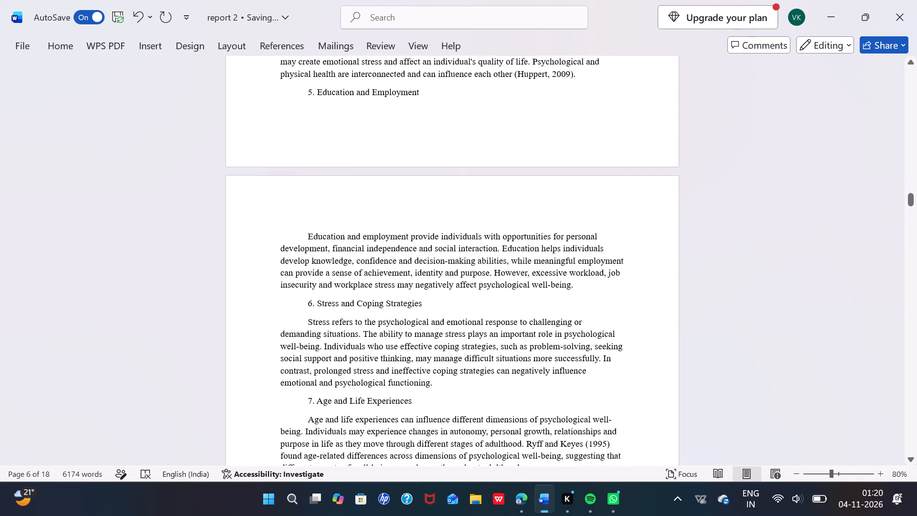
scroll(308, 383, "down", 5)
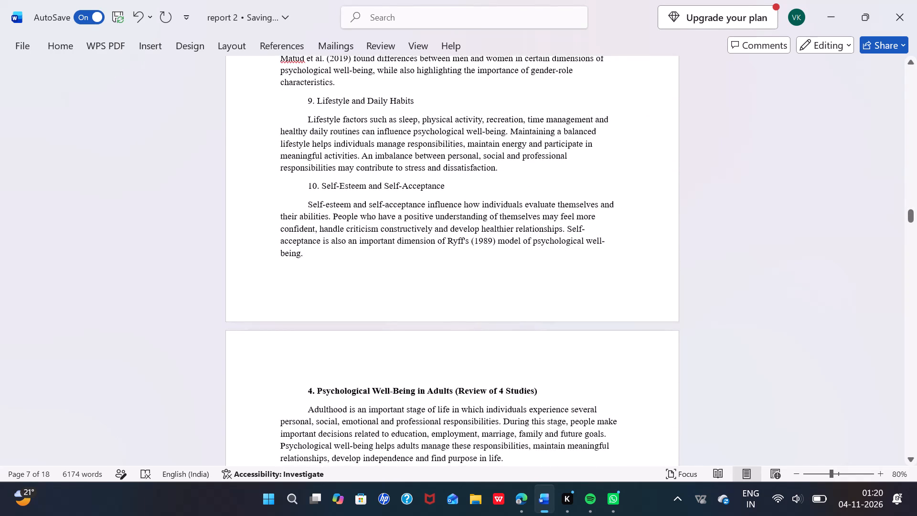
scroll(308, 383, "down", 1)
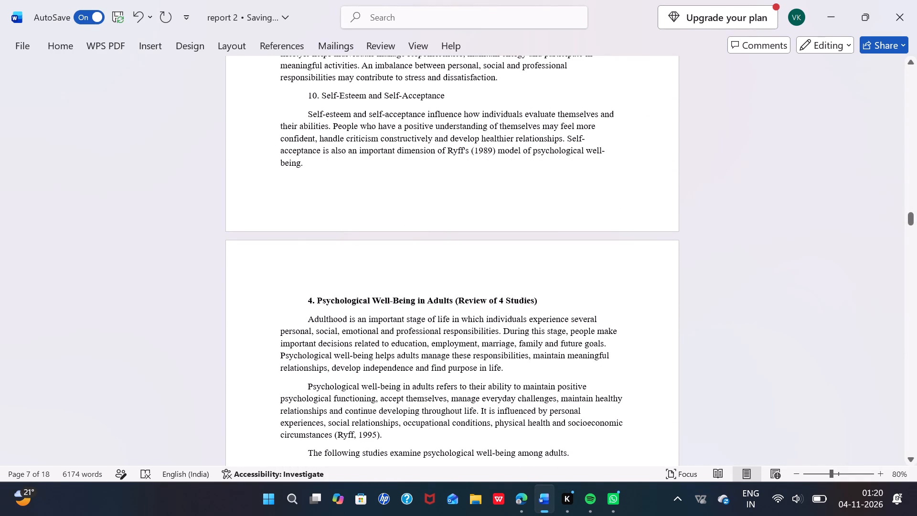
left_click(296, 299)
scroll(296, 299, "down", 1)
scroll(296, 299, "up", 2)
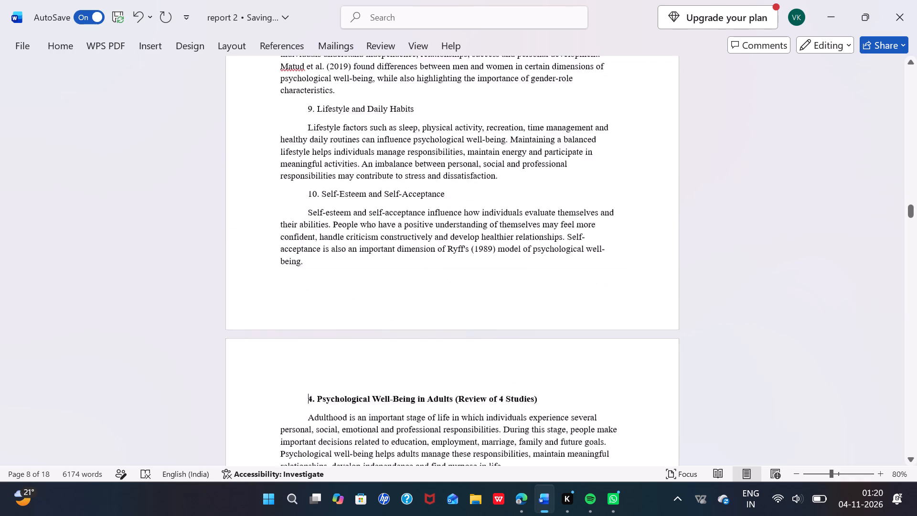
scroll(296, 299, "up", 3)
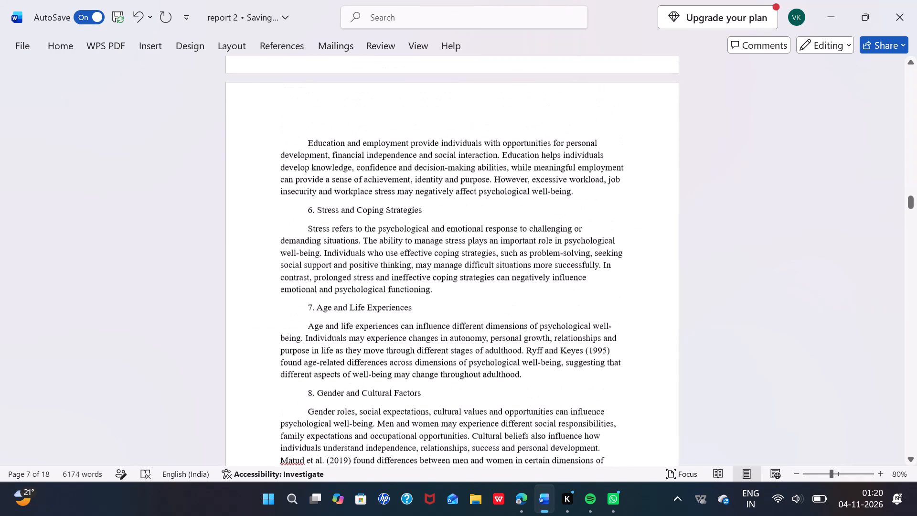
scroll(296, 299, "up", 1)
scroll(296, 299, "down", 3)
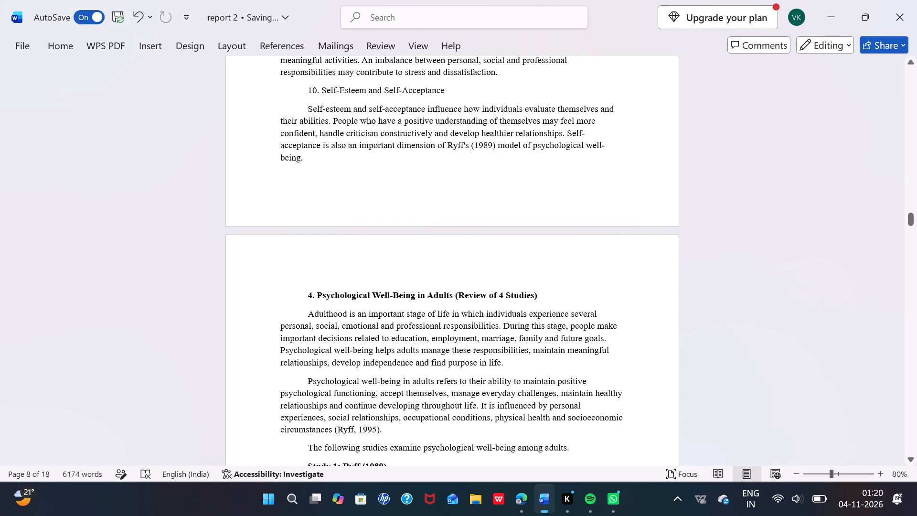
Delete "(Review of 4 Studies)" from the "4. Psychological Well-Being in Adults" heading.
left_click_drag(535, 304, 469, 296)
key("BackSpace")
left_click(470, 296)
key("BackSpace")
key("BackSpace")
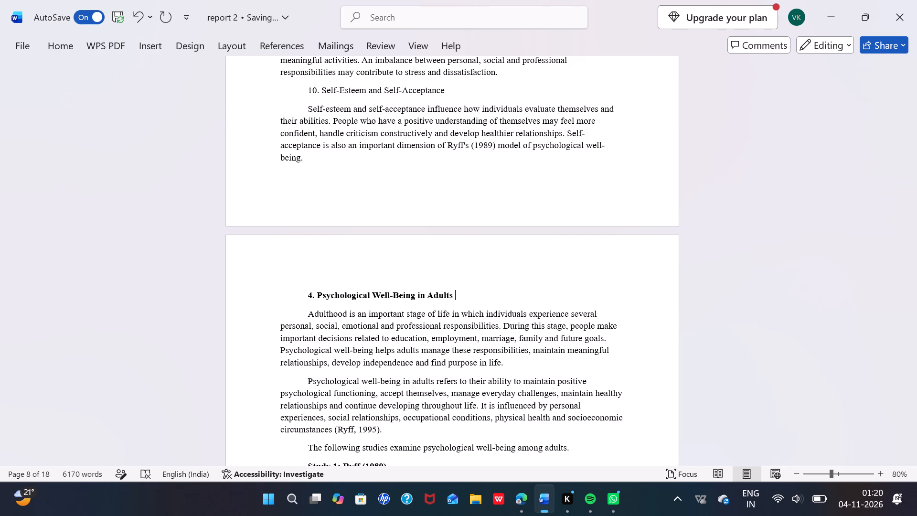
Delete "Review of 4 Studies)" after the opening bracket in the "Gender Differences in Psychological Well-Being" heading.
scroll(470, 296, "down", 3)
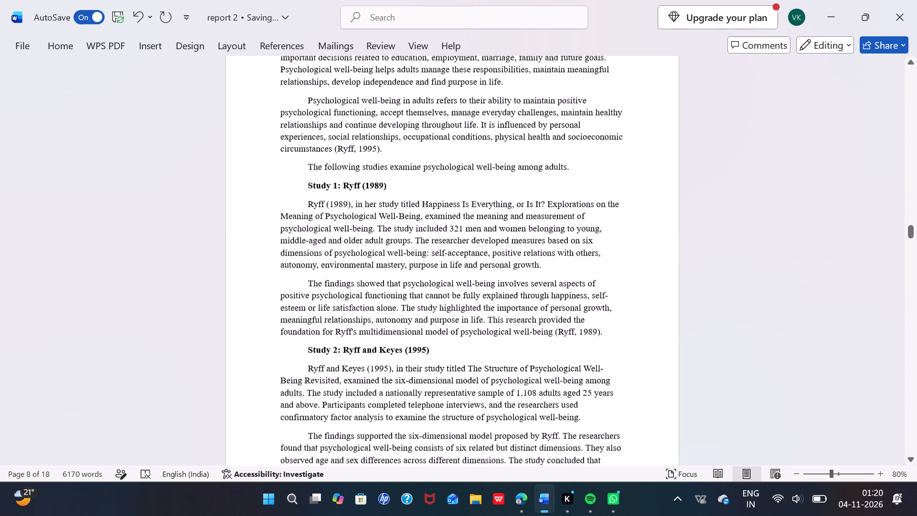
scroll(470, 296, "down", 3)
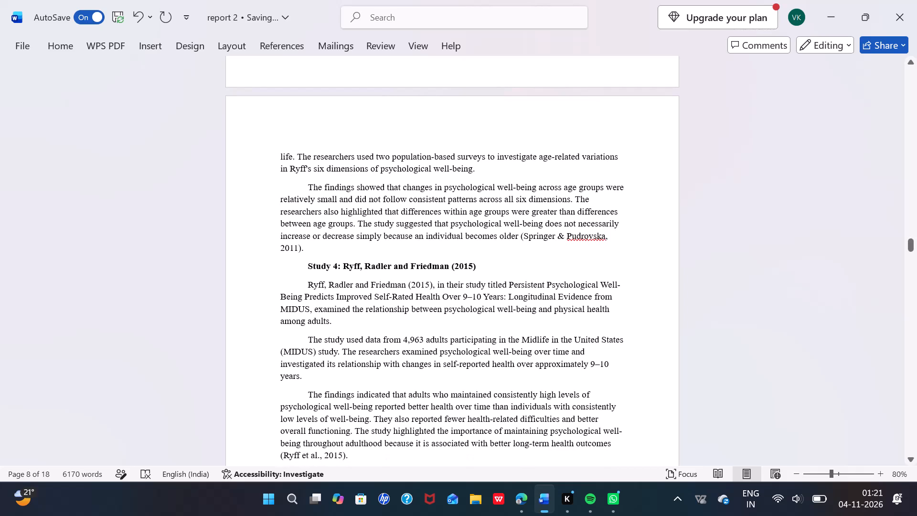
scroll(470, 296, "down", 2)
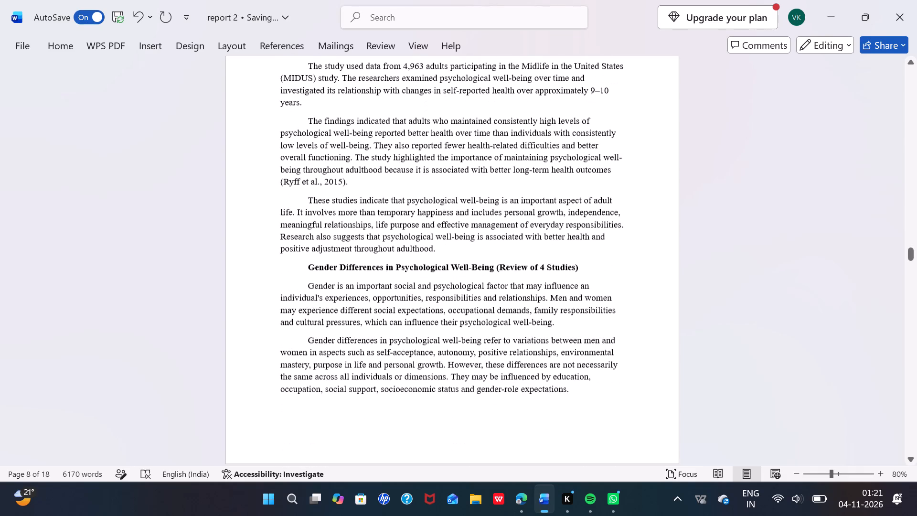
scroll(470, 296, "down", 1)
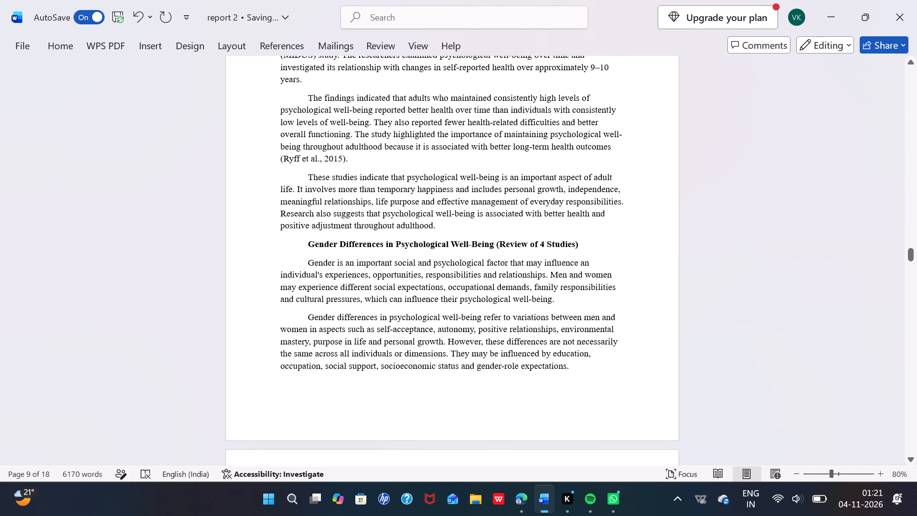
left_click_drag(589, 244, 499, 243)
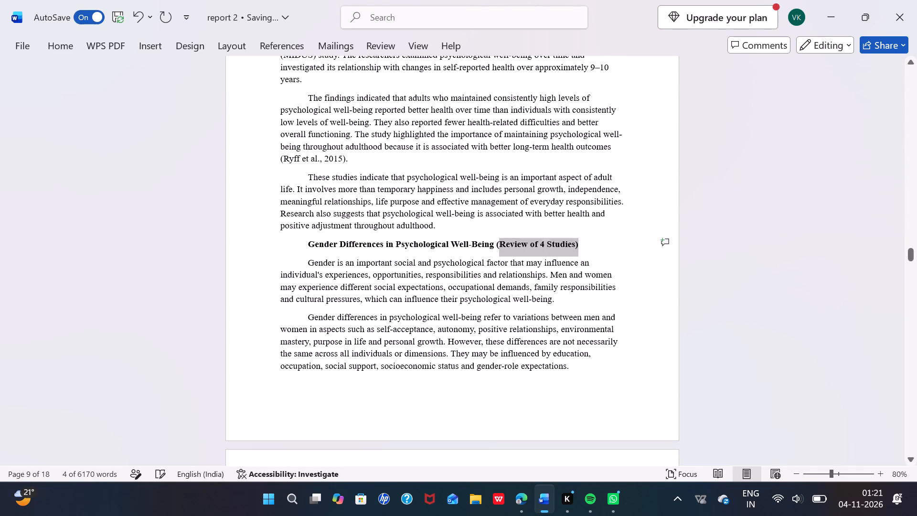
key("BackSpace")
Remove the number "4." from the start of the "Psychological Well-Being in Adults" heading.
scroll(499, 243, "up", 3)
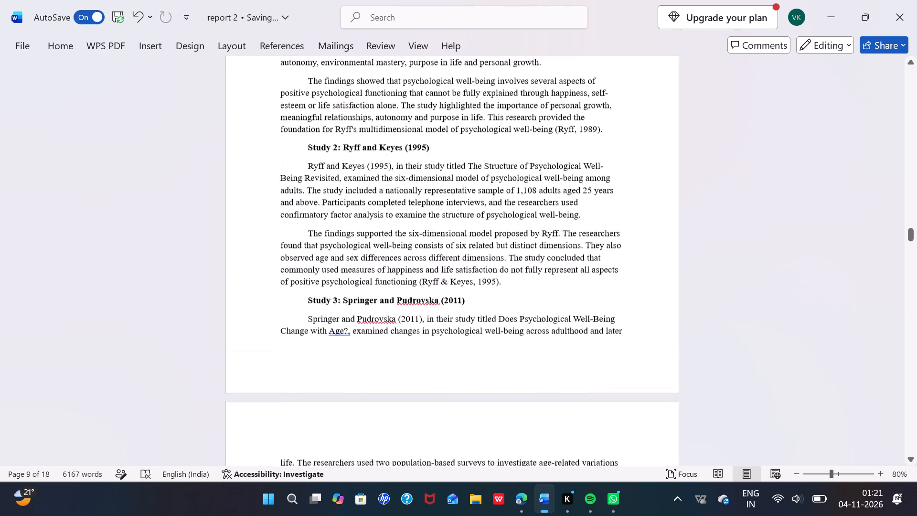
scroll(499, 243, "up", 3)
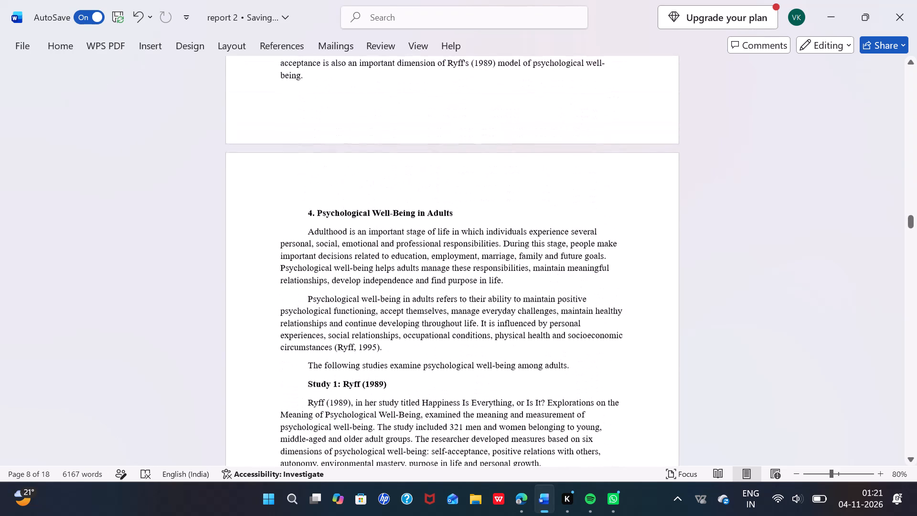
scroll(499, 243, "up", 1)
scroll(499, 243, "down", 4)
scroll(499, 243, "up", 5)
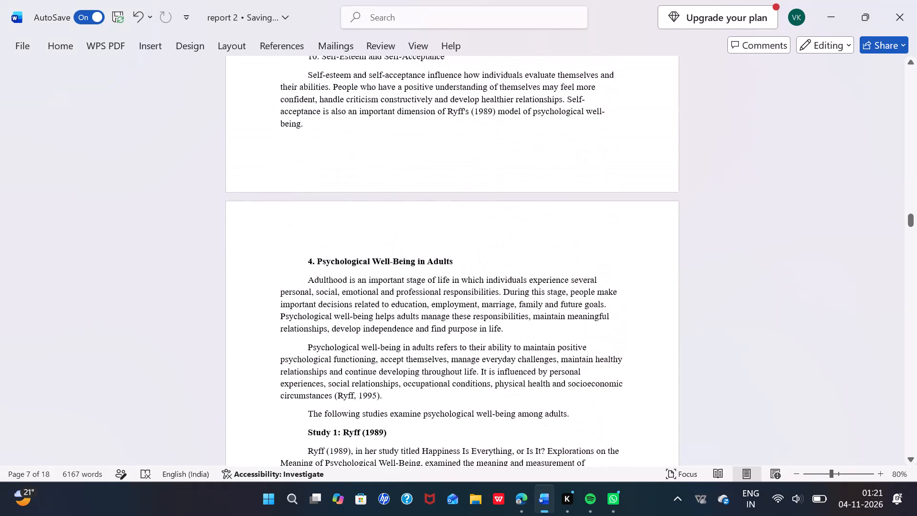
left_click_drag(316, 261, 299, 261)
key("BackSpace")
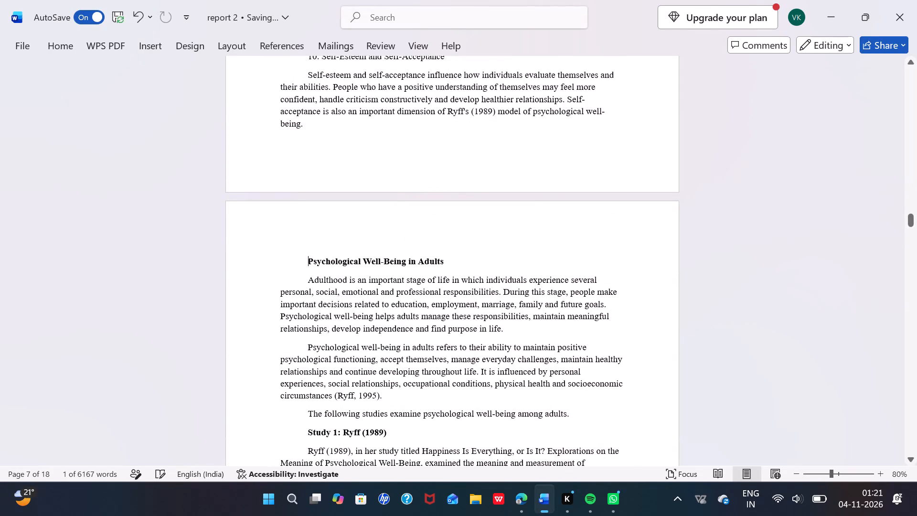
Review the text and layout from the adults and gender sections through the literature review and rationale to the objectives, sample and tools sections.
scroll(299, 261, "up", 2)
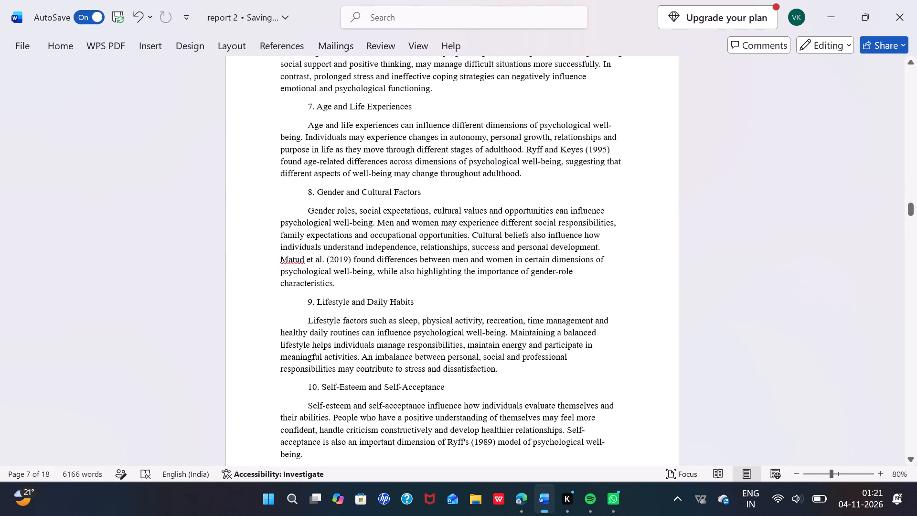
scroll(299, 261, "down", 8)
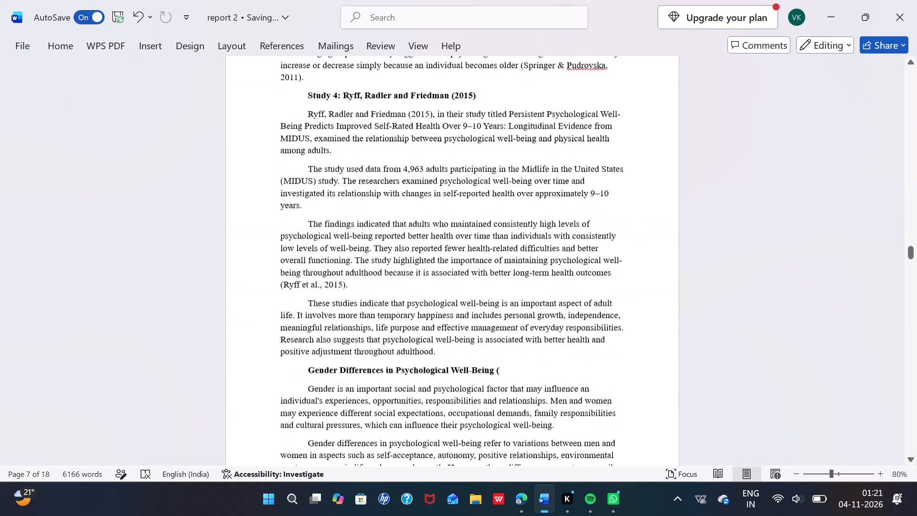
scroll(299, 261, "down", 11)
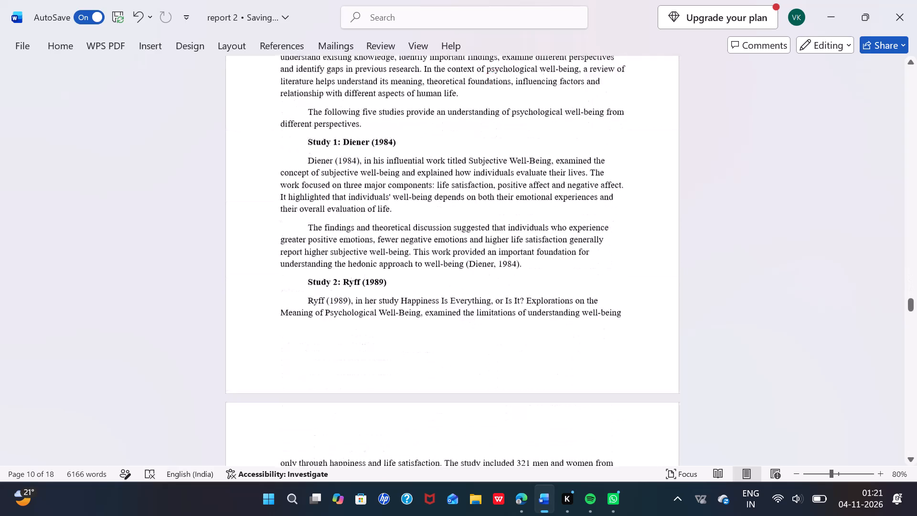
scroll(299, 261, "down", 7)
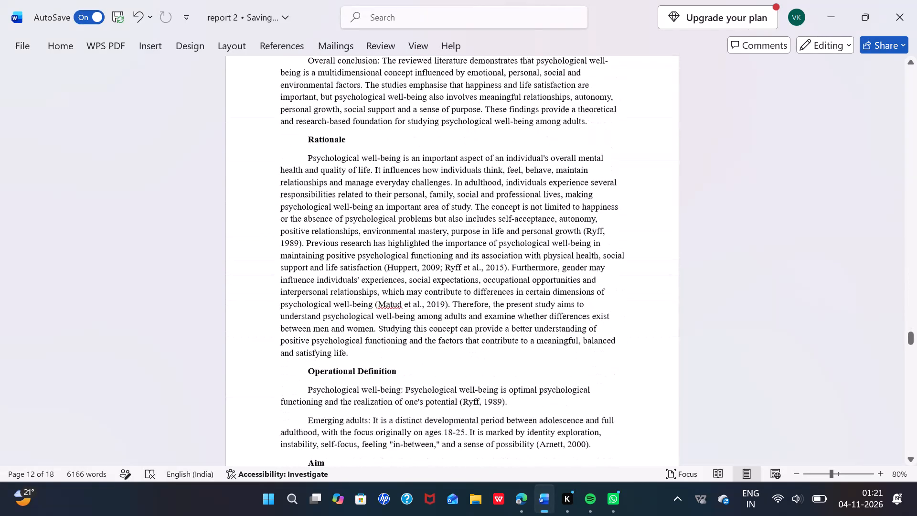
scroll(299, 261, "down", 3)
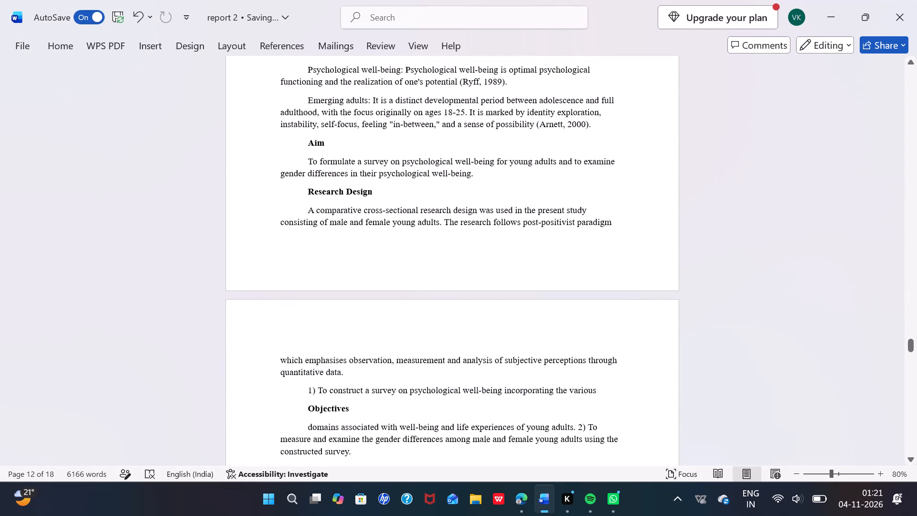
scroll(299, 261, "down", 3)
scroll(299, 261, "up", 1)
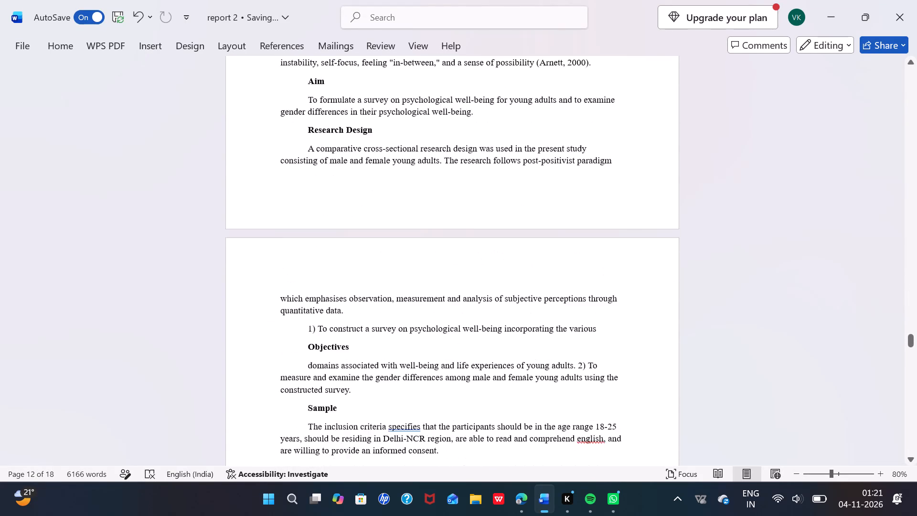
scroll(299, 261, "up", 2)
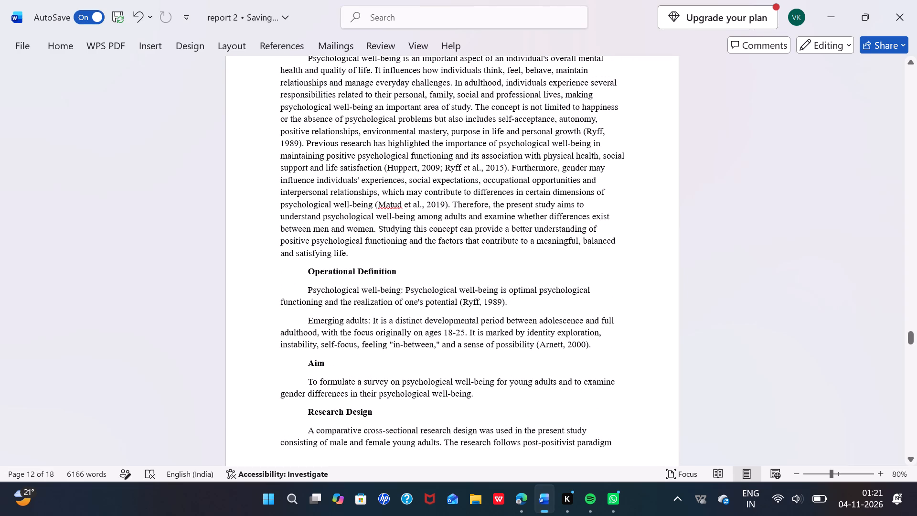
scroll(332, 367, "down", 2)
scroll(332, 367, "up", 2)
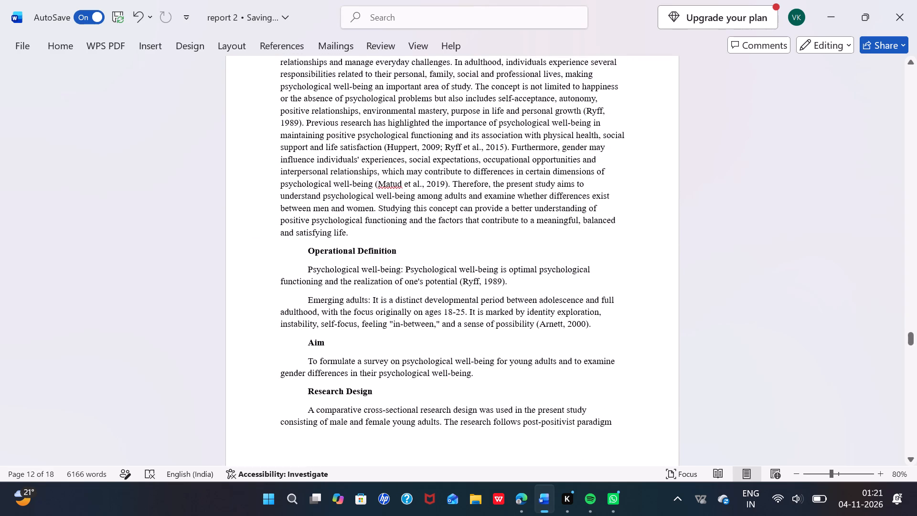
scroll(337, 340, "down", 3)
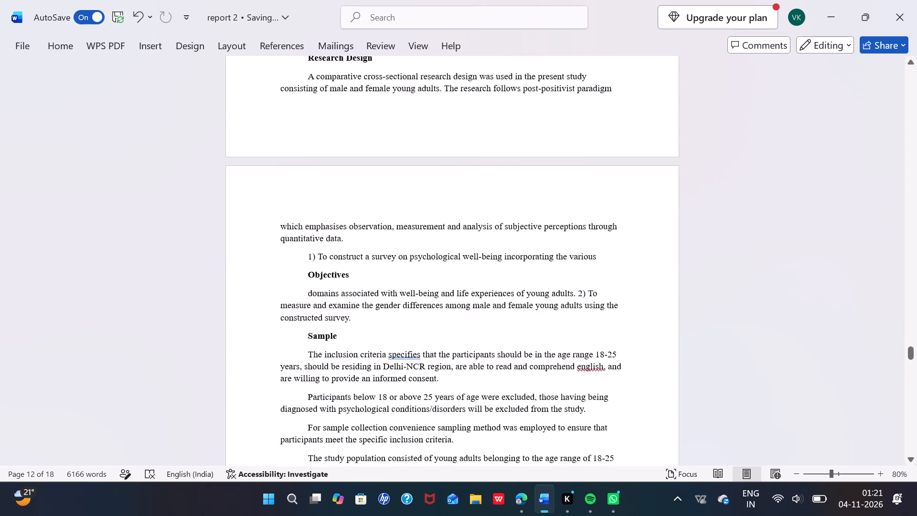
scroll(337, 340, "down", 5)
scroll(337, 340, "up", 1)
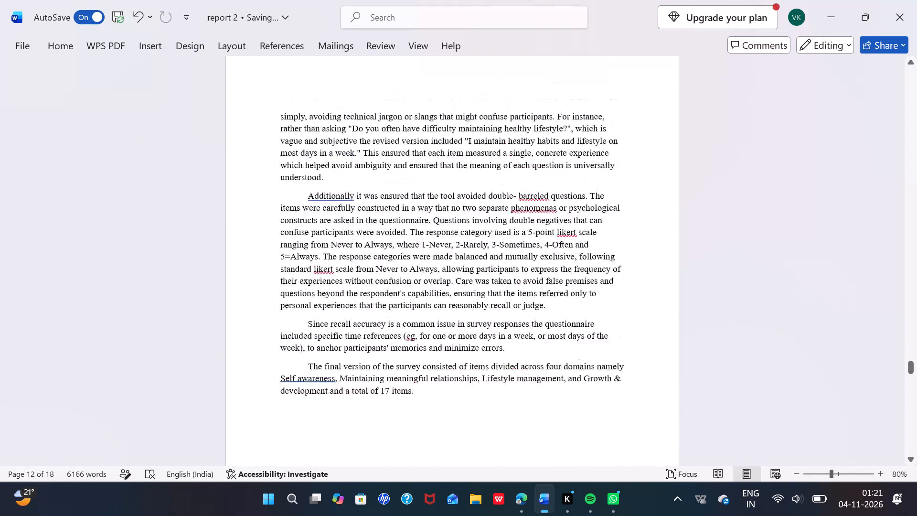
scroll(337, 340, "up", 3)
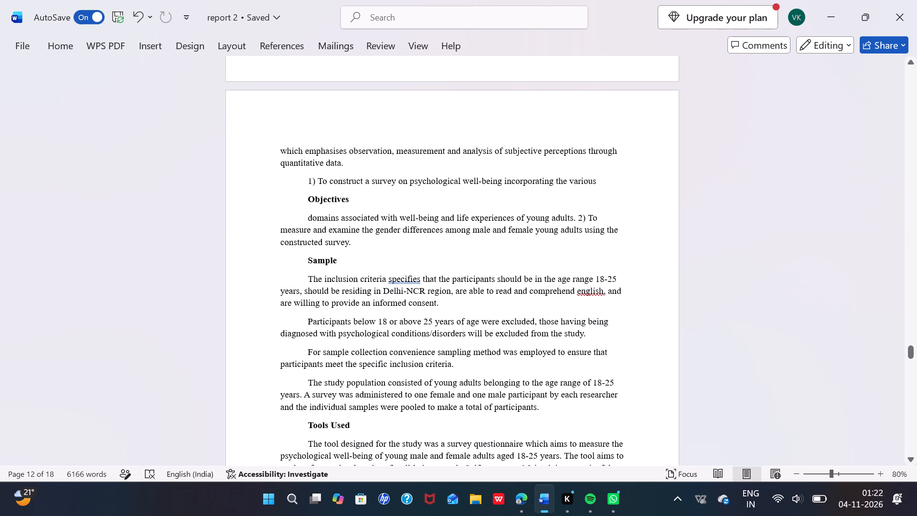
Copy the bold "Objectives" heading into a new line above "1) To construct a survey on psychological well-being".
left_click_drag(309, 195, 354, 197)
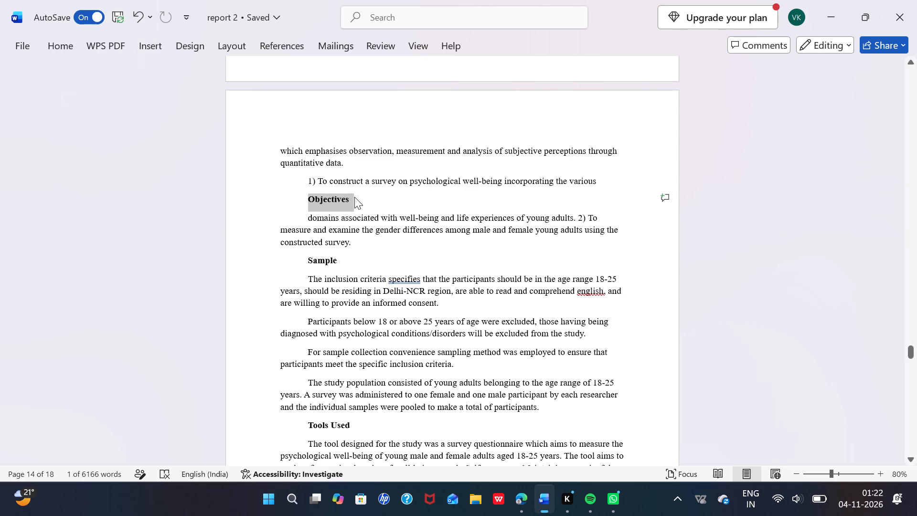
key("ctrl+c")
left_click(353, 171)
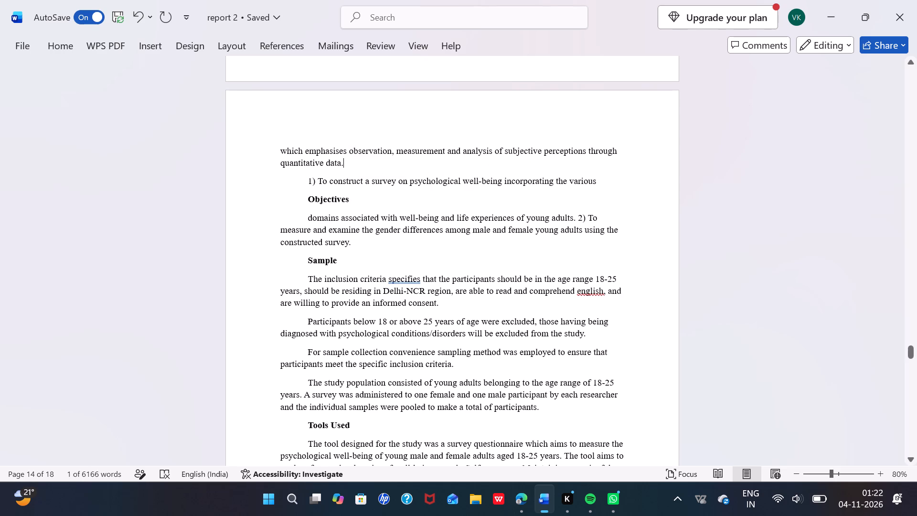
key("Return")
key("ctrl+v")
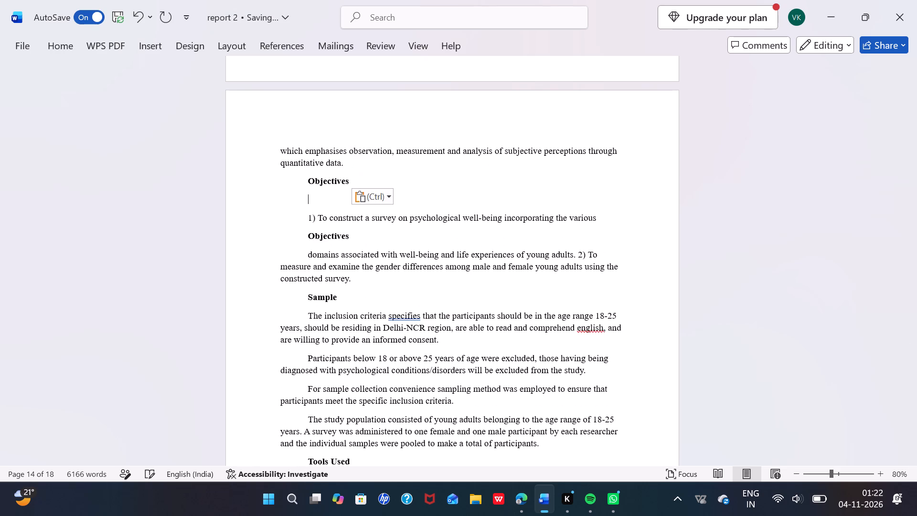
Delete the misplaced "Objectives" heading inside the first objective and join its split text, with a space between "various" and "domains".
left_click_drag(302, 218, 362, 234)
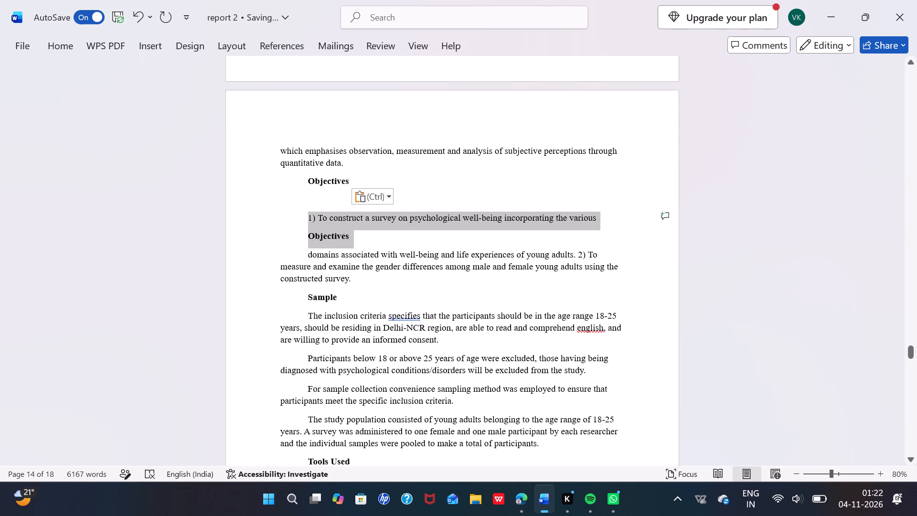
left_click_drag(362, 234, 361, 234)
left_click(361, 234)
left_click_drag(361, 234, 297, 238)
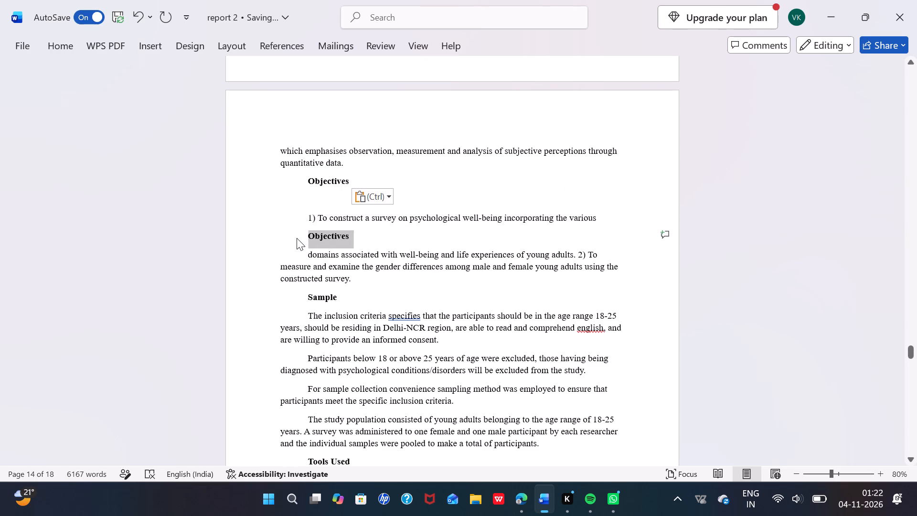
left_click_drag(297, 238, 296, 238)
key("BackSpace")
key("BackSpace")
key("BackSpace")
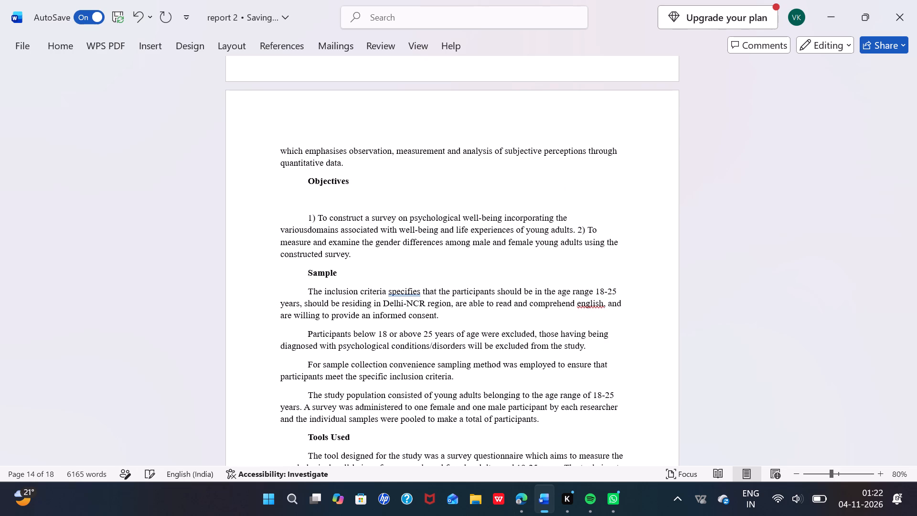
key("space")
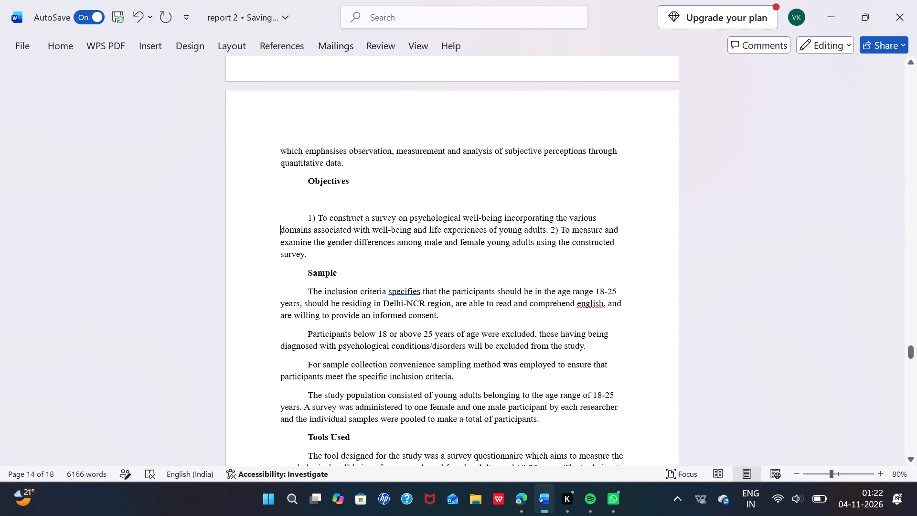
Remove the blank line under the "Objectives" heading and renumber the first objective as "1." with no following space, keeping its first line indented.
left_click(304, 221)
key("BackSpace")
key("BackSpace")
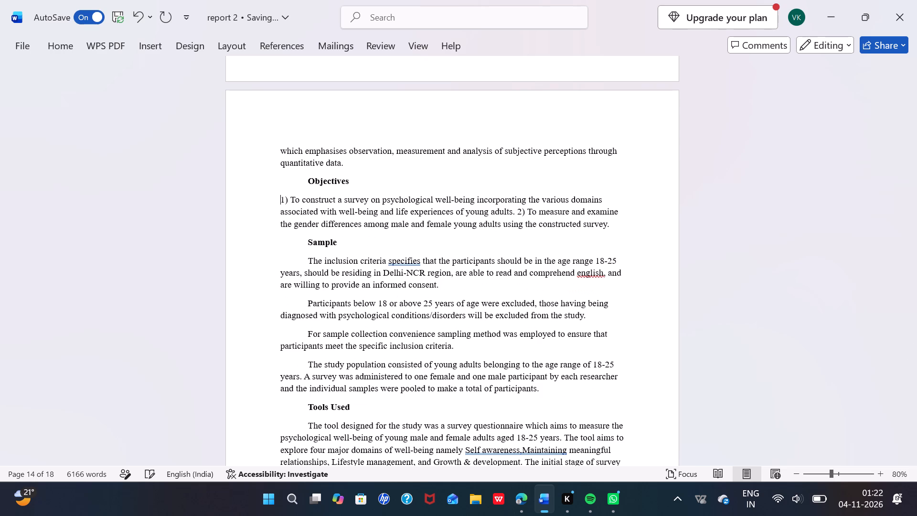
left_click(289, 200)
key("BackSpace")
key("BackSpace")
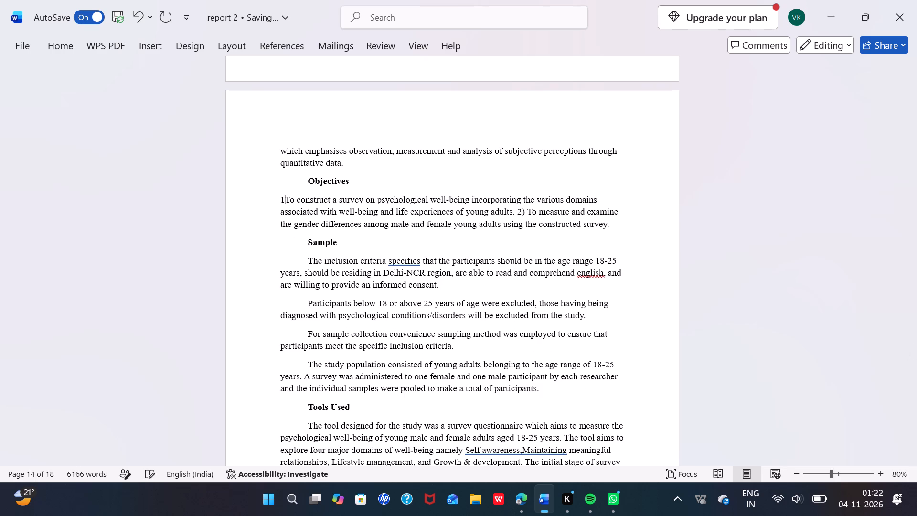
key("period")
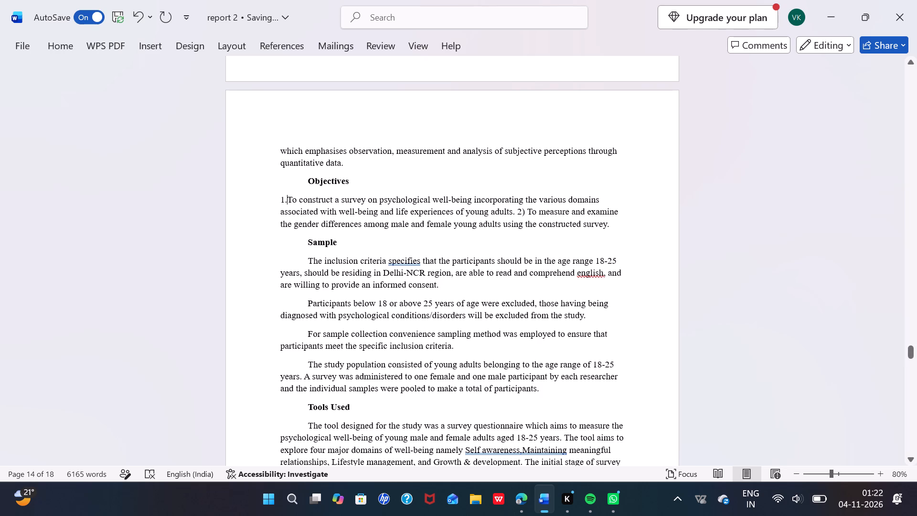
left_click(281, 198)
key("space")
key("space")
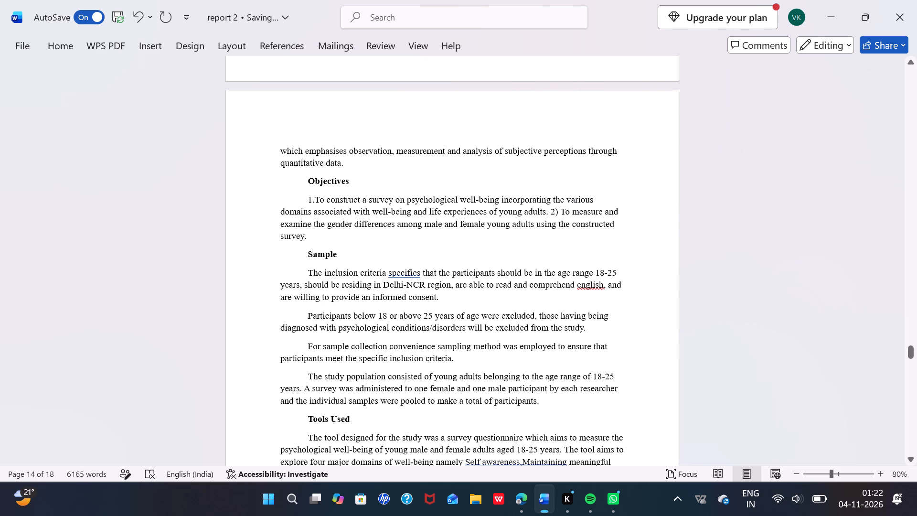
Renumber the second objective as "2." and move it into its own paragraph with an indented first line.
left_click(557, 212)
key("BackSpace")
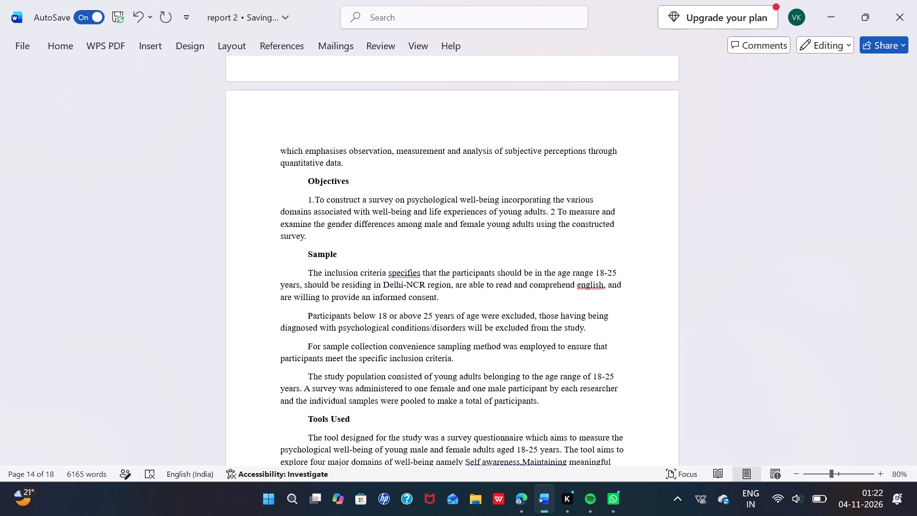
key("period")
left_click(550, 212)
key("space")
key("space")
key("Return")
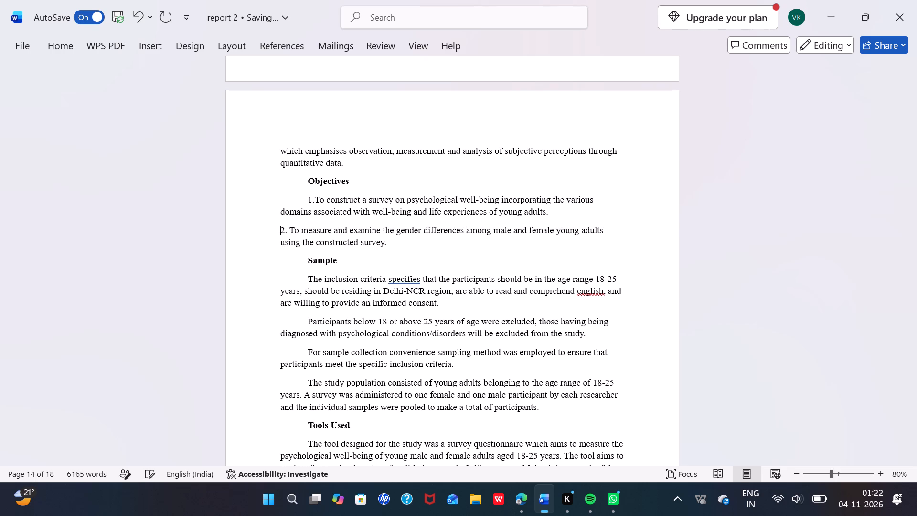
key("space")
key("space")
key("space")
key("space")
key("space")
key("space")
key("space")
key("space")
key("space")
key("space")
key("space")
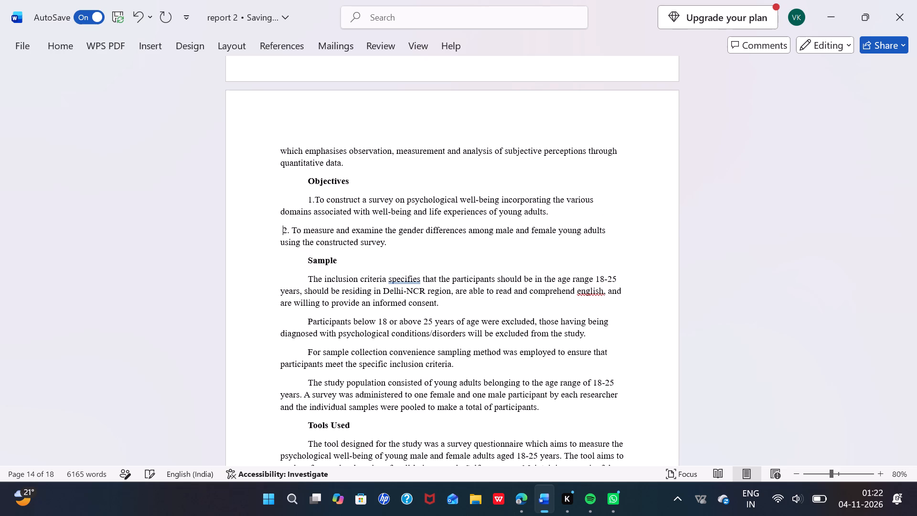
key("space")
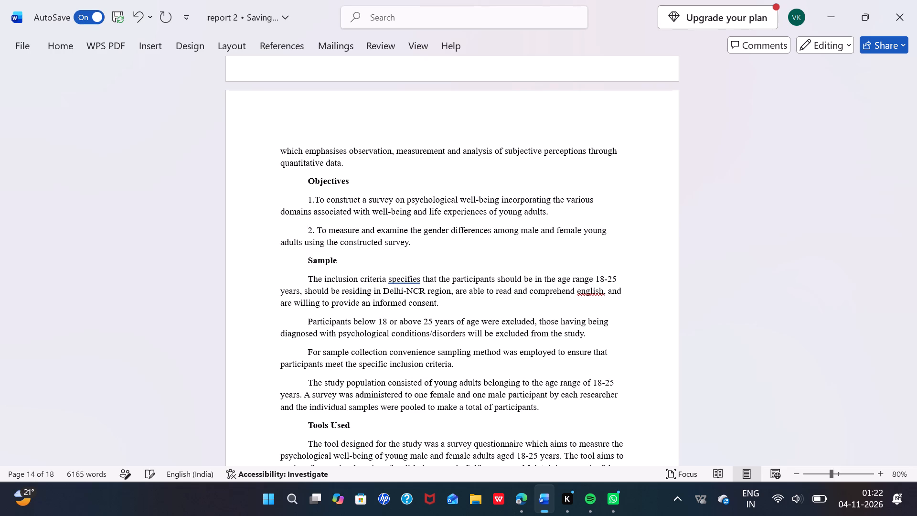
key("space")
key("BackSpace")
Add the missing space after the comma between "Self awareness" and "Maintaining" in the Tools Used section.
scroll(581, 292, "down", 3)
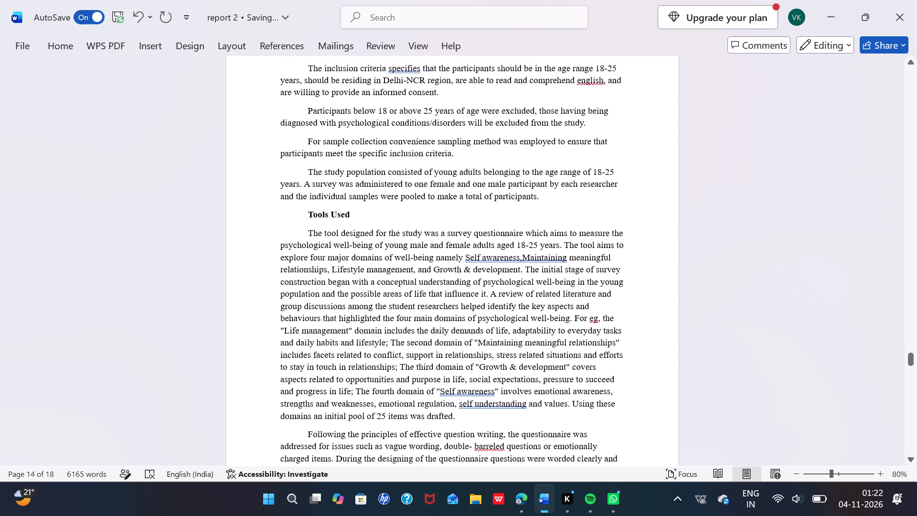
left_click(522, 255)
key("space")
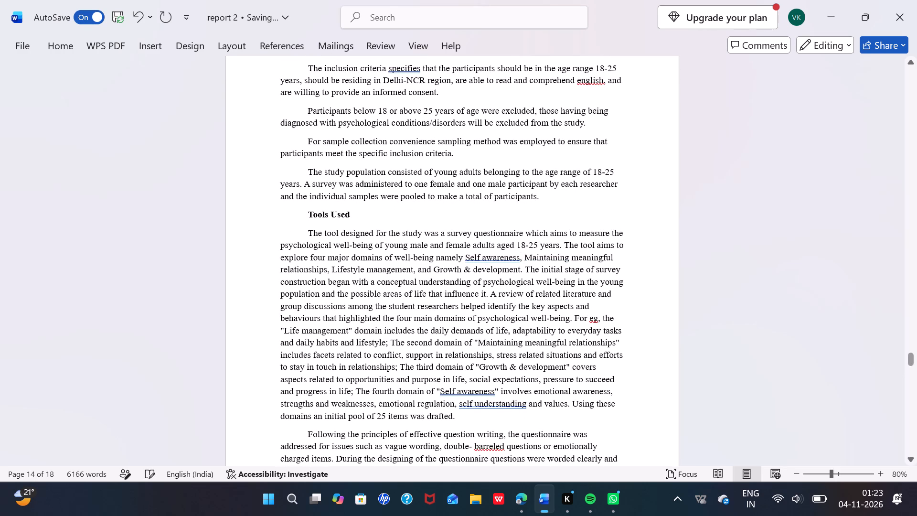
Replace the closing quotation mark after "Self awareness" in the fourth-domain sentence of Tools Used with two apostrophes.
scroll(526, 276, "down", 1)
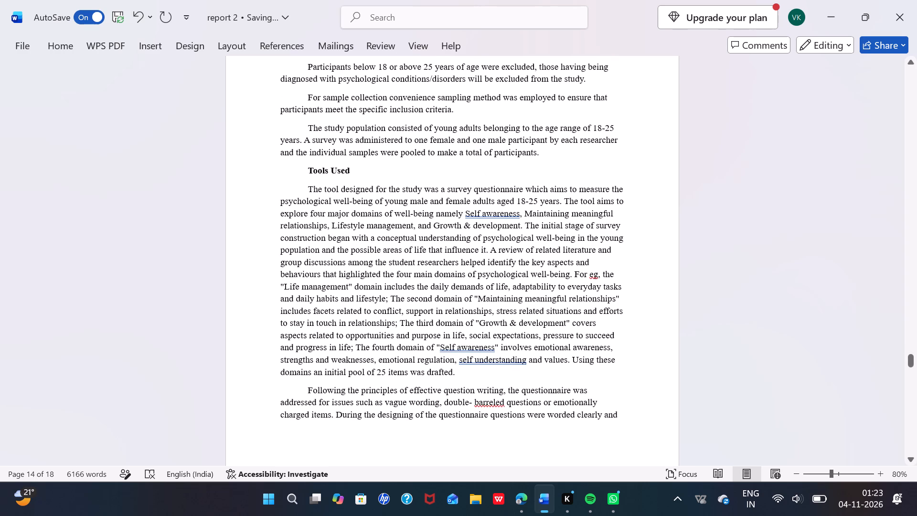
left_click(499, 350)
key("BackSpace")
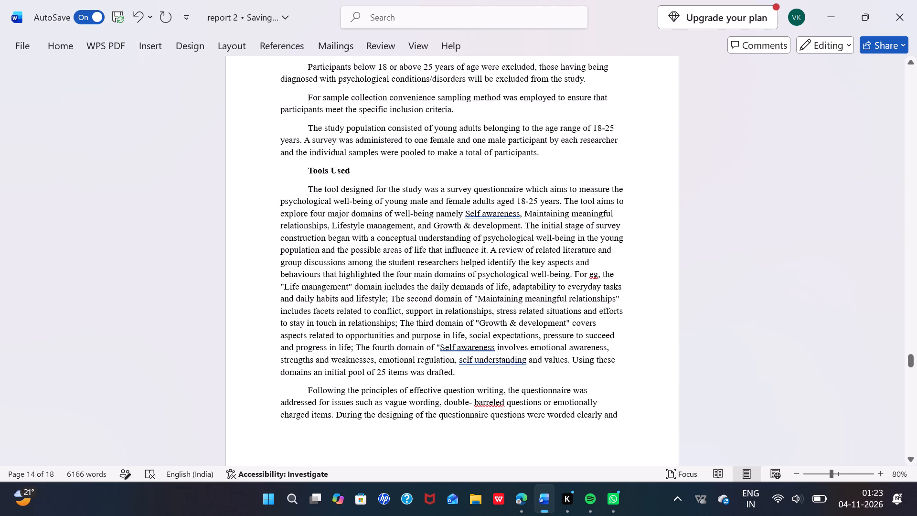
key("semicolon")
key("BackSpace")
key("apostrophe")
key("Home")
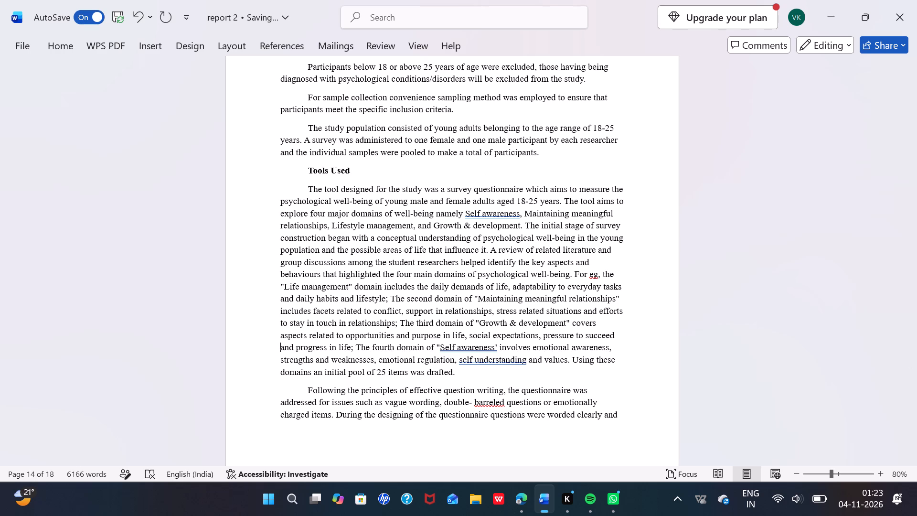
key("BackSpace")
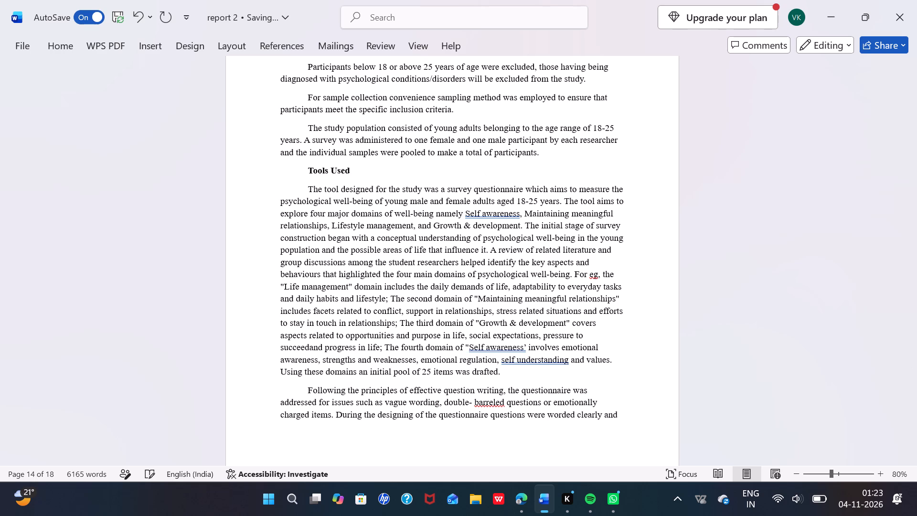
key("space")
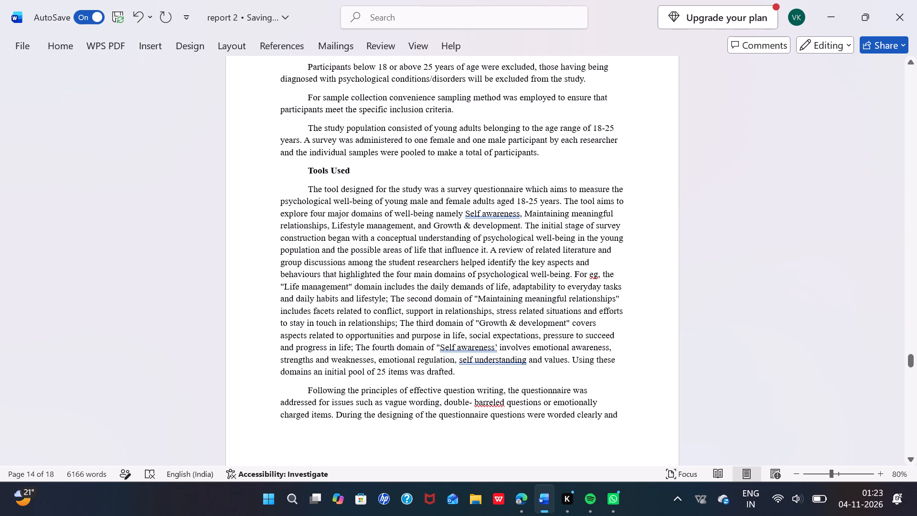
left_click(496, 346)
key("BackSpace")
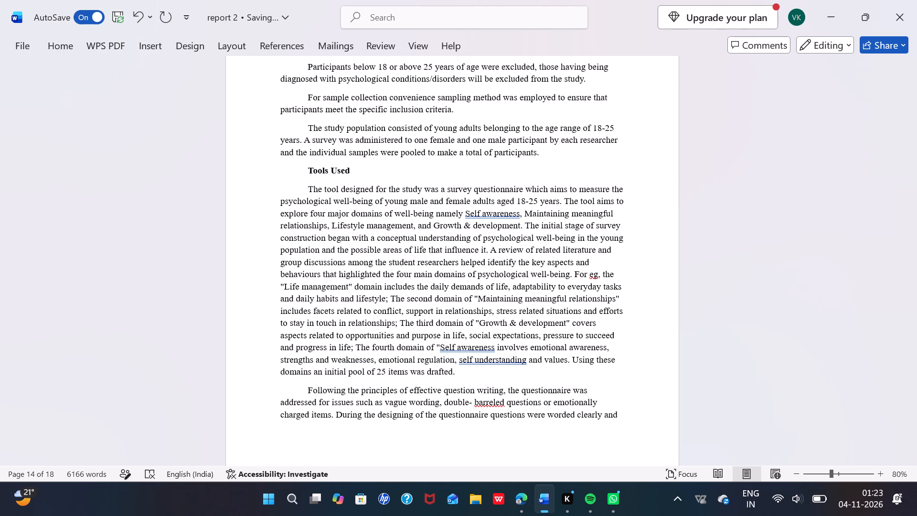
key("apostrophe")
key("apostrophe")
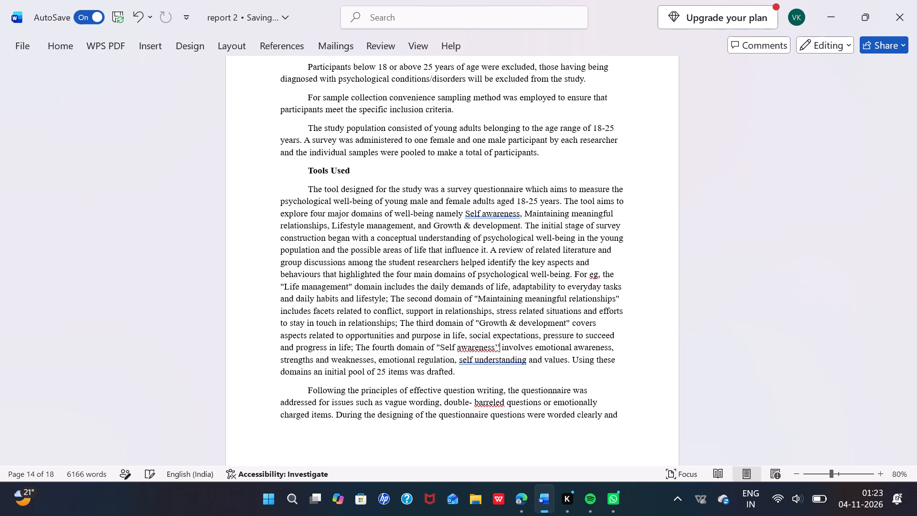
Review the text and layout of the tools section, Table 1, procedure and references, and return to the objectives.
scroll(496, 346, "down", 4)
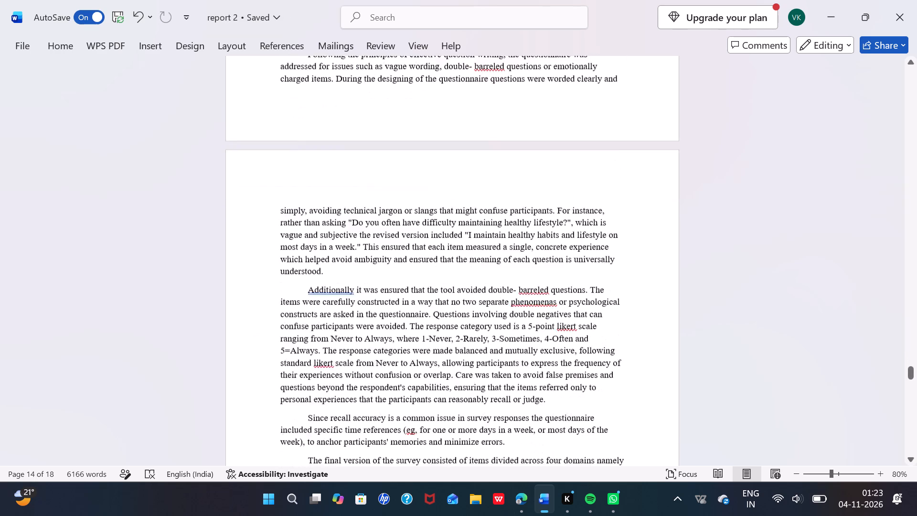
scroll(496, 346, "down", 1)
scroll(546, 245, "down", 1)
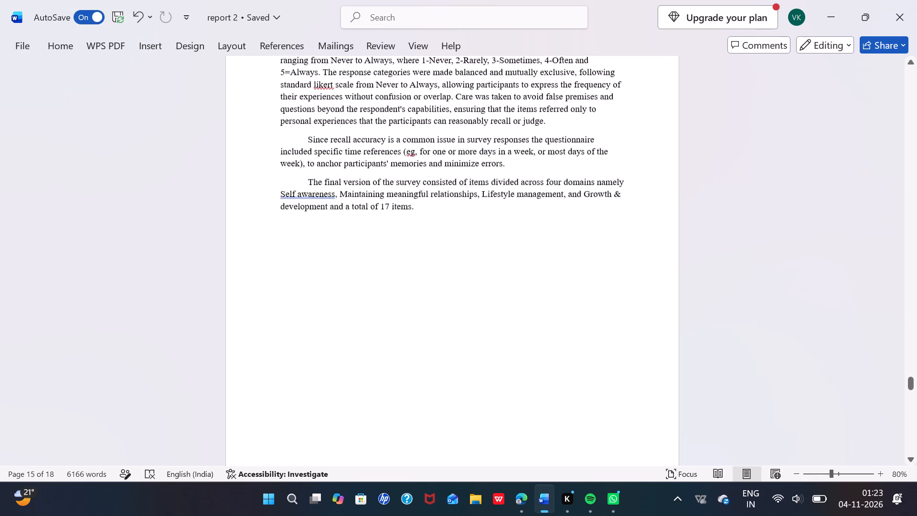
scroll(546, 245, "down", 3)
scroll(546, 245, "up", 4)
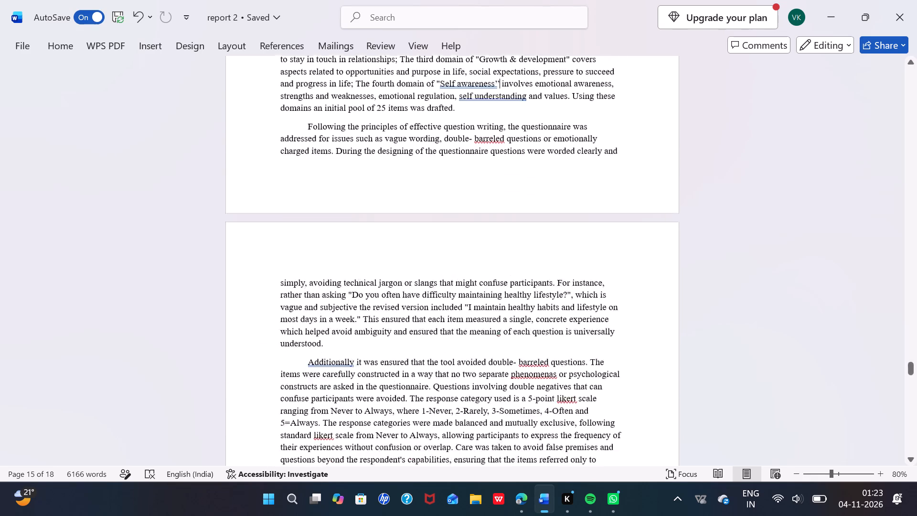
scroll(546, 245, "up", 3)
scroll(546, 245, "down", 3)
scroll(586, 140, "down", 1)
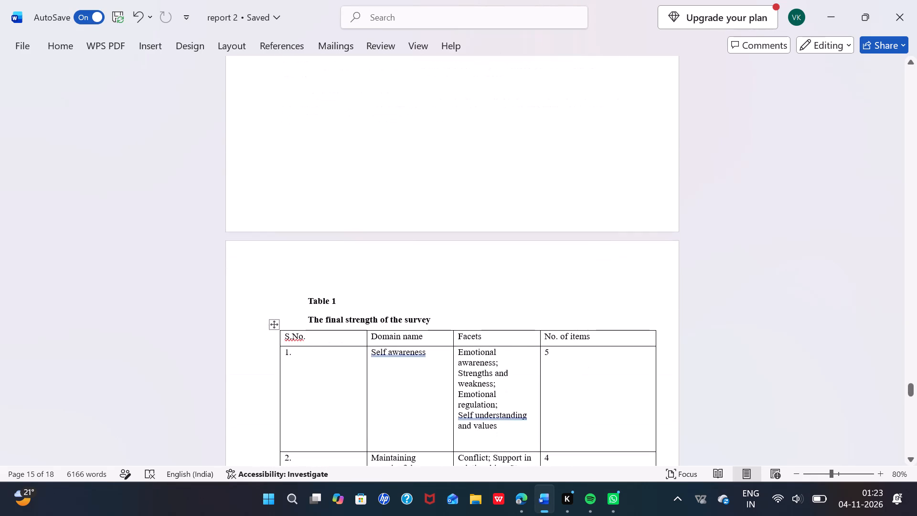
scroll(586, 140, "down", 1)
scroll(408, 297, "up", 3)
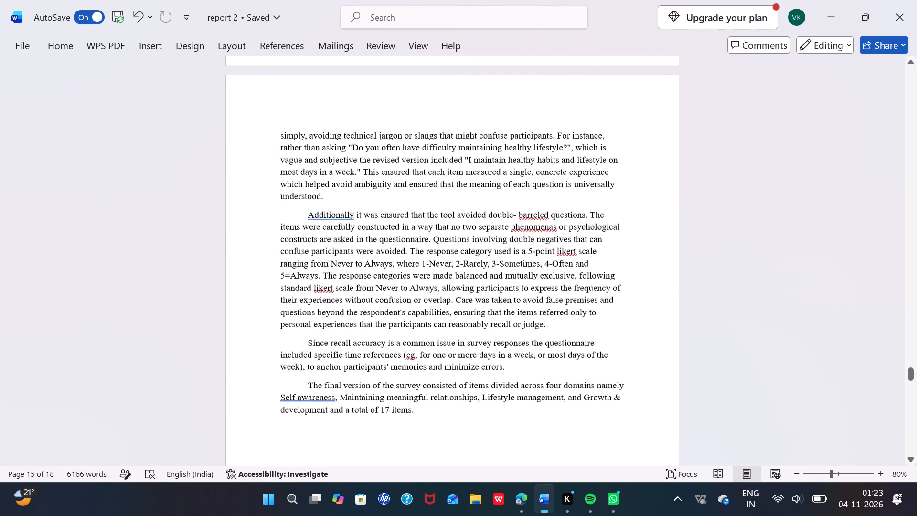
scroll(408, 297, "down", 5)
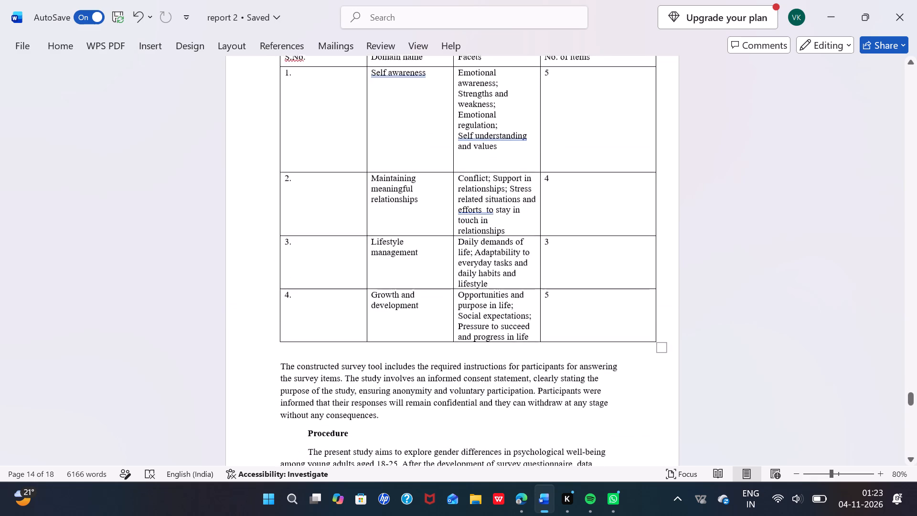
scroll(408, 297, "down", 5)
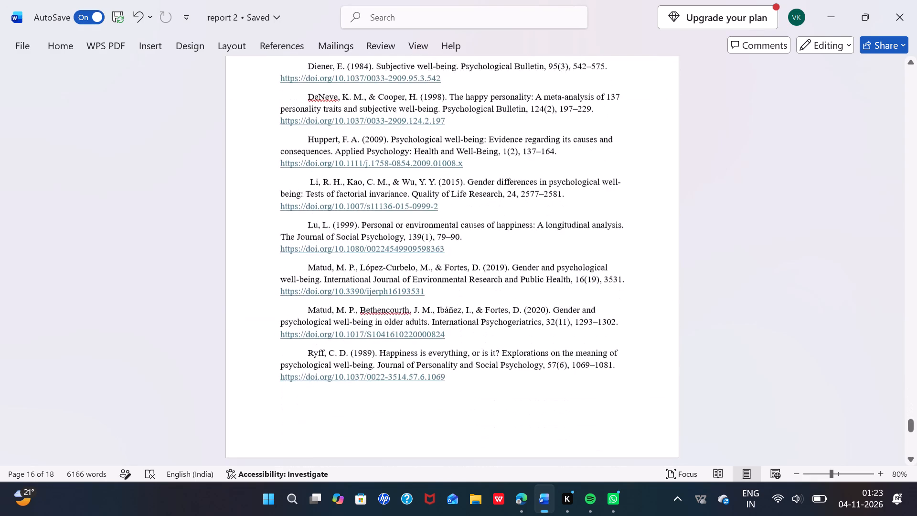
scroll(408, 297, "down", 1)
scroll(408, 297, "up", 2)
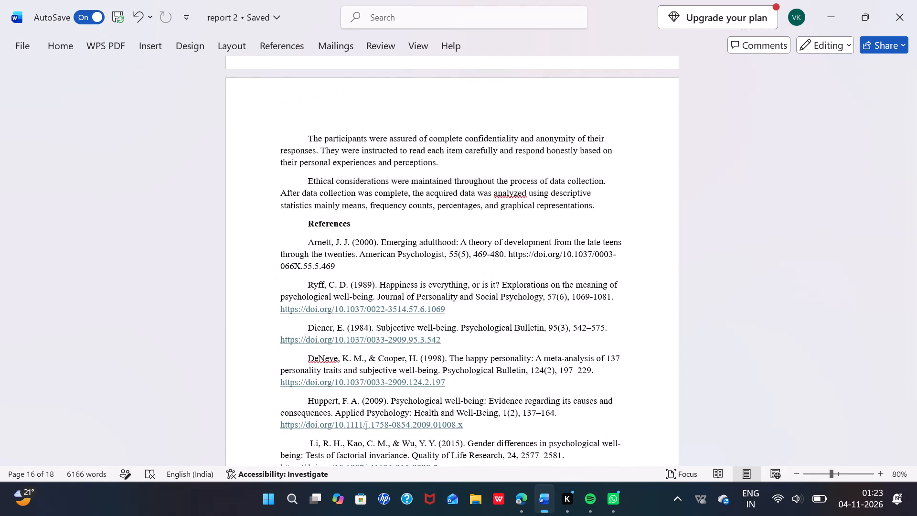
scroll(408, 297, "up", 4)
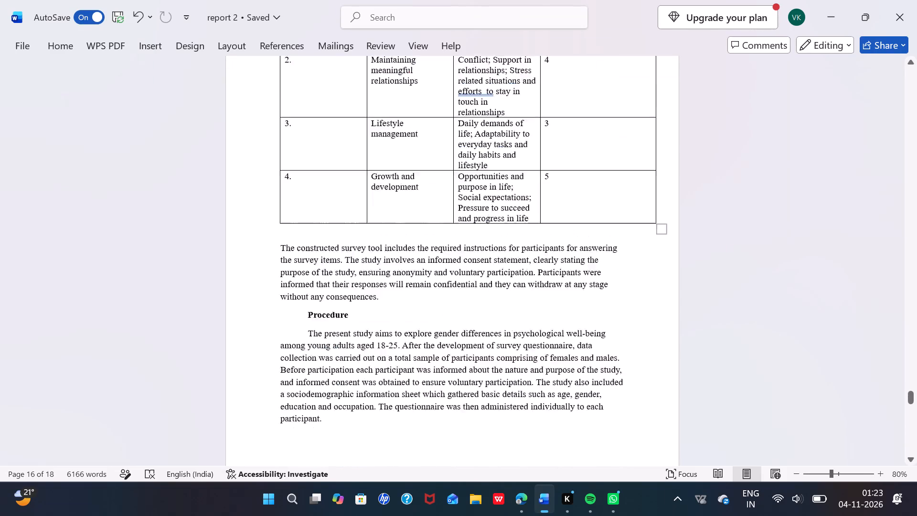
scroll(408, 297, "up", 4)
scroll(408, 297, "down", 2)
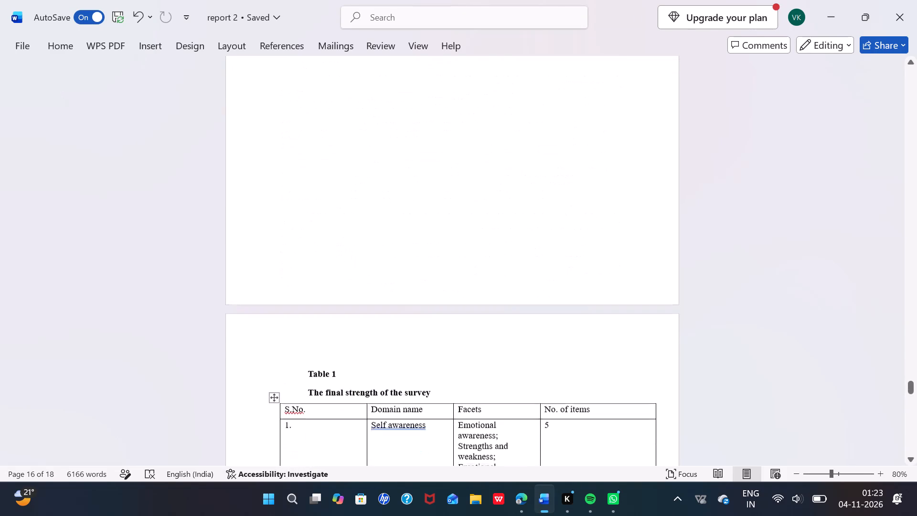
scroll(408, 297, "down", 4)
scroll(408, 297, "up", 3)
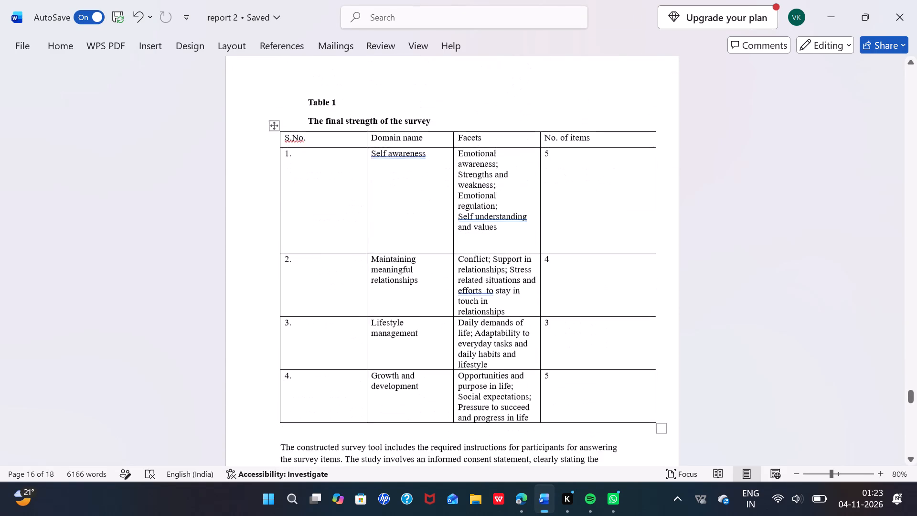
scroll(408, 297, "up", 5)
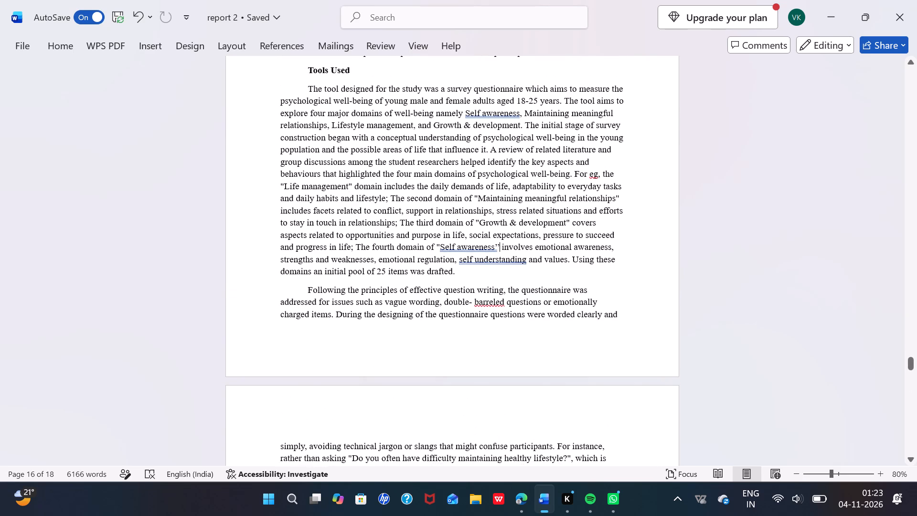
scroll(408, 297, "up", 3)
scroll(408, 297, "down", 1)
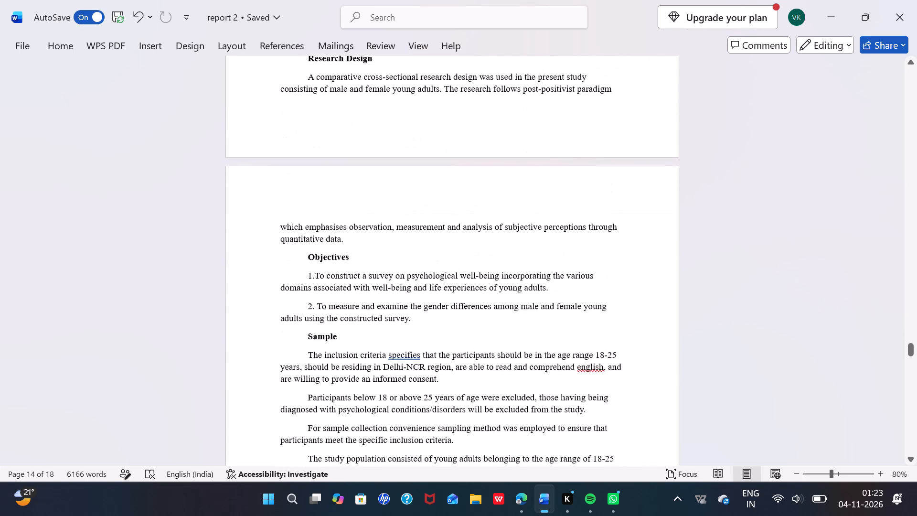
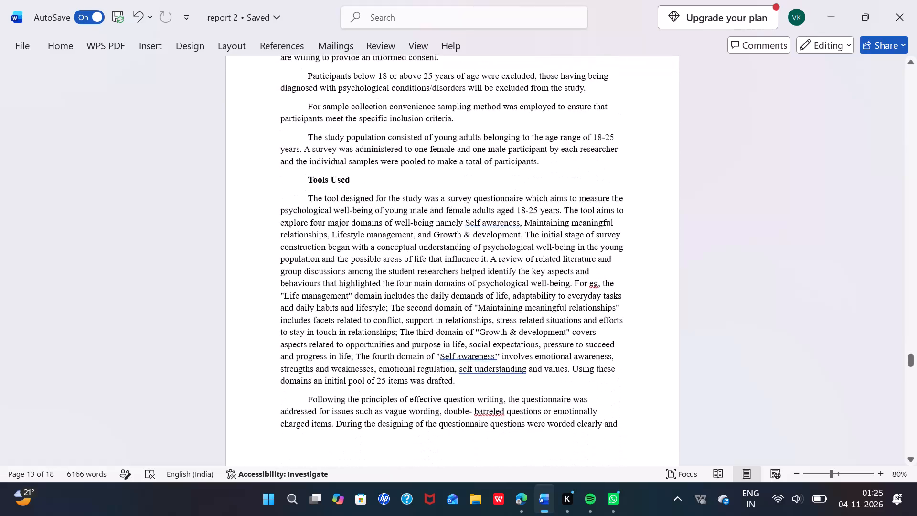
Remove the outer left and right borders from Table 1, "The final strength of the survey".
scroll(474, 362, "down", 4)
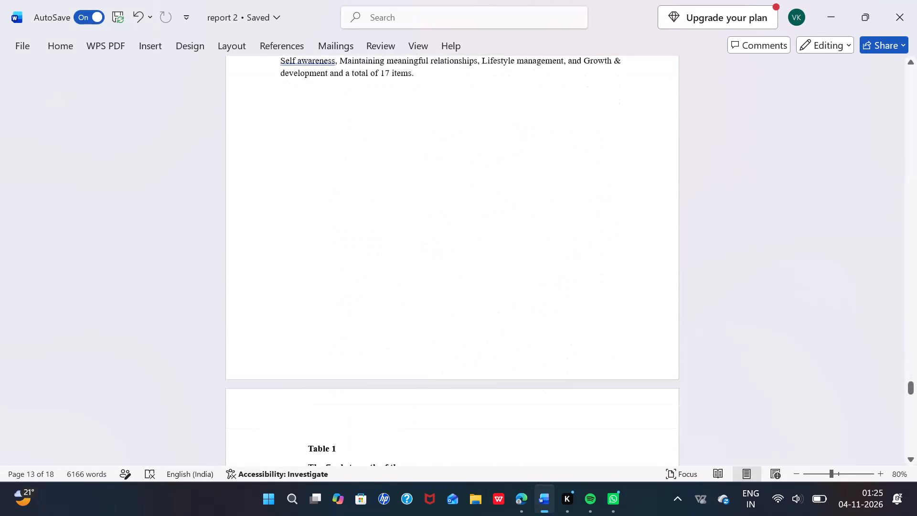
scroll(474, 362, "down", 1)
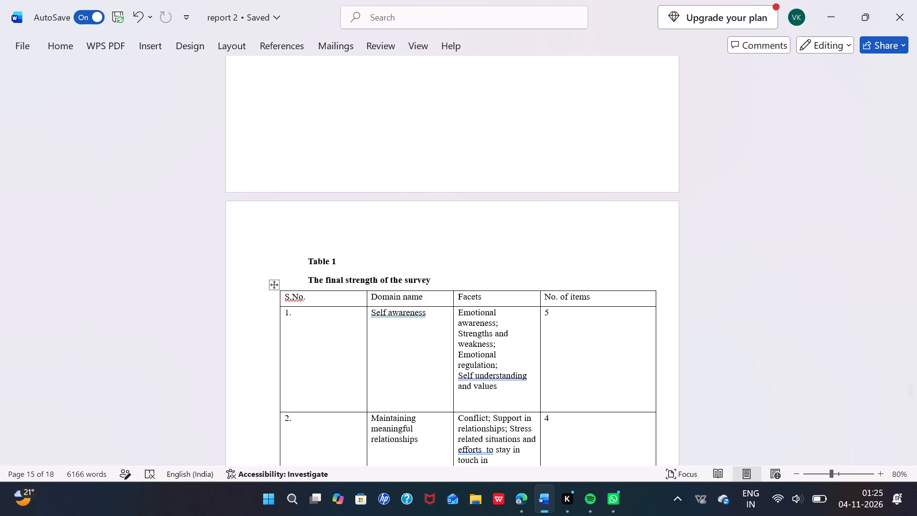
scroll(474, 362, "down", 2)
scroll(474, 362, "up", 1)
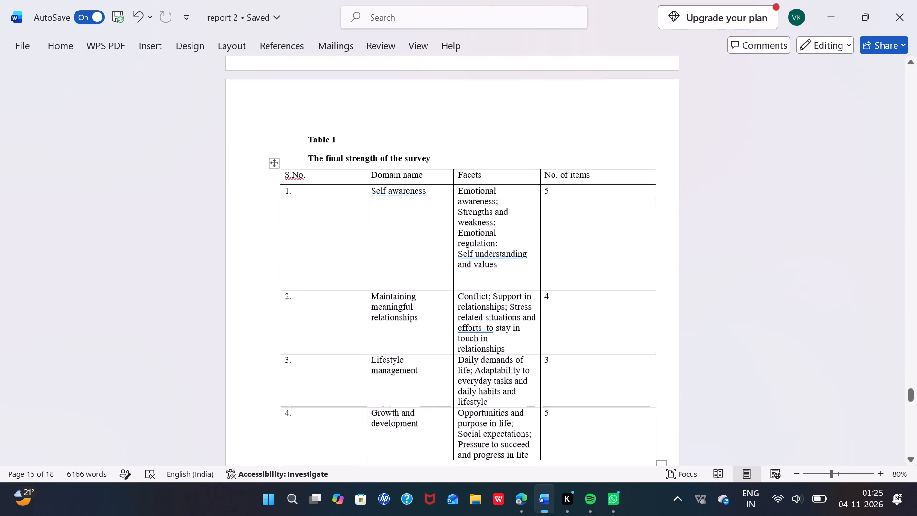
left_click(279, 168)
left_click(279, 175)
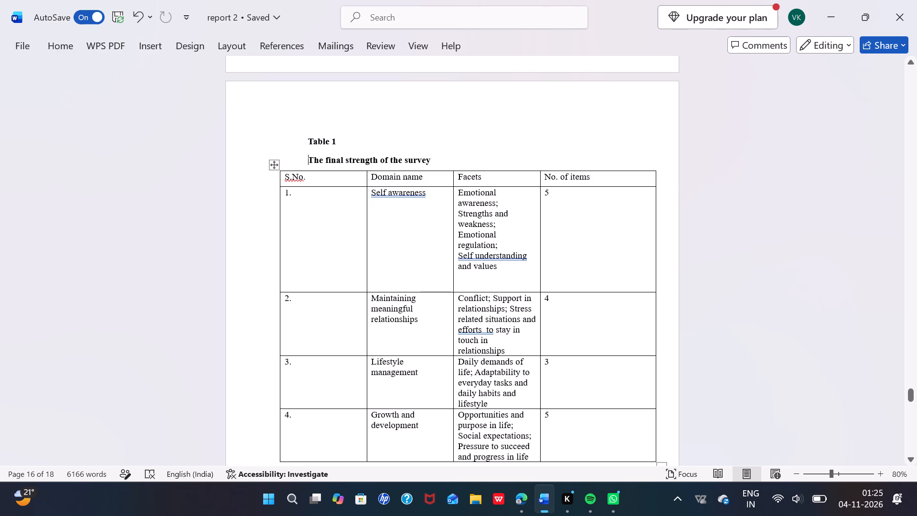
left_click(275, 162)
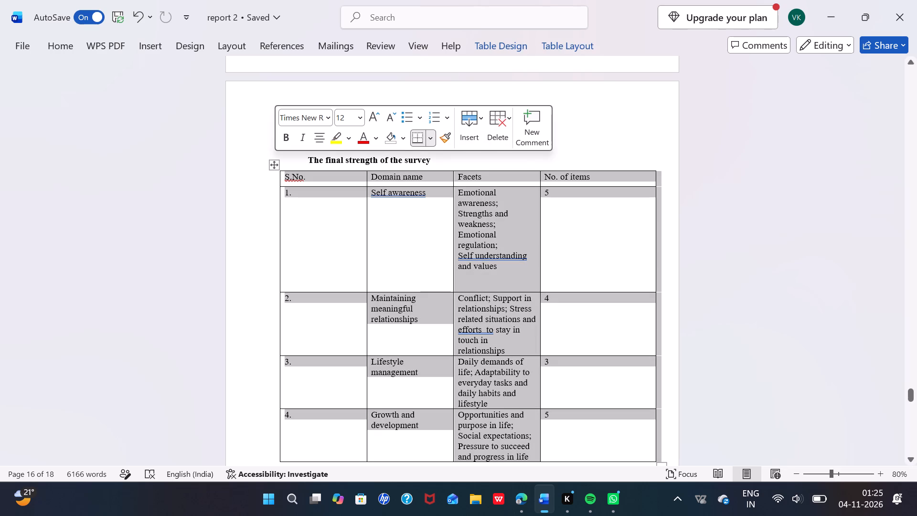
left_click(495, 51)
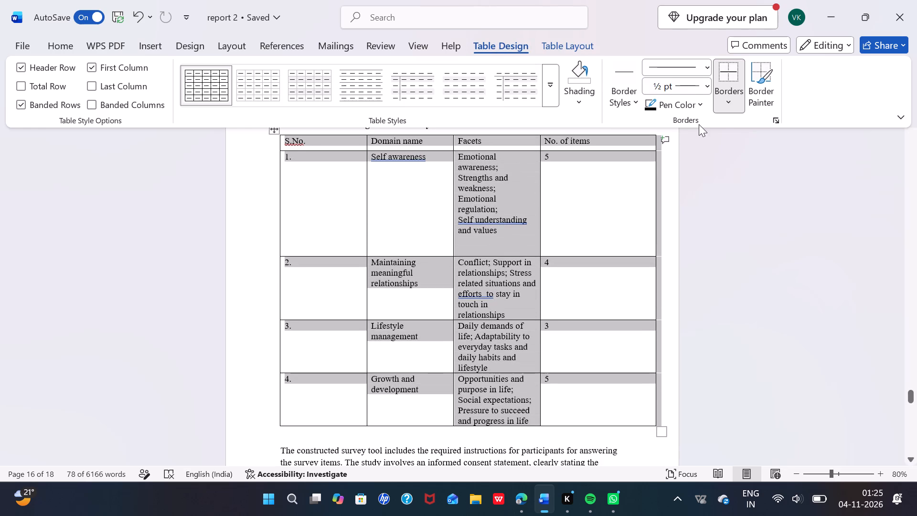
left_click(727, 106)
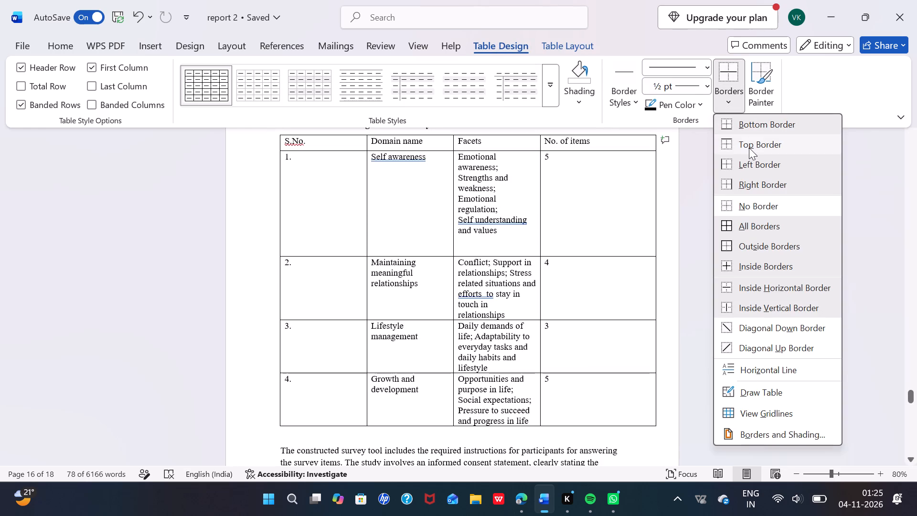
left_click(752, 164)
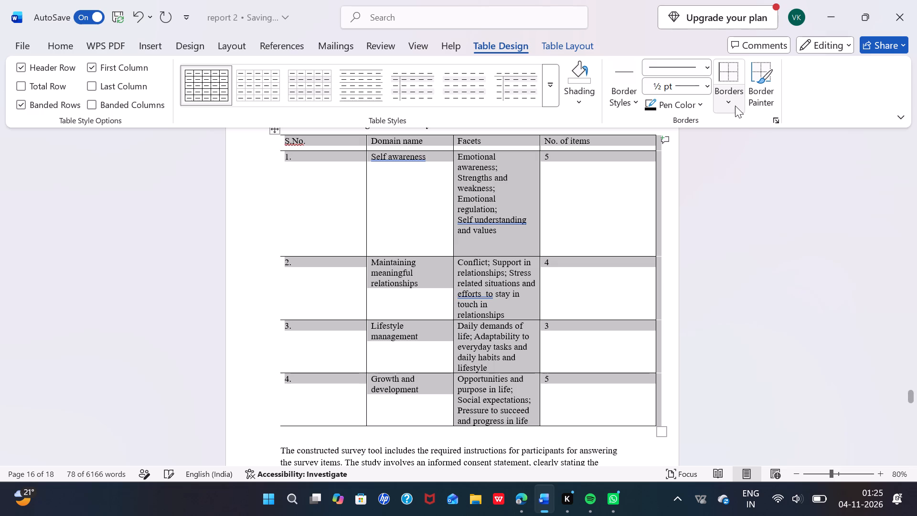
left_click(729, 102)
left_click(735, 177)
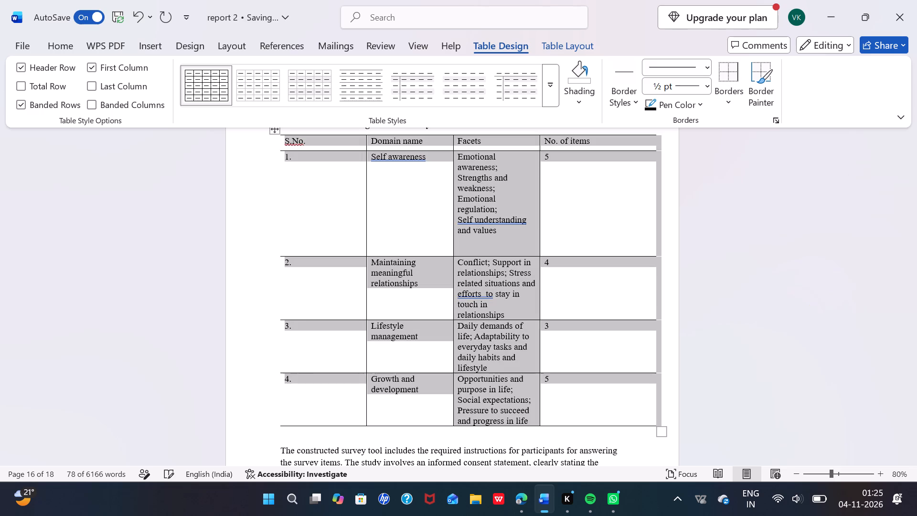
Remove the inside vertical borders from the whole of Table 1, keeping its horizontal lines, and check the table's appearance.
left_click(729, 102)
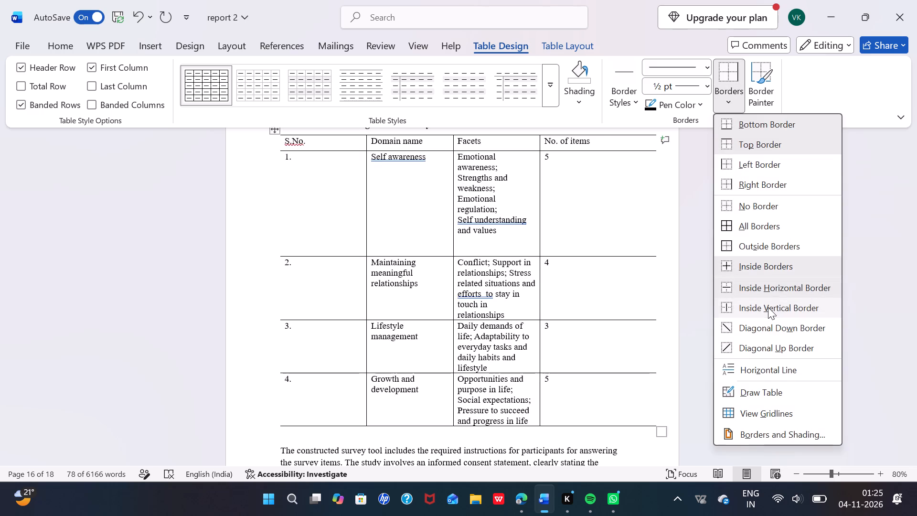
left_click(768, 307)
left_click(726, 102)
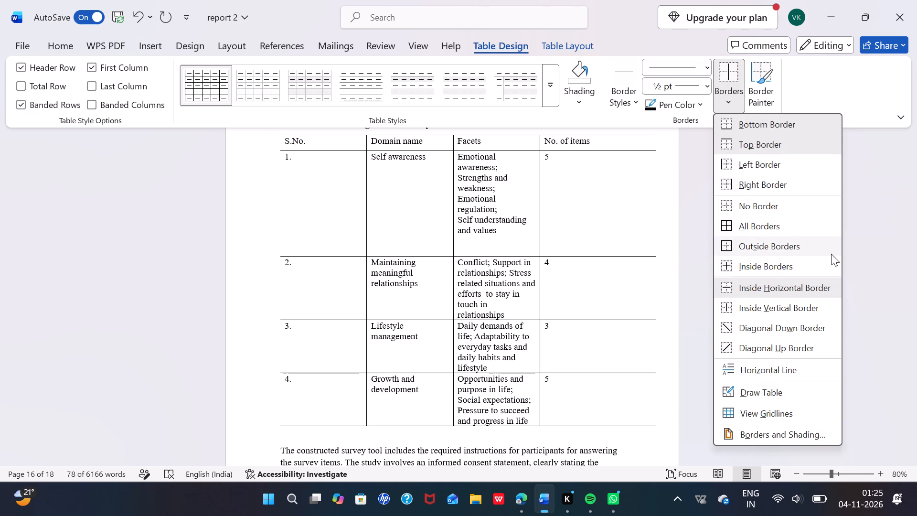
left_click(884, 273)
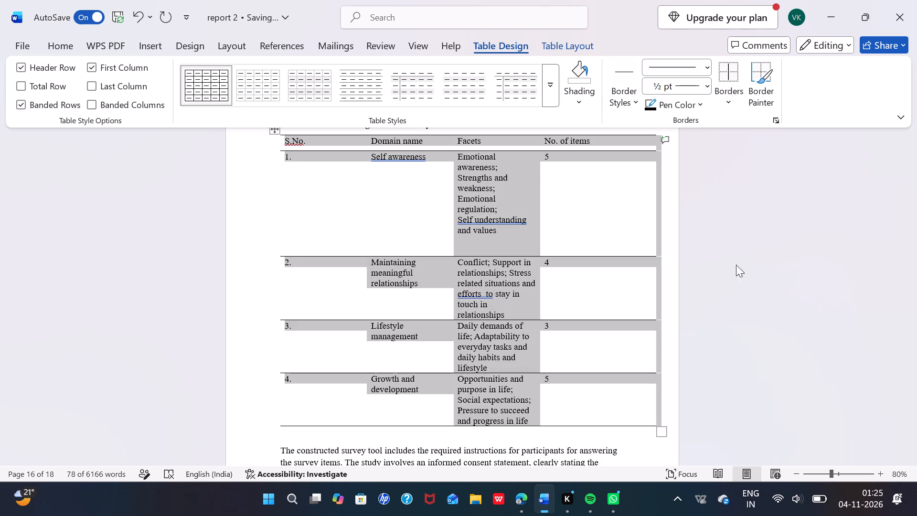
left_click(672, 260)
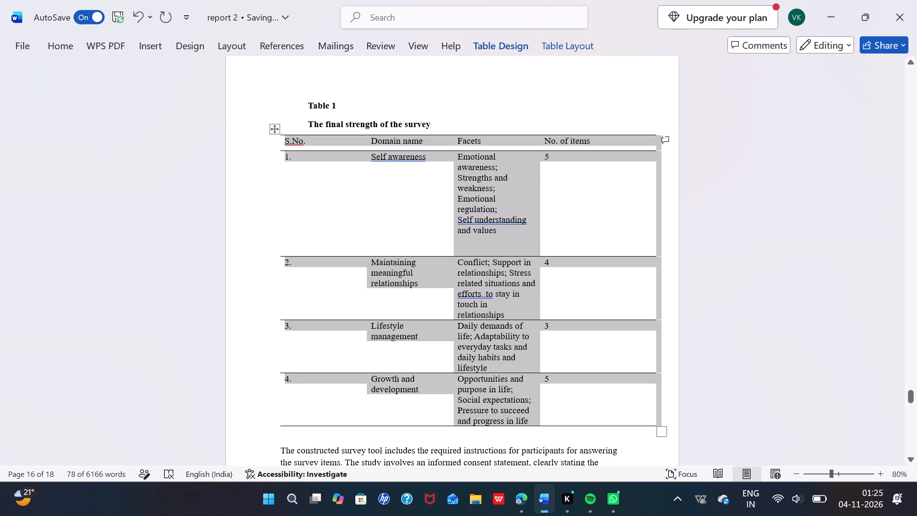
left_click(261, 309)
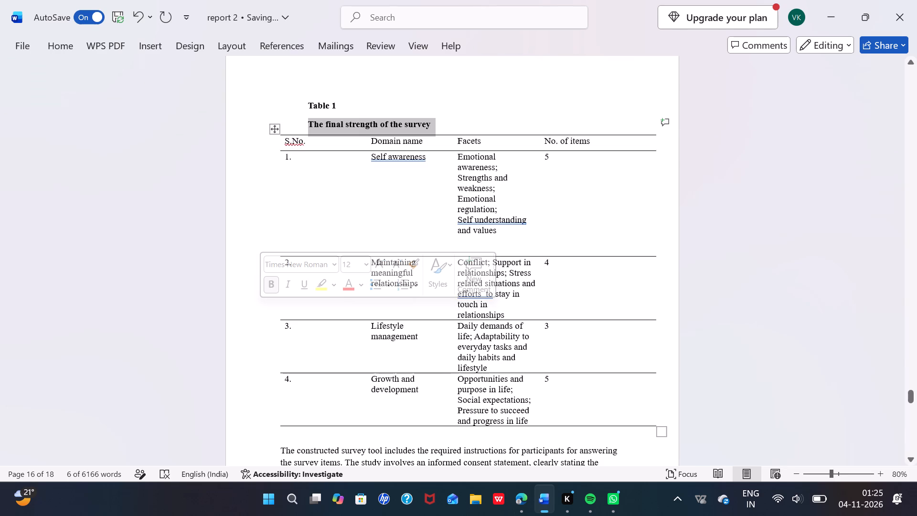
left_click(741, 302)
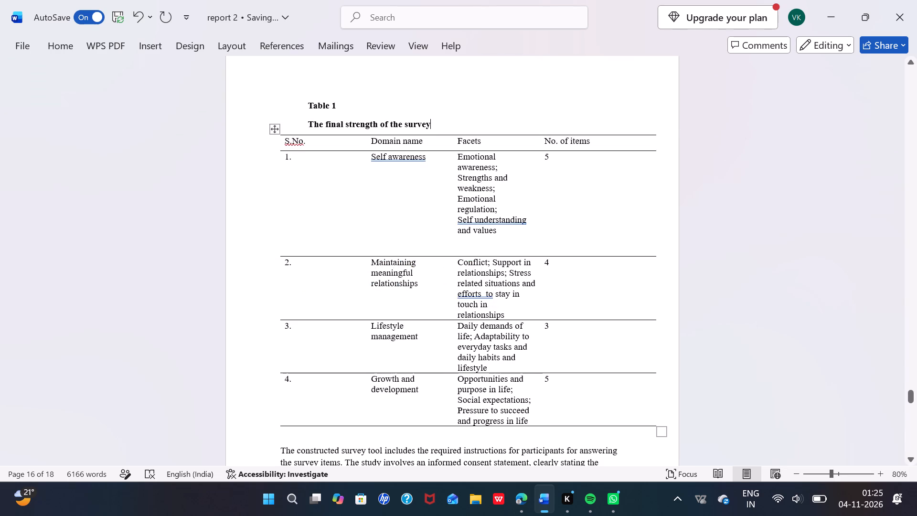
scroll(471, 133, "down", 2)
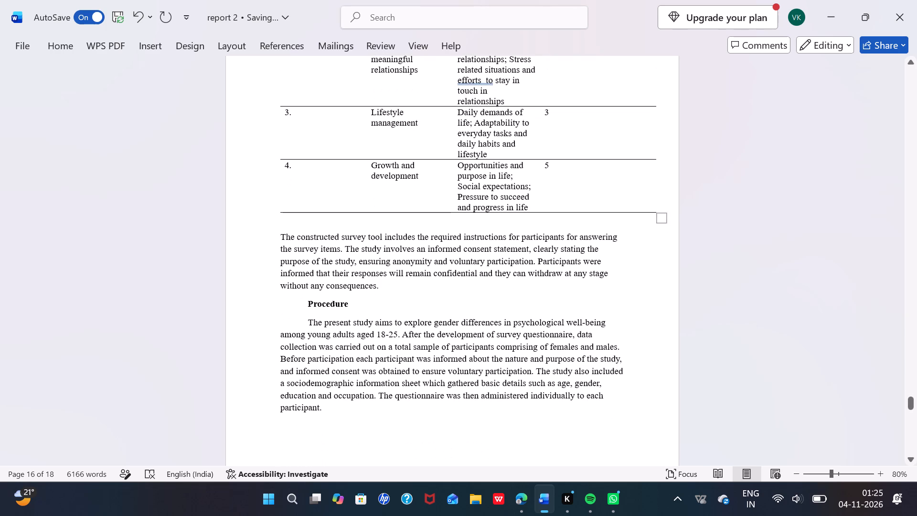
scroll(512, 259, "up", 2)
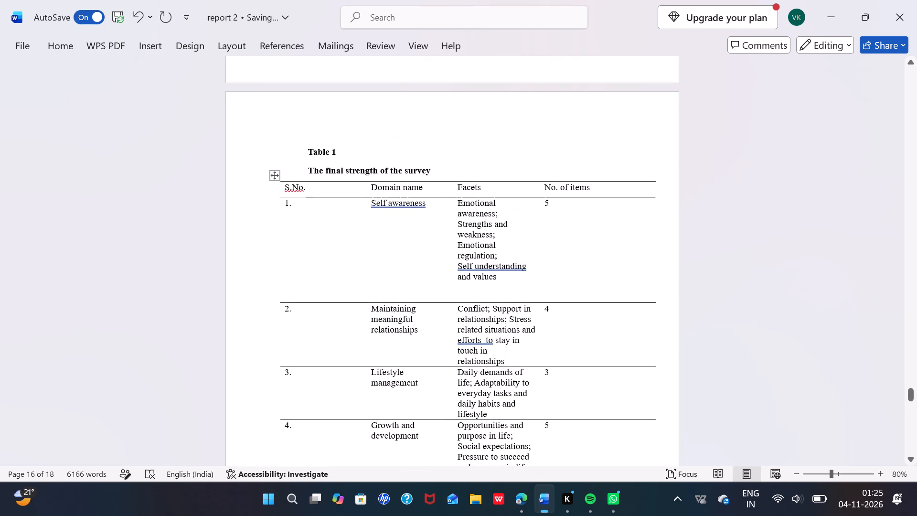
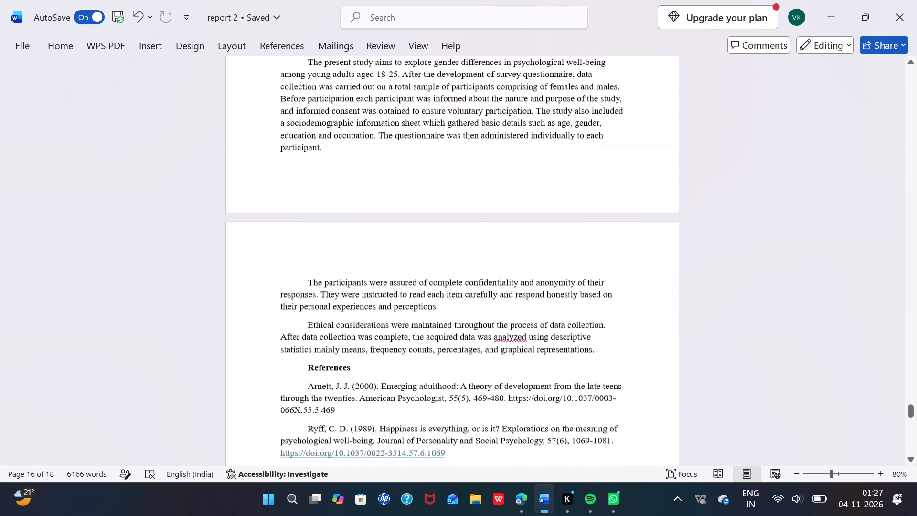
scroll(445, 298, "up", 2)
scroll(445, 298, "down", 3)
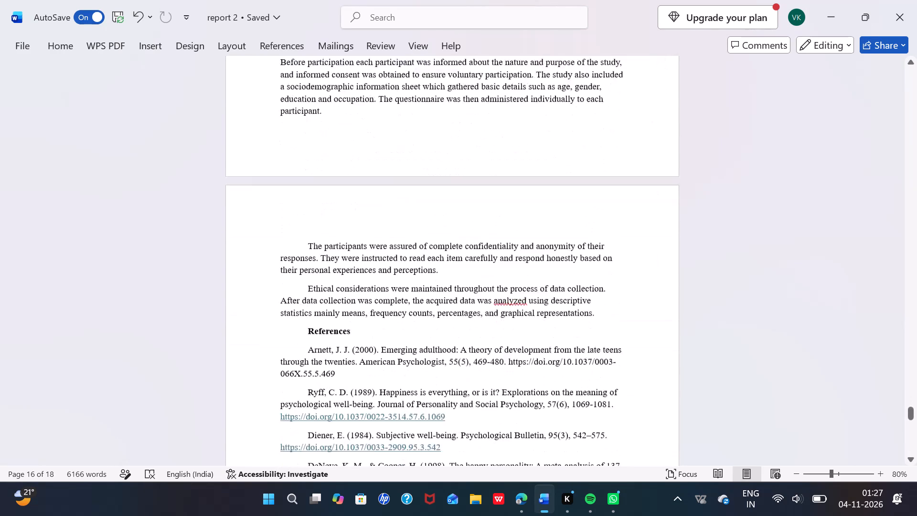
scroll(445, 298, "down", 1)
left_click(595, 237)
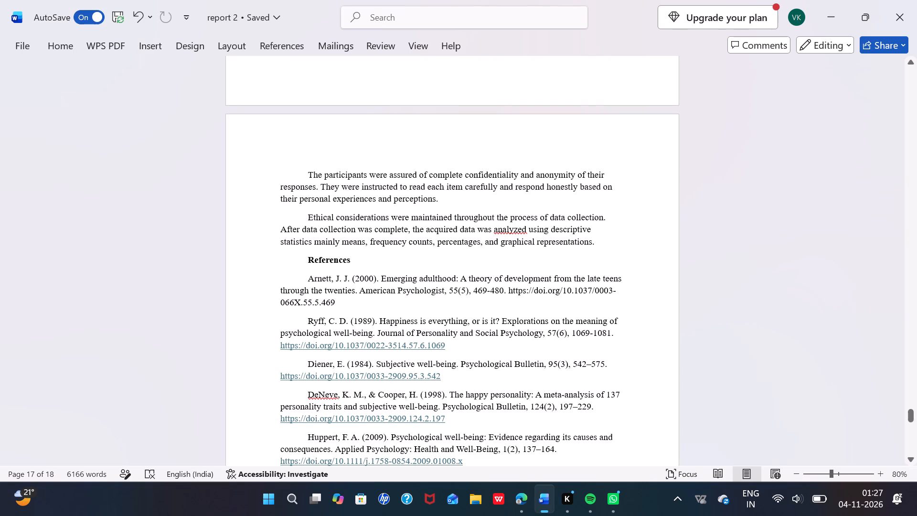
scroll(503, 218, "down", 1)
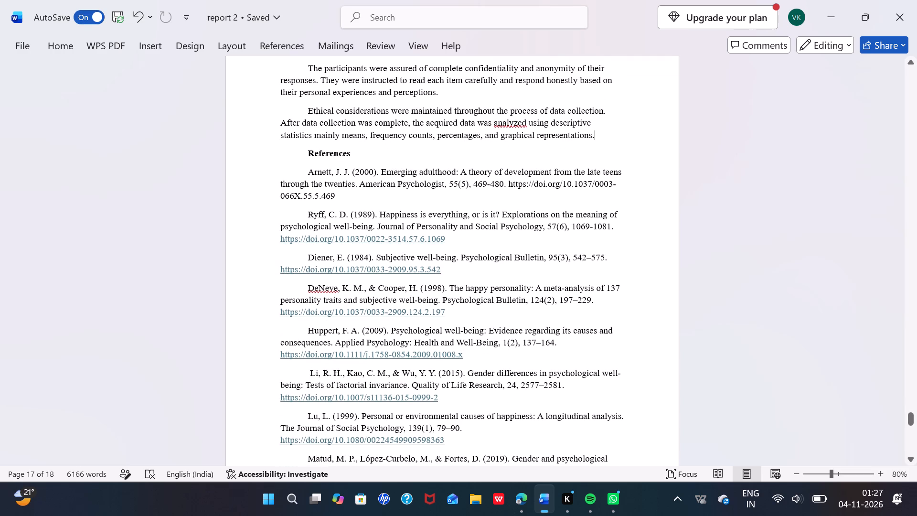
scroll(503, 218, "up", 2)
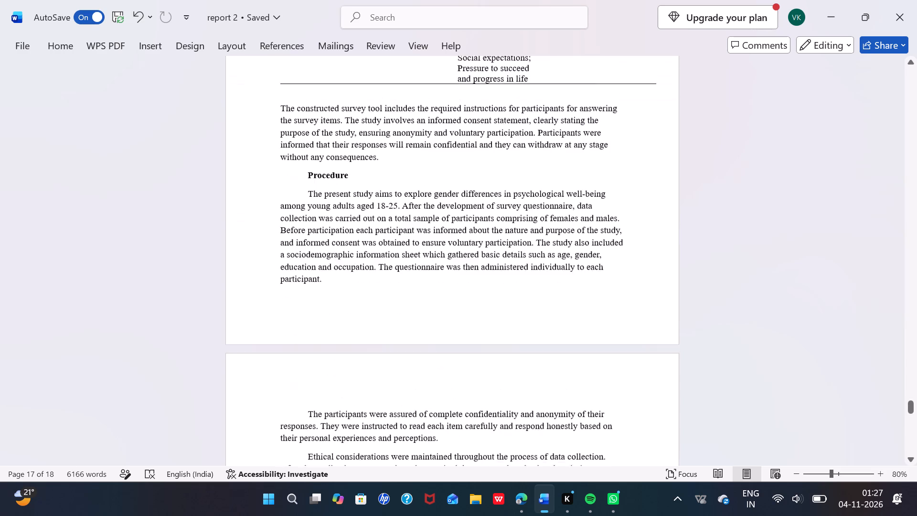
scroll(503, 218, "up", 1)
scroll(503, 218, "down", 1)
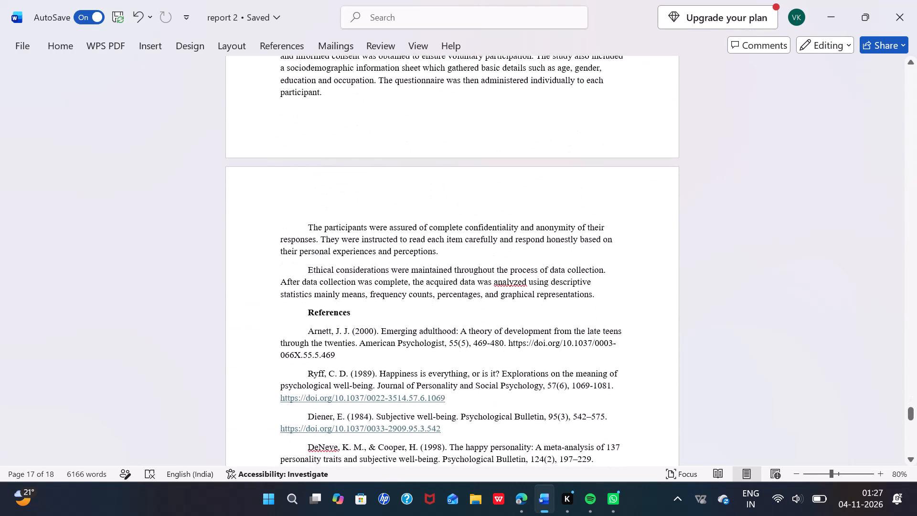
key("Return")
key("Return")
key("Return")
key("Return")
key("Return")
key("Return")
key("Return")
key("Return")
key("Return")
key("Return")
key("Return")
key("Return")
key("Return")
key("Return")
key("Return")
key("Return")
key("Return")
key("Return")
key("Return")
key("Return")
key("Return")
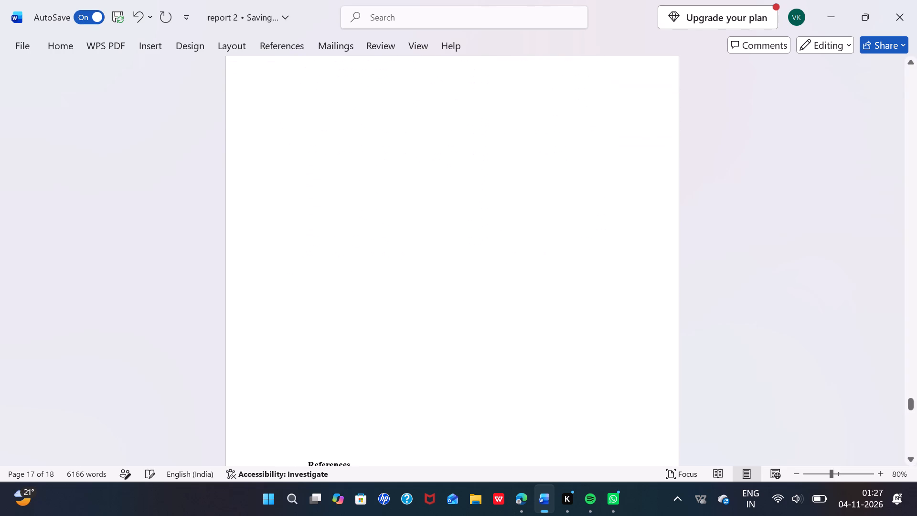
key("Return")
key("Return")
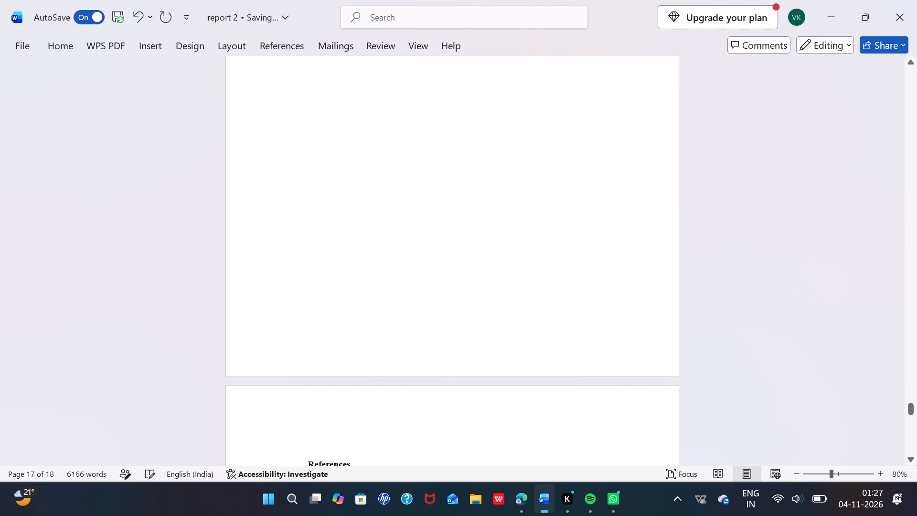
Delete nine of the blank lines below the "Ethical considerations" paragraph, bringing the insertion point back up beneath its text.
scroll(613, 289, "up", 2)
left_click(335, 243)
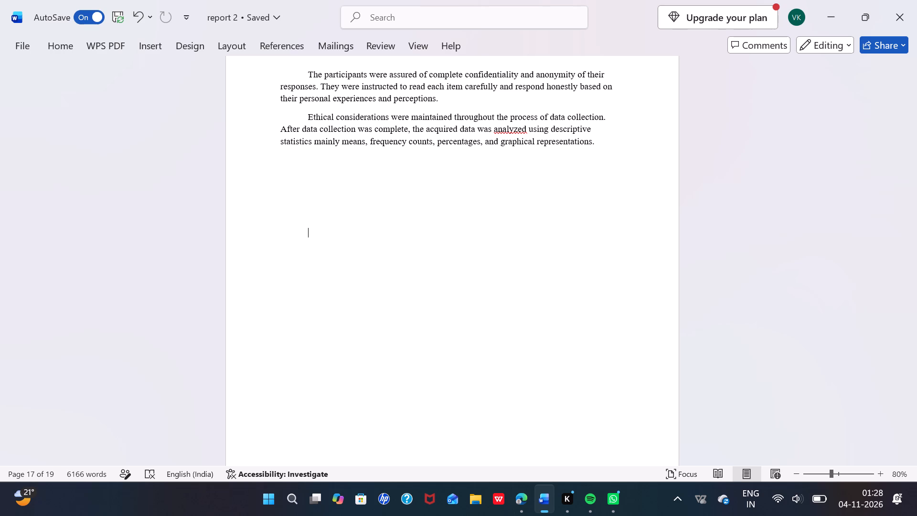
scroll(335, 243, "up", 2)
scroll(335, 243, "down", 1)
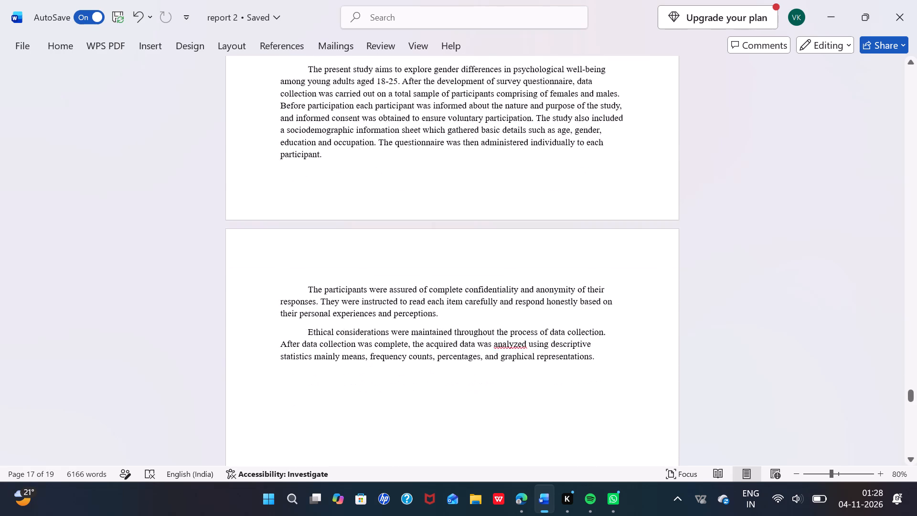
scroll(335, 243, "down", 1)
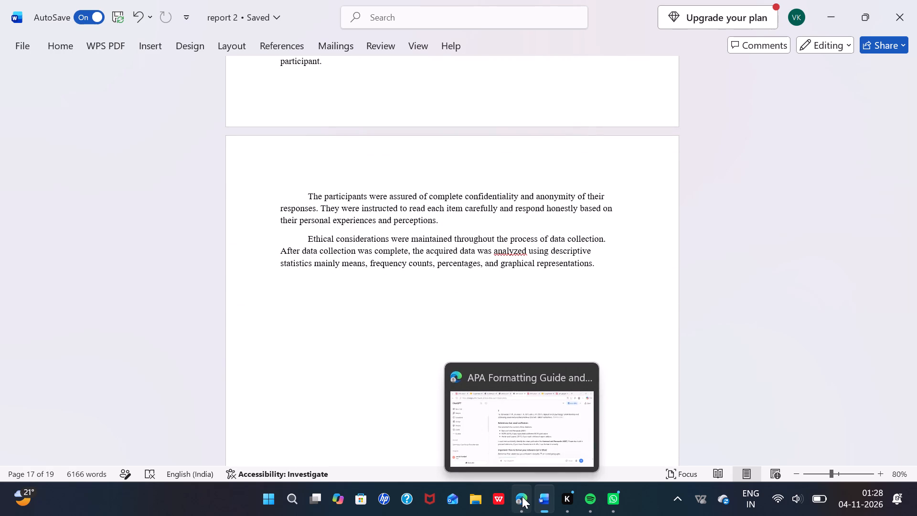
left_click(279, 455)
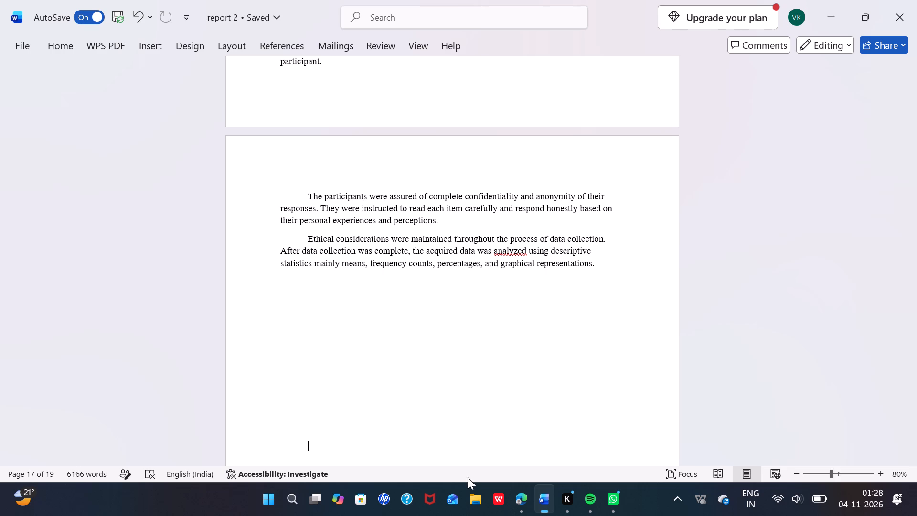
key("BackSpace")
key("BackSpace")
key("BackSpace")
key("BackSpace")
key("BackSpace")
key("BackSpace")
key("BackSpace")
key("BackSpace")
key("BackSpace")
Add the heading "Results" below the "Ethical considerations" paragraph, leaving one blank line between them.
key("Return")
key("e")
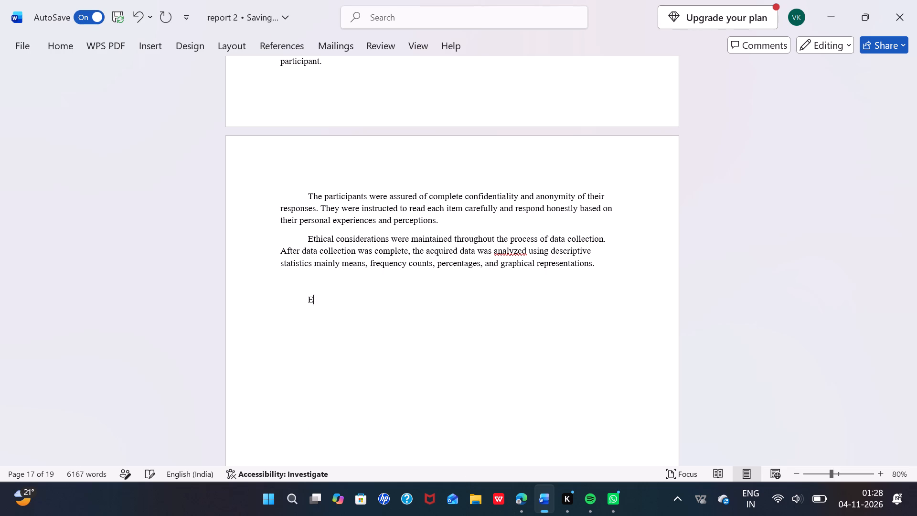
key("BackSpace")
key("r")
type("esults")
key("Return")
Add the table label "Table 1" on its own line below the Results heading.
key("t")
key("backslash")
key("BackSpace")
key("BackSpace")
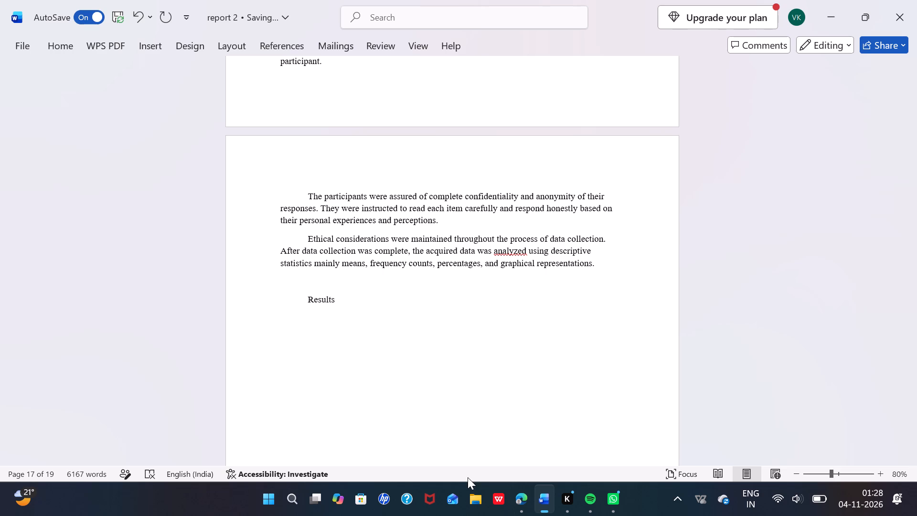
key("t")
key("BackSpace")
key("t")
type("ablew")
key("BackSpace")
type("s")
key("space")
key("BackSpace")
key("BackSpace")
key("space")
type("1")
key("Return")
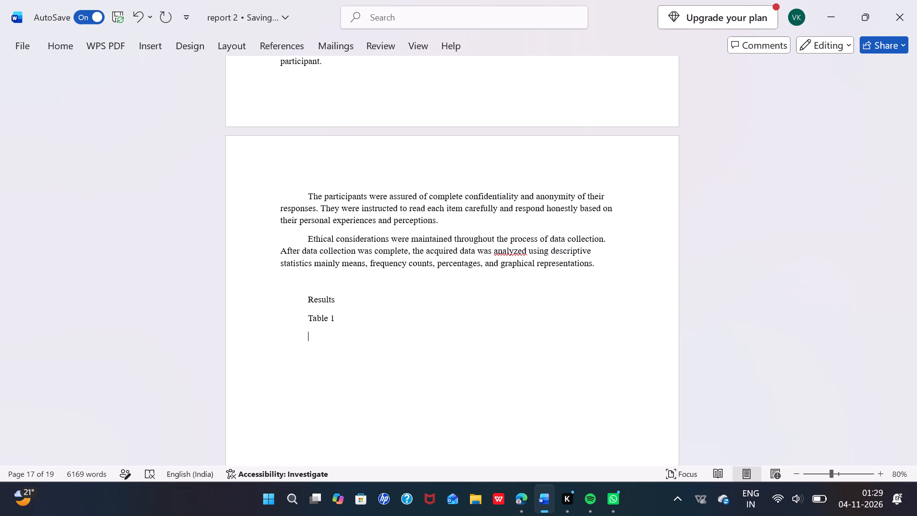
Enter the table title "Sociodemographic distribution of male & female participants" on the line below the Table 1 label in Results.
key("s")
type("ocio")
type("de")
type("mographic")
key("space")
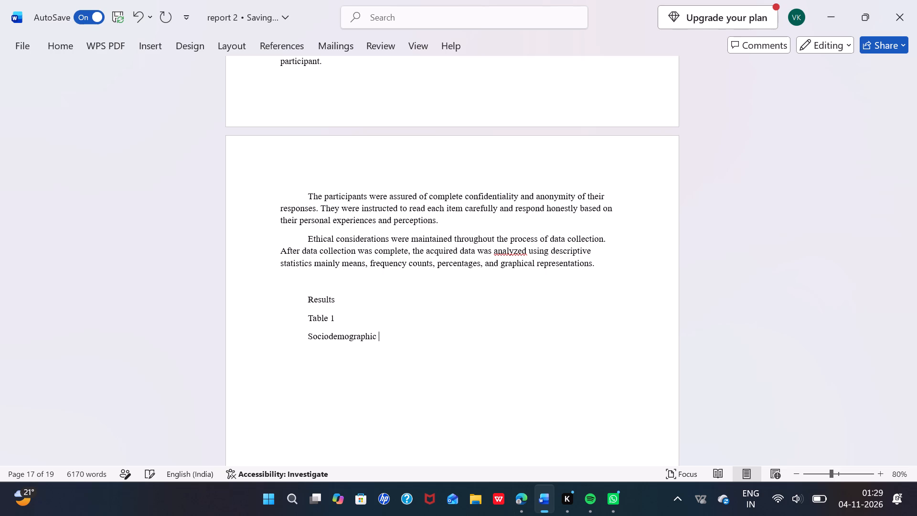
type("distribution")
key("space")
type("of m")
type("ale")
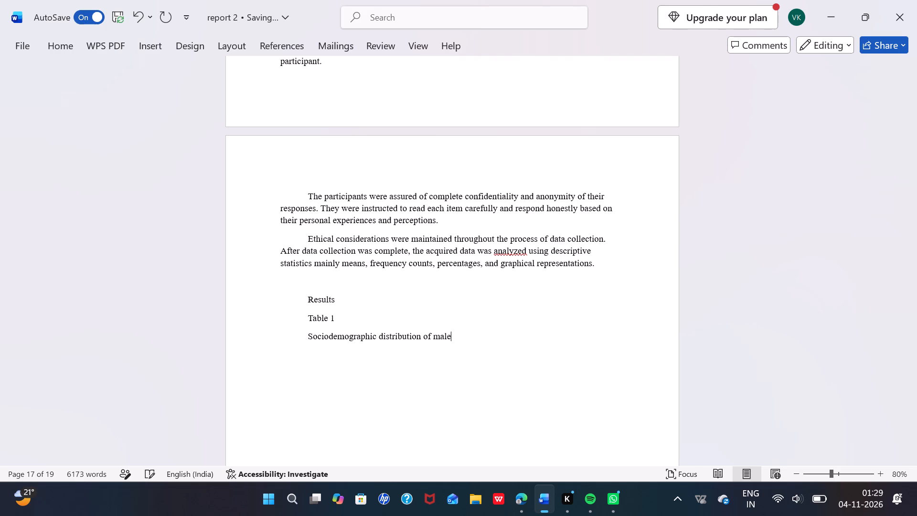
key("space")
type("and")
key("space")
key("BackSpace")
key("BackSpace")
key("BackSpace")
key("BackSpace")
key("shift+asterisk")
key("BackSpace")
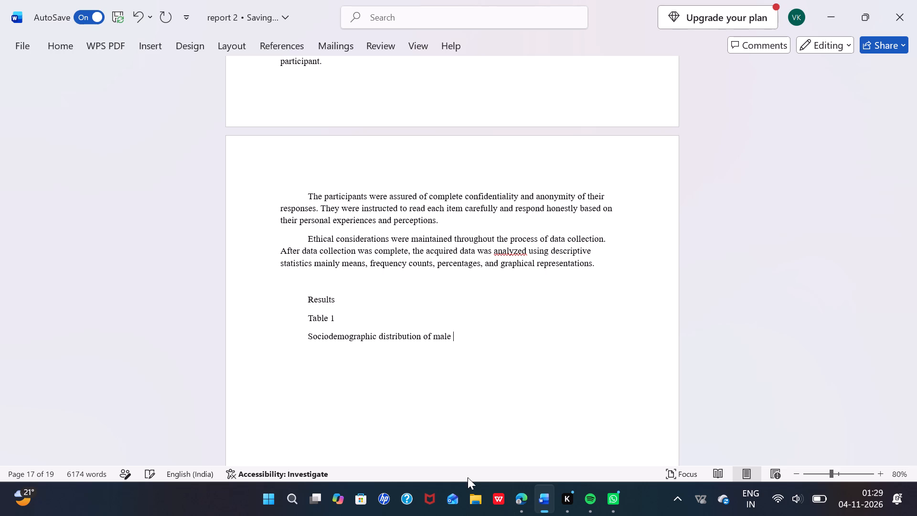
type("& fe")
type("male participants")
key("space")
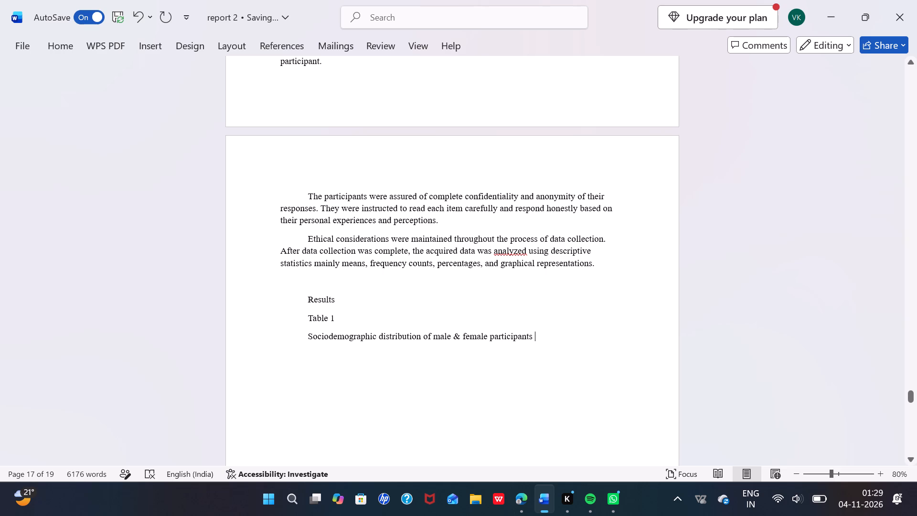
Make the Results heading, the Table 1 label and the sociodemographic table title bold.
left_click_drag(304, 298, 522, 339)
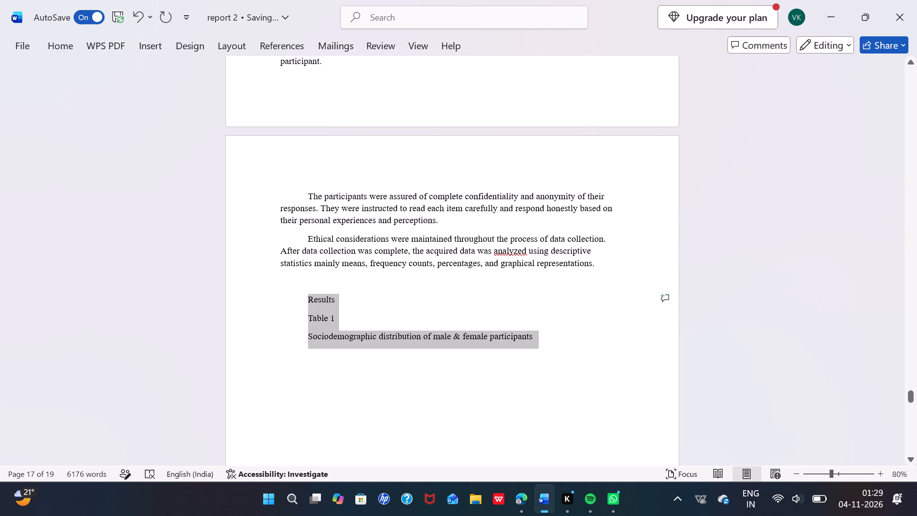
left_click(536, 312)
left_click(519, 351)
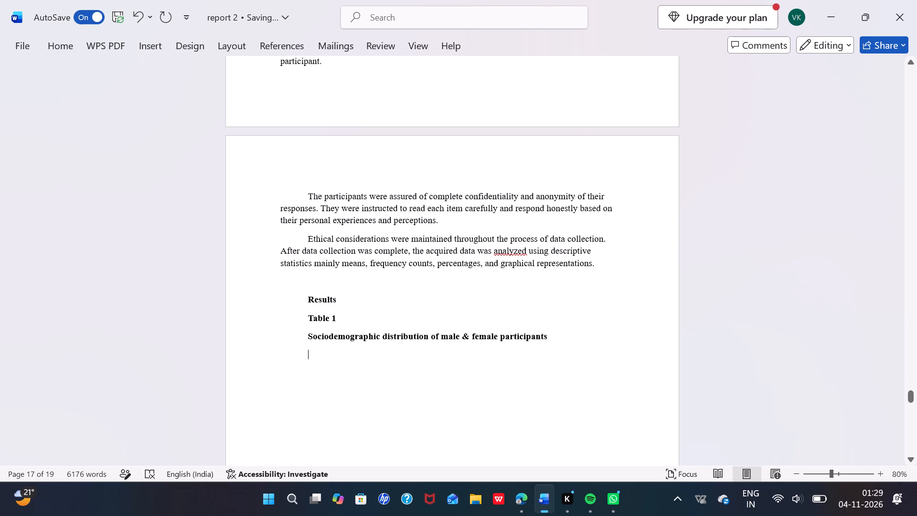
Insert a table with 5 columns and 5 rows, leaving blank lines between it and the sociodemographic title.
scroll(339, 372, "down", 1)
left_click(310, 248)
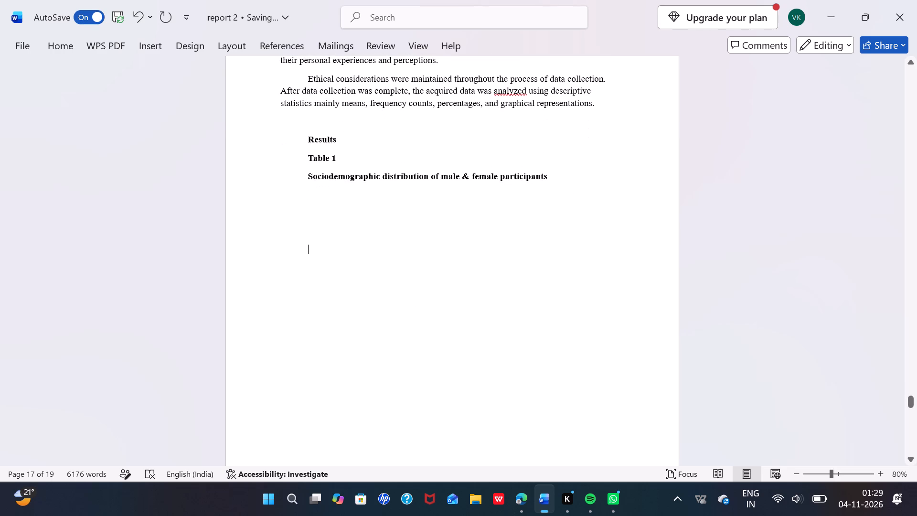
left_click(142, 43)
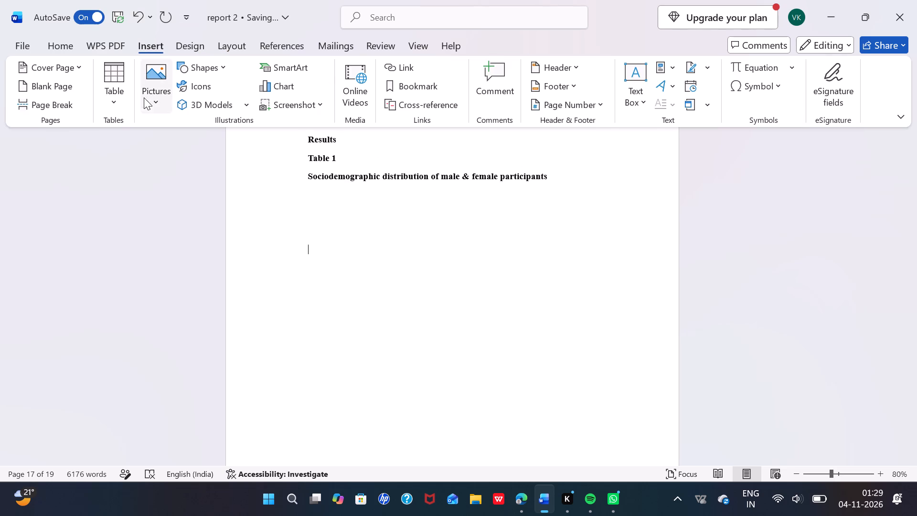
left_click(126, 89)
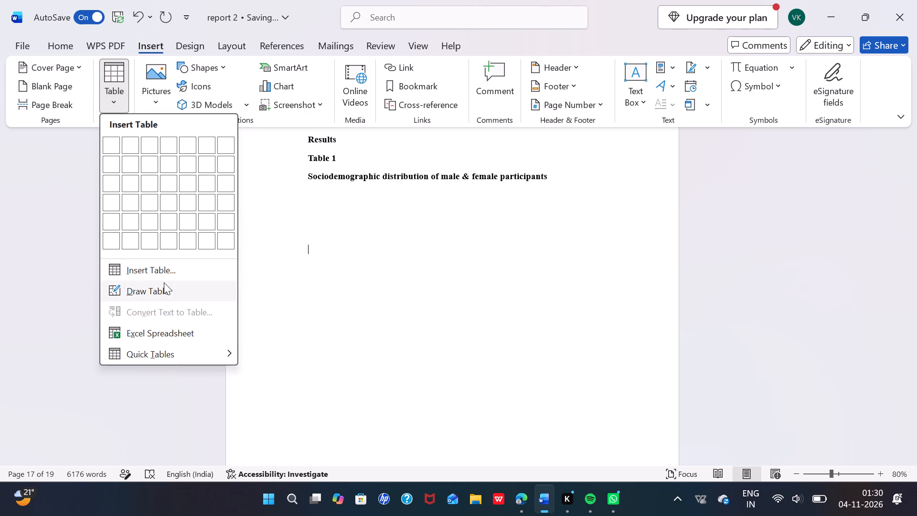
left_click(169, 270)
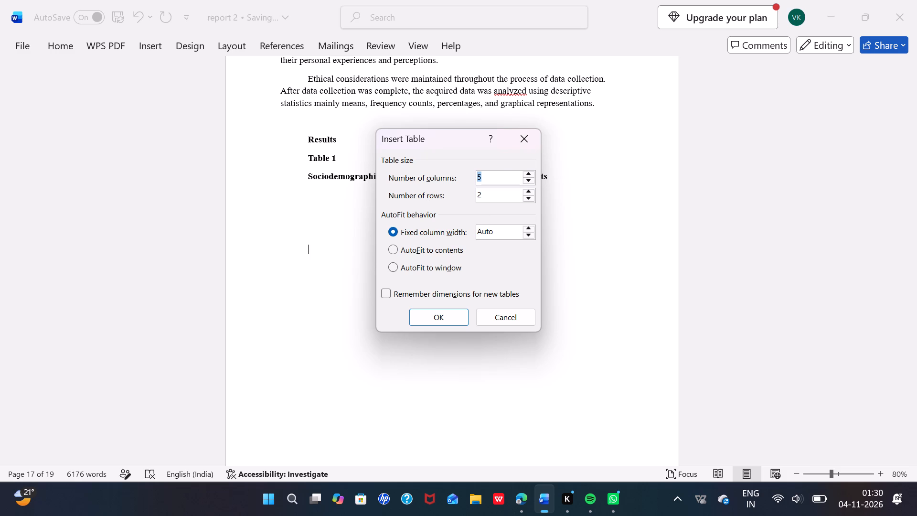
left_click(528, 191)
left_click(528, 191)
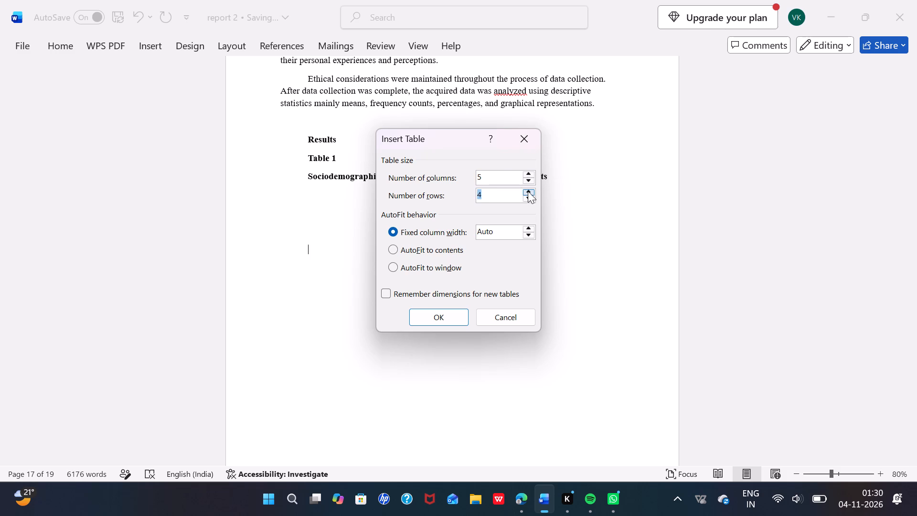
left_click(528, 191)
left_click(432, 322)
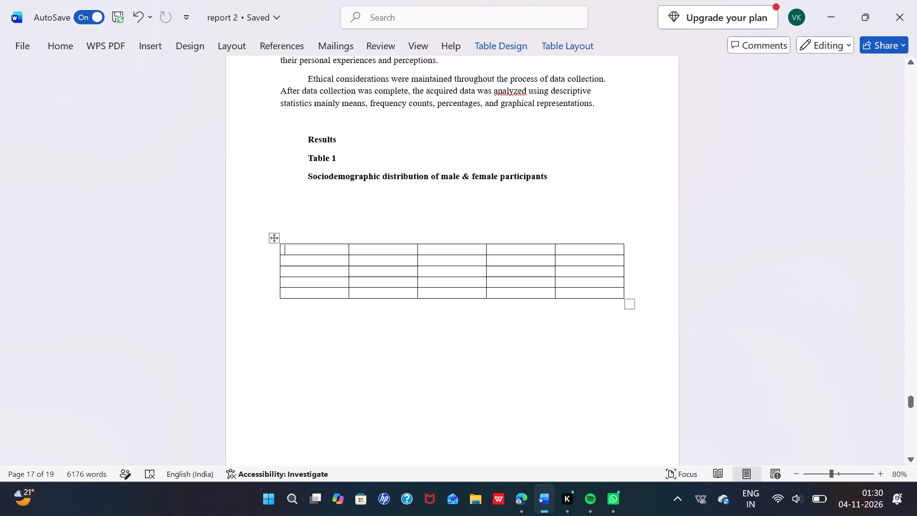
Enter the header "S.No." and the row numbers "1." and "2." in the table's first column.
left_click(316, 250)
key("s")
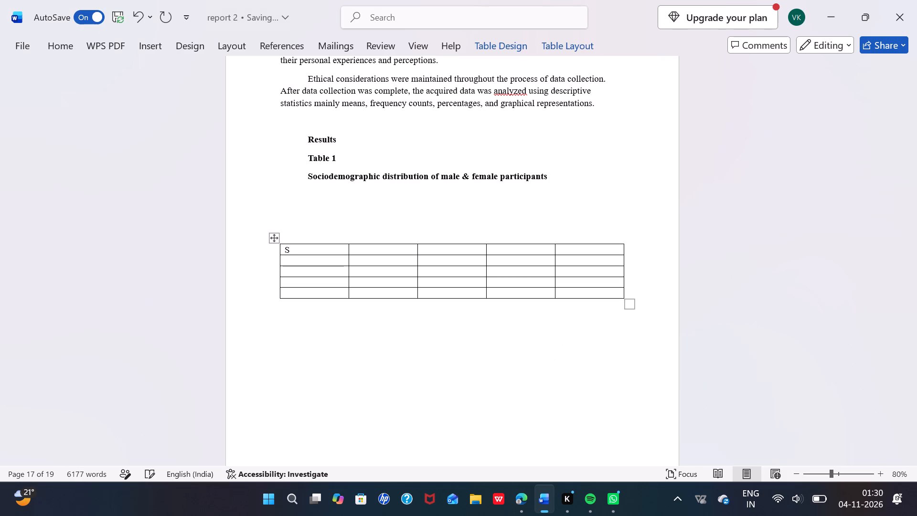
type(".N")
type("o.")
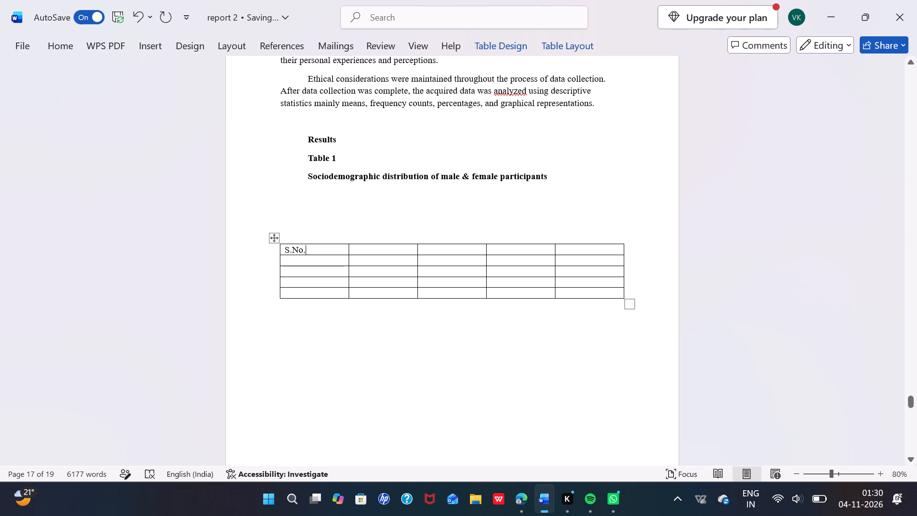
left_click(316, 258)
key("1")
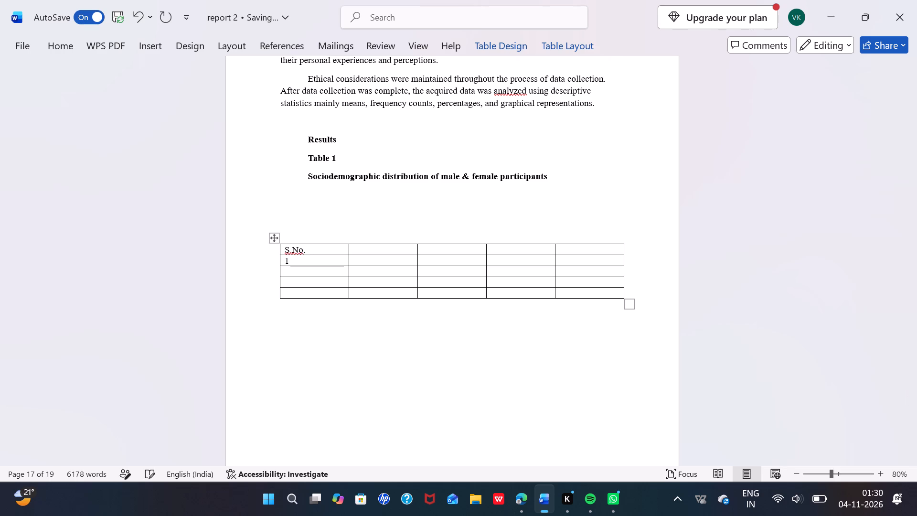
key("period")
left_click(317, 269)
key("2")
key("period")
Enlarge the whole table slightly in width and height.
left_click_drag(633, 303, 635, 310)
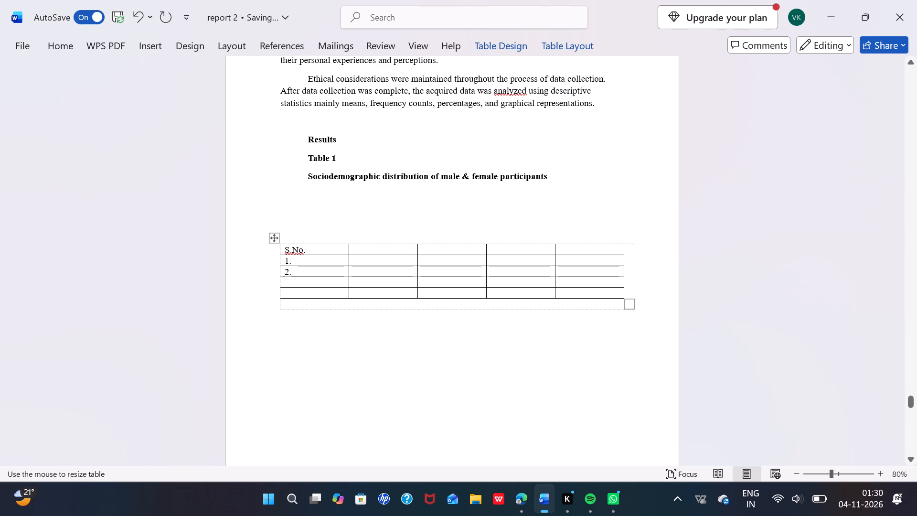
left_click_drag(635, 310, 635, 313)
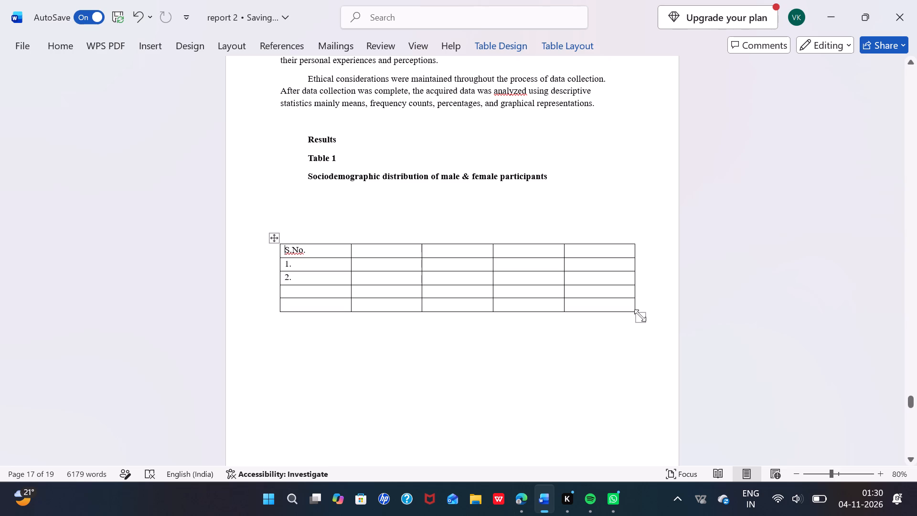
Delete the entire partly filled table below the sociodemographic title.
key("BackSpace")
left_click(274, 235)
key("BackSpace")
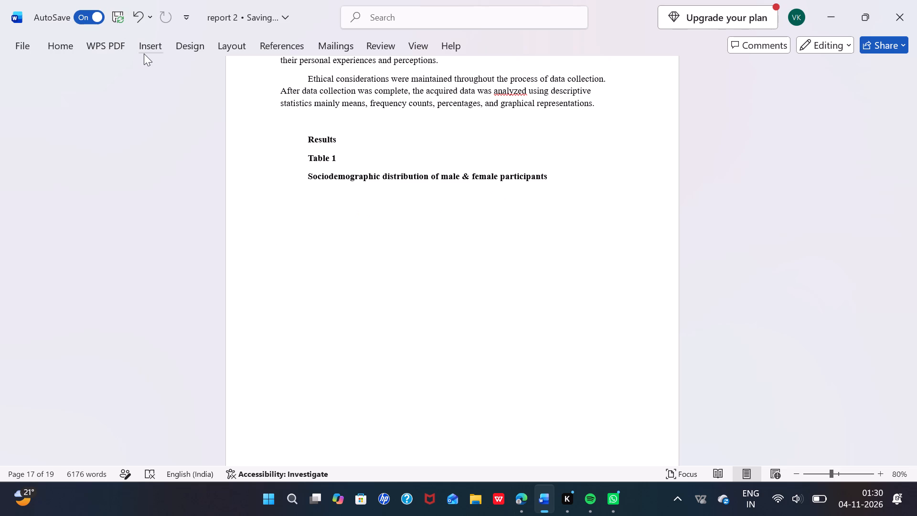
Insert a fresh table with 5 columns and 5 rows at the insertion point below the Table 1 title.
left_click(144, 53)
left_click(122, 89)
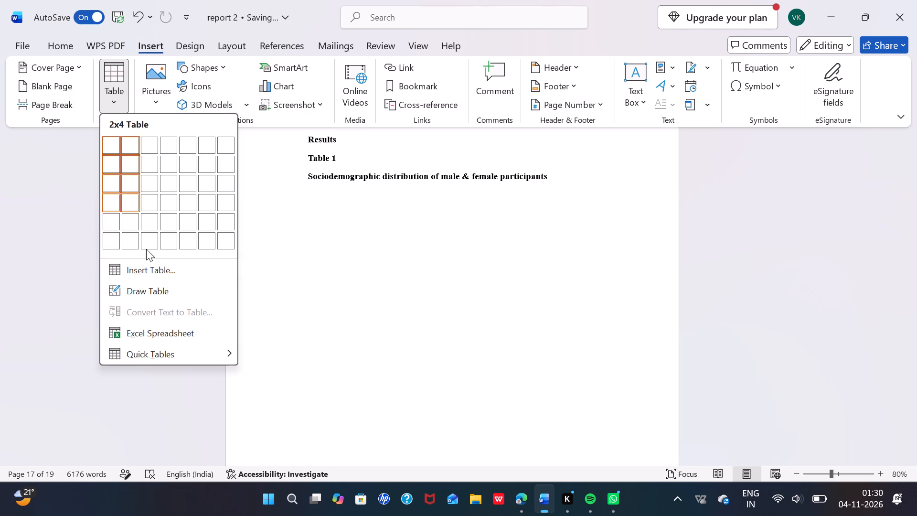
left_click(152, 272)
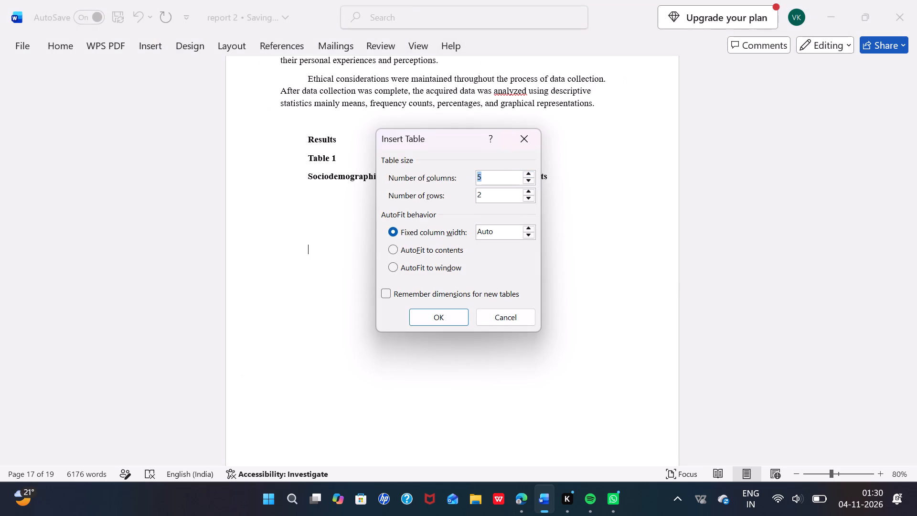
double_click(525, 188)
left_click(525, 188)
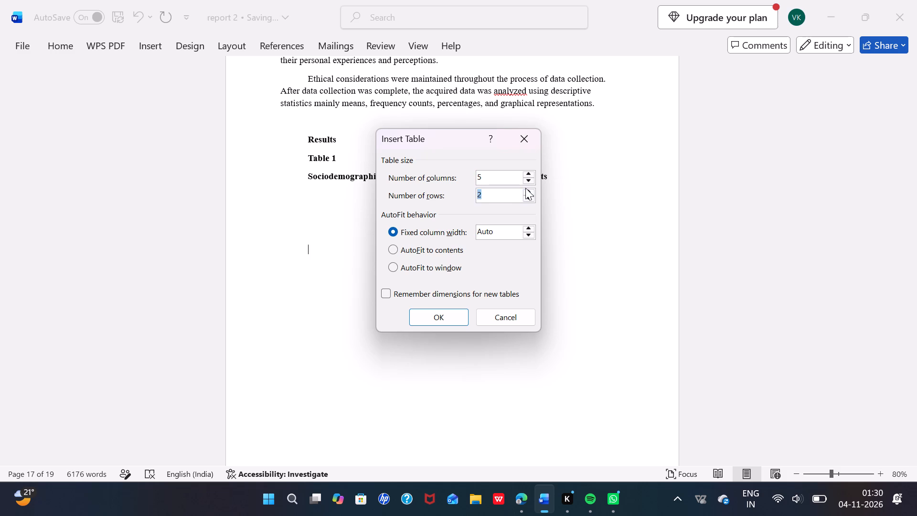
double_click(530, 189)
left_click(530, 189)
left_click(443, 312)
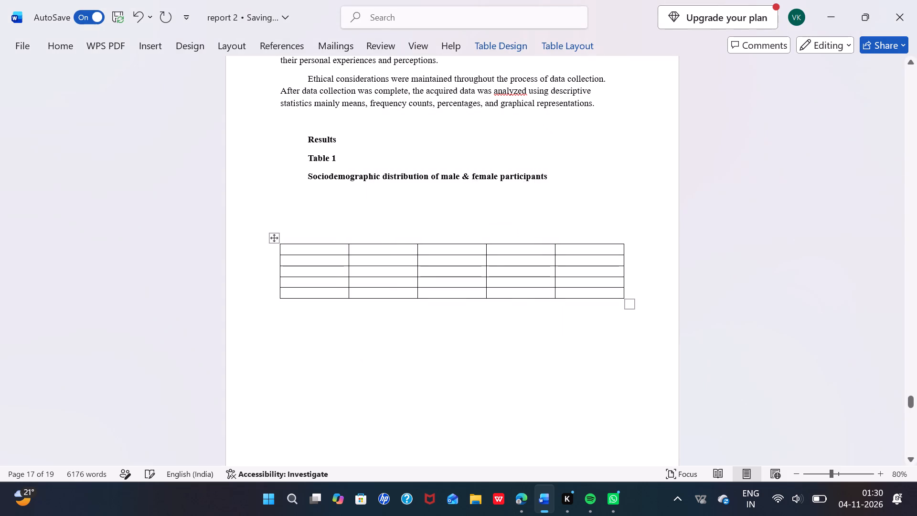
Fill the table's first column with the header "S.No" and the row numbers "1.", "2.", "3." and "4." beneath it.
left_click(308, 254)
key("s")
type(".N")
key("o")
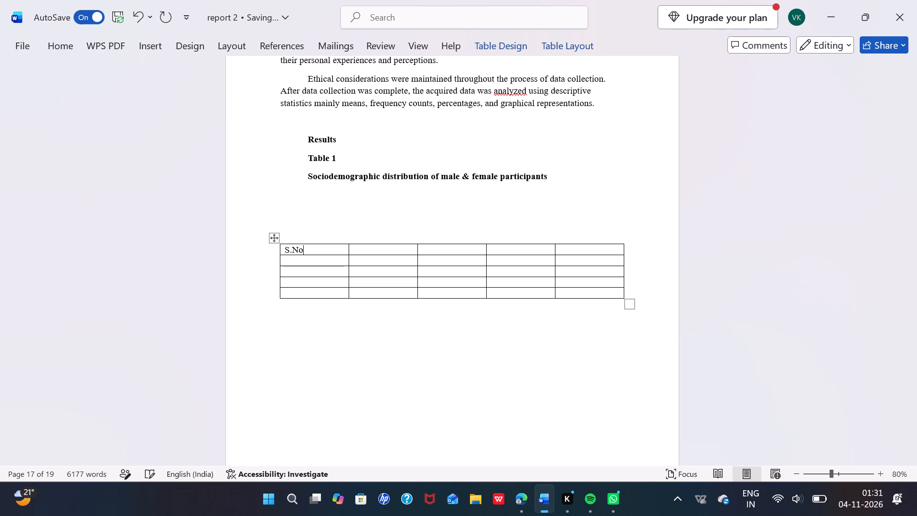
left_click(307, 263)
type("1.")
left_click(307, 274)
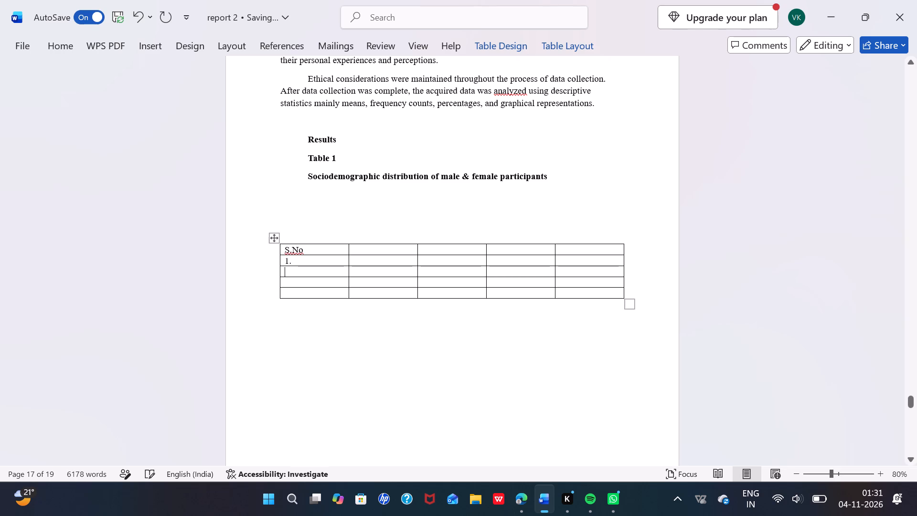
key("2")
key("period")
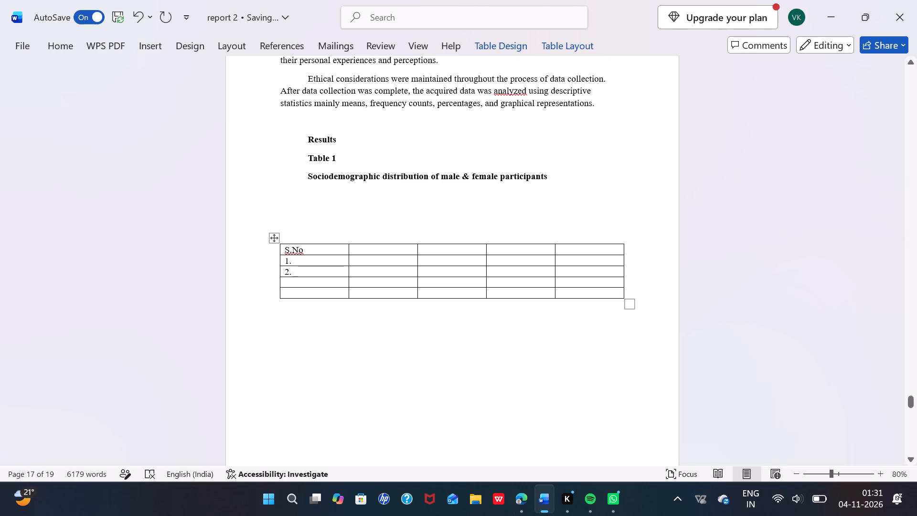
left_click(307, 284)
key("3")
key("period")
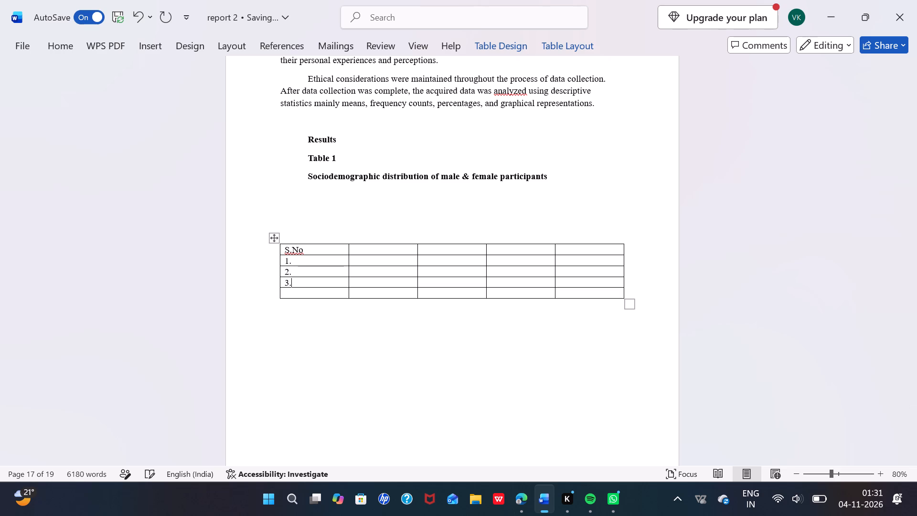
left_click(307, 292)
key("4")
key("period")
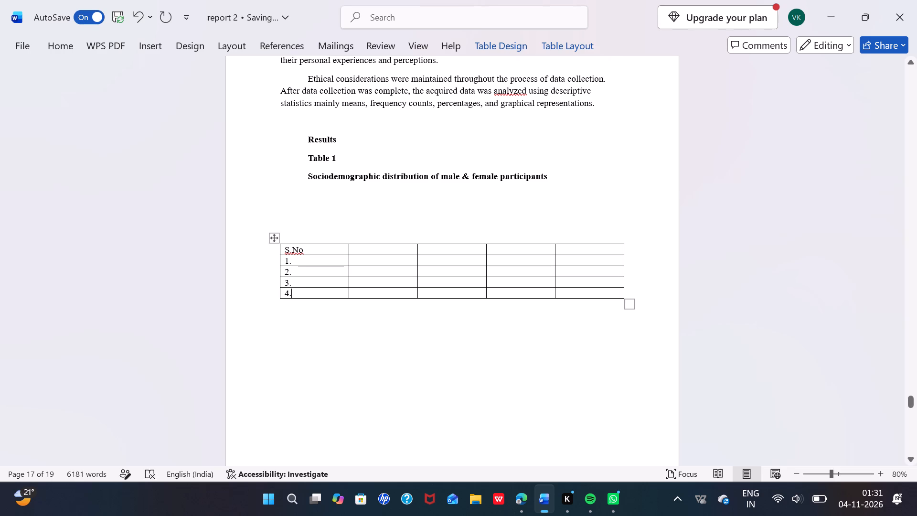
Add a full stop to the first column's header so it reads "S.No.".
left_click(374, 252)
left_click(303, 252)
key("BackSpace")
type("o,")
key("BackSpace")
key("period")
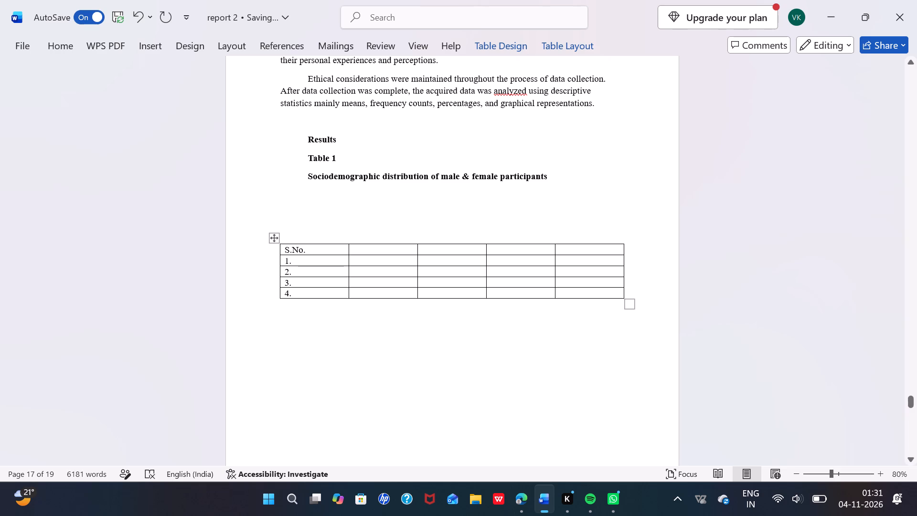
Enter the header "Parametres" in the second column of the table's first row.
left_click(360, 249)
key("p")
type("arametres")
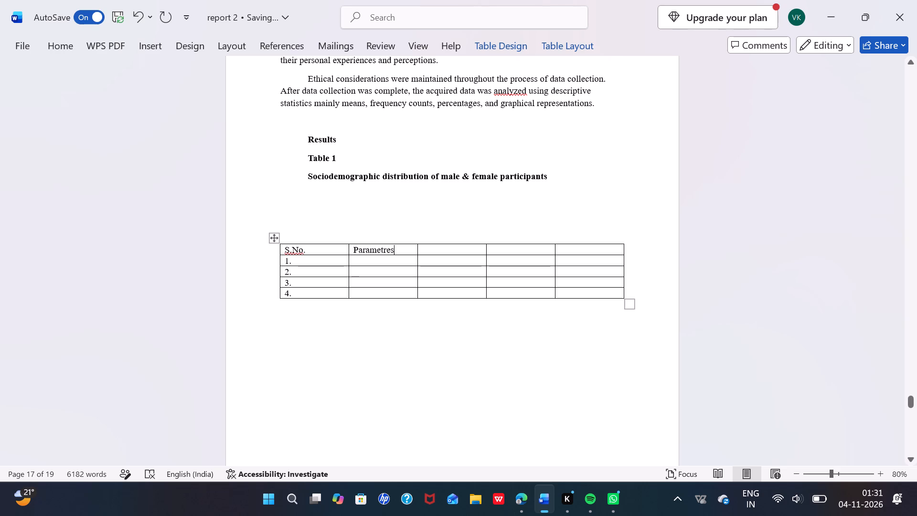
Enter "Mean age (years)" in the Parametres column of the table's row numbered 1.
left_click(373, 261)
key("m")
type("ean")
key("space")
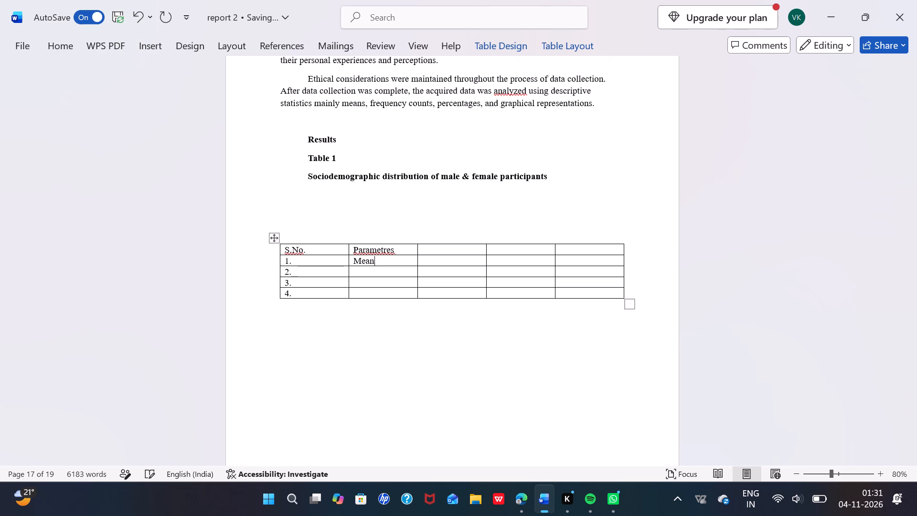
type("age")
key("space")
key("shift+parenleft")
type("years")
key("shift+parenright")
Enter "Age range (years)" in the Parametres column of row 2, with "years" in lowercase.
left_click(372, 284)
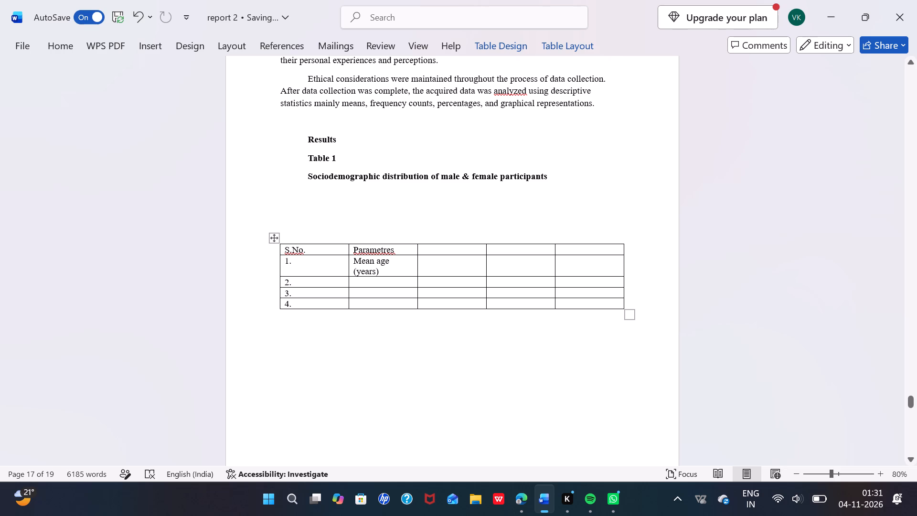
type("gr")
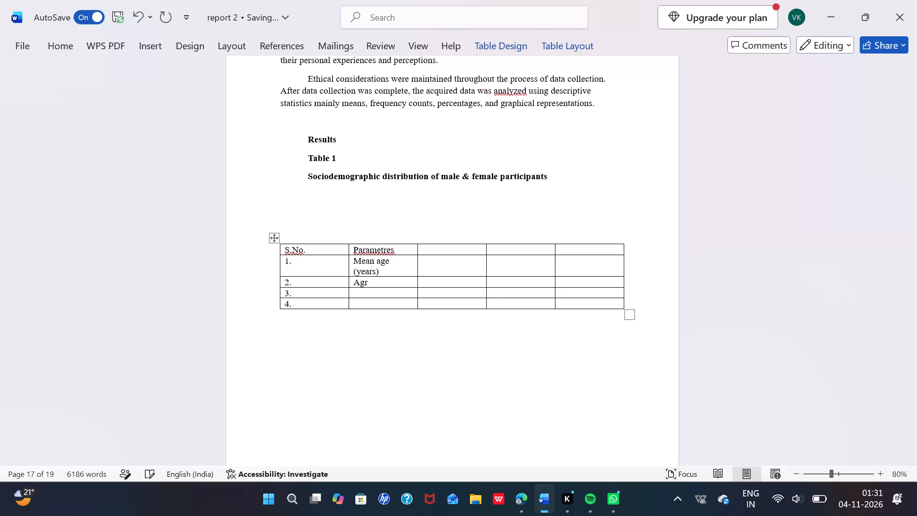
key("BackSpace")
type("e range")
key("space")
key("BackSpace")
key("shift+parenleft")
type("YEARS")
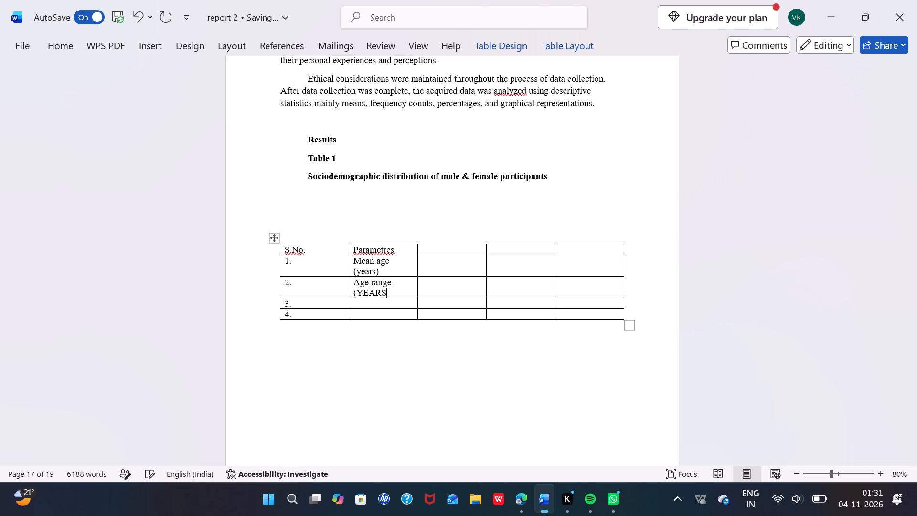
key("shift+parenright")
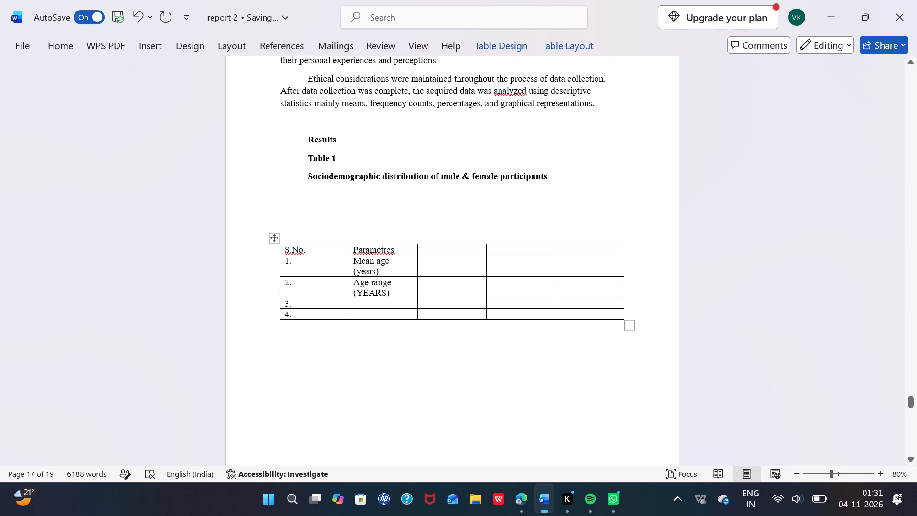
left_click_drag(385, 292, 364, 293)
key("BackSpace")
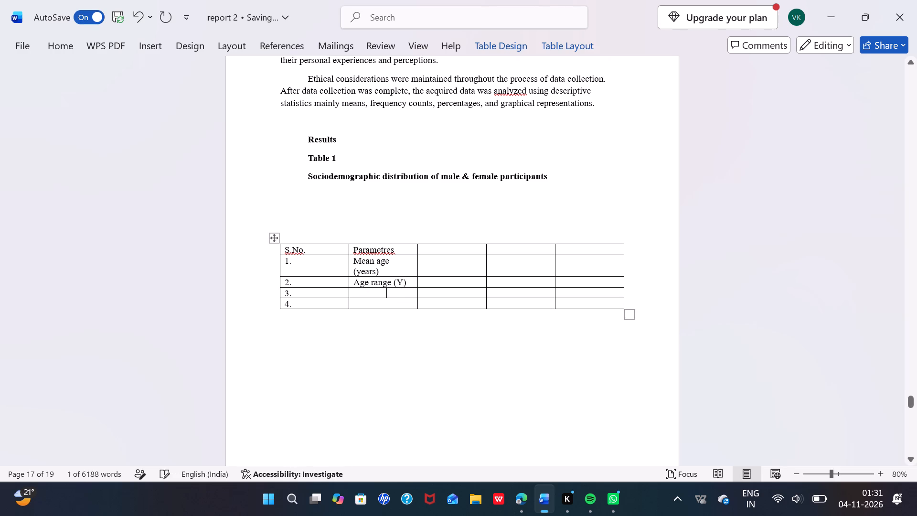
key("BackSpace")
key("y")
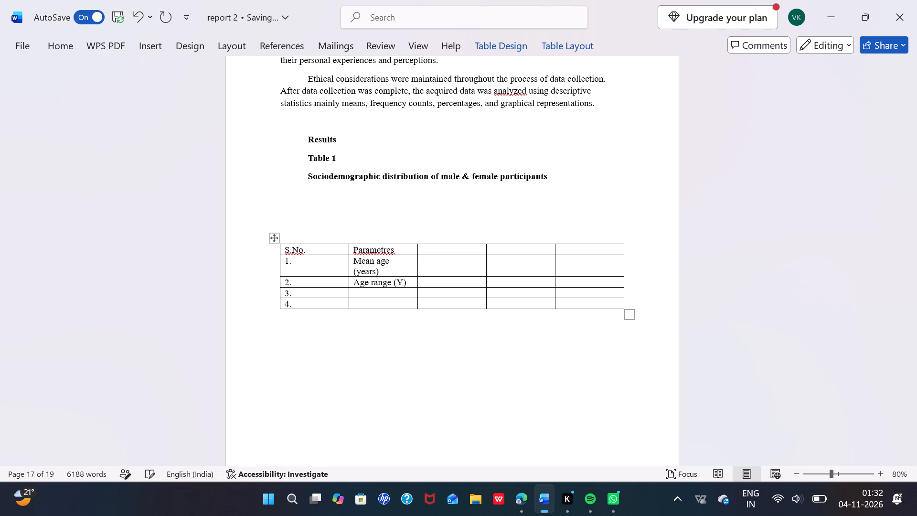
key("BackSpace")
type("years")
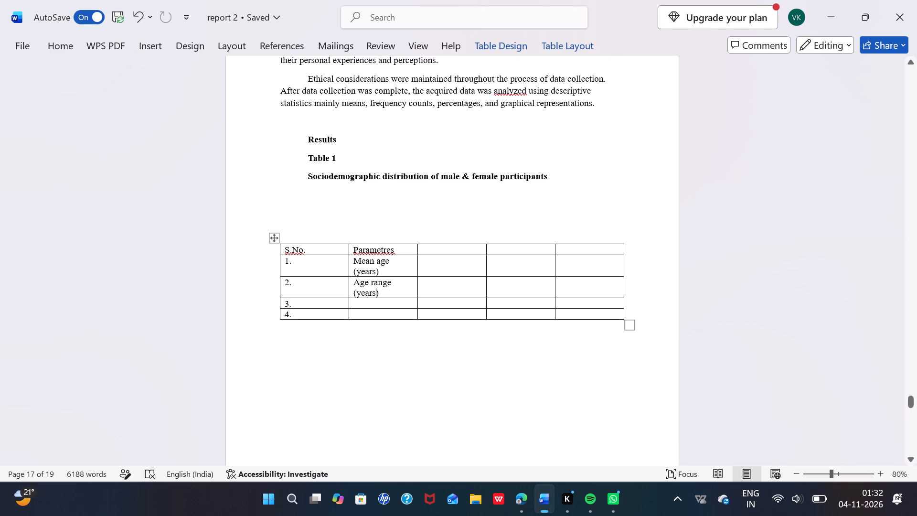
Complete the Parametres column with "Gender" in row 3 and "Educational Qualification" in row 4.
left_click(367, 305)
key("g")
type("ender")
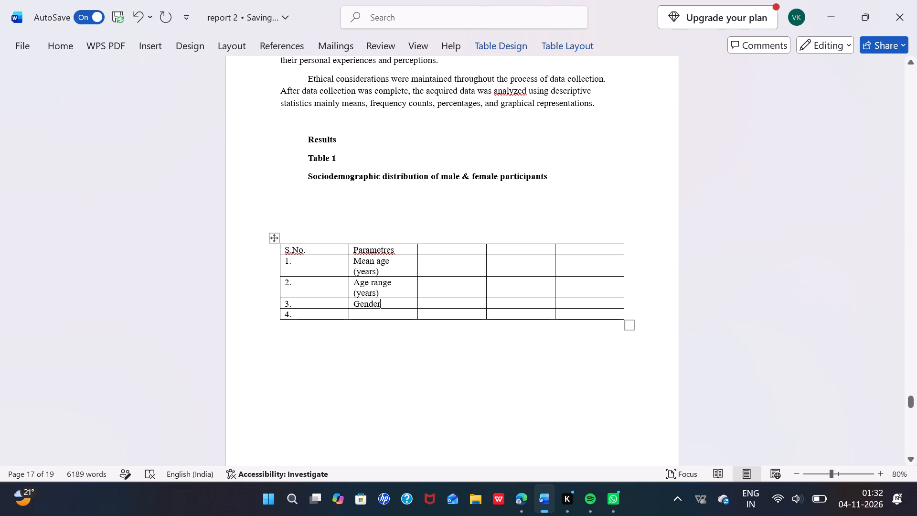
left_click(372, 318)
left_click(367, 314)
key("e")
type("ducational")
key("space")
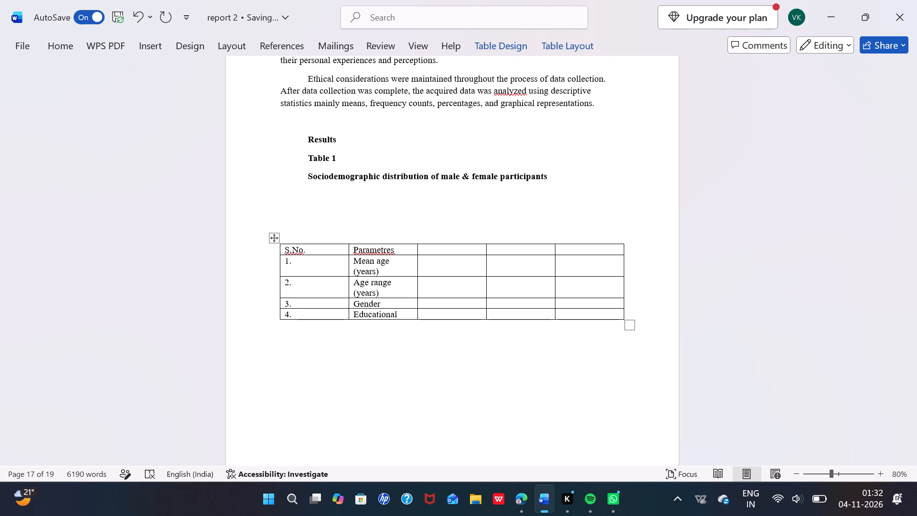
key("q")
type("ualification")
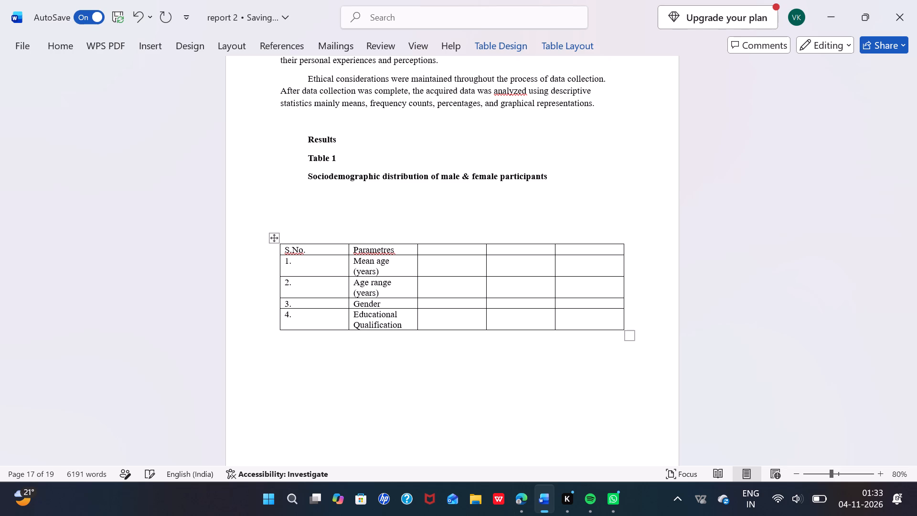
left_click(367, 314)
Enter the header "Male (n=27)" in the third column of the table's first row.
left_click(450, 249)
key("m")
type("ale")
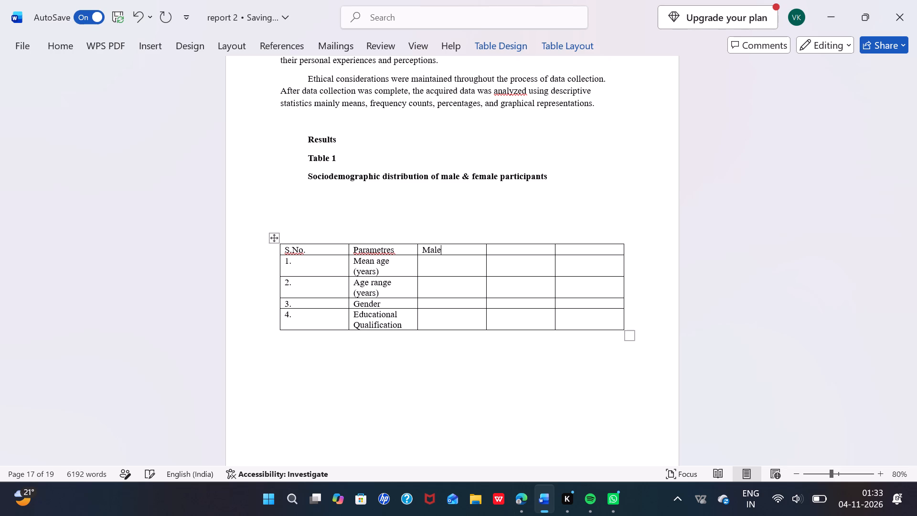
key("space")
key("shift+parenleft")
key("n")
key("equal")
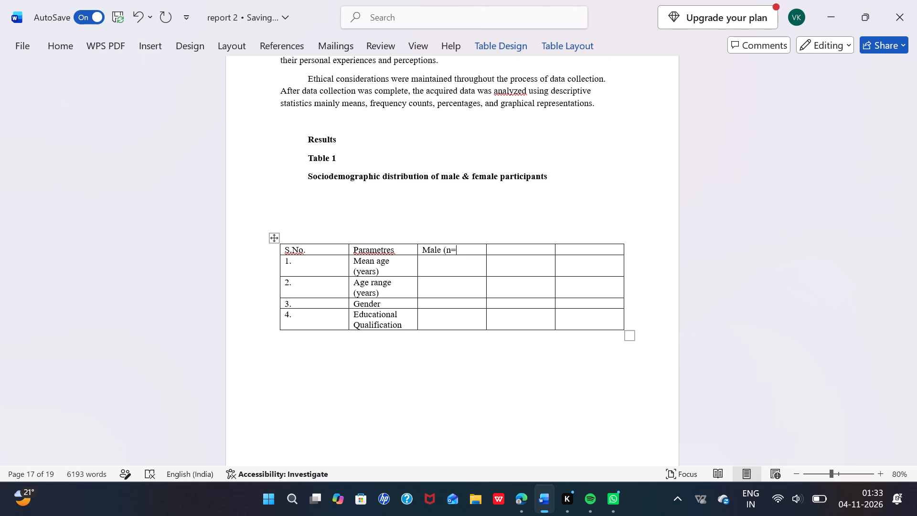
type("27")
key("shift+parenright")
key("f")
type("emale")
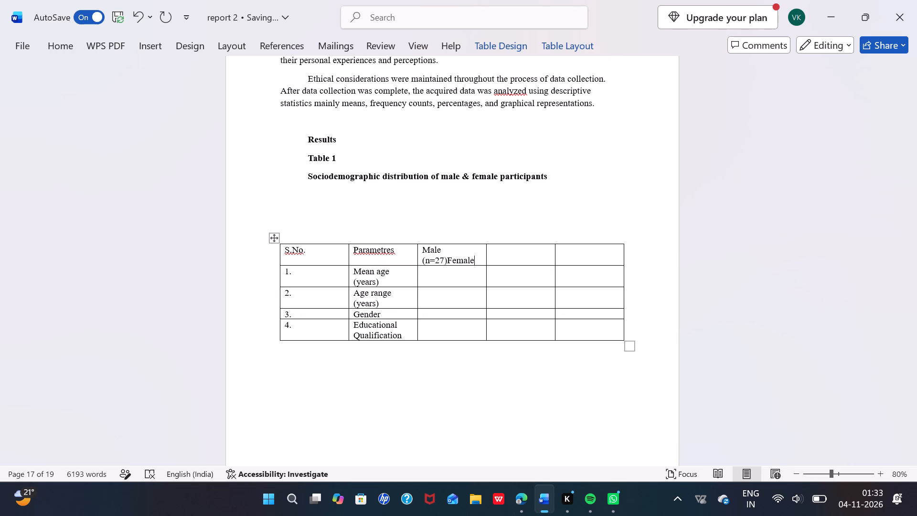
key("BackSpace")
key("BackSpace")
key("BackSpace")
key("BackSpace")
key("BackSpace")
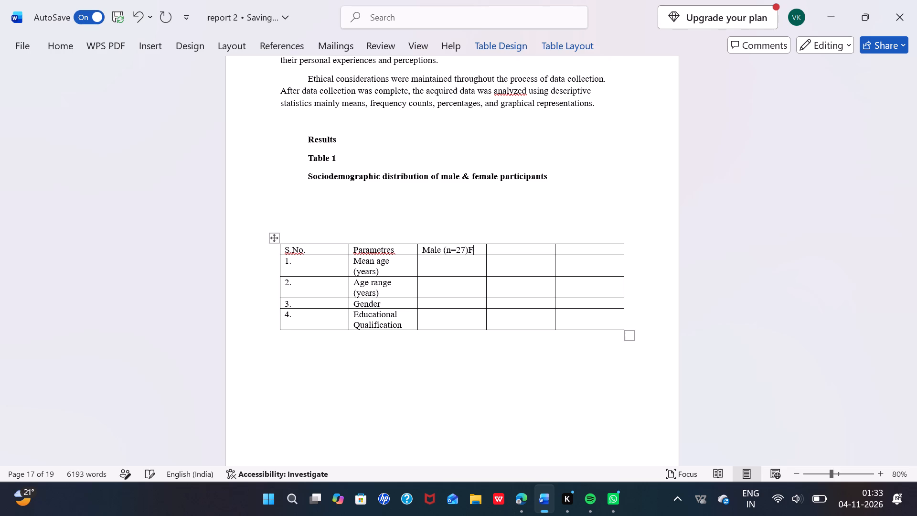
key("BackSpace")
Enter the header "Female (n=27)" in the fourth column of the table's first row.
left_click(509, 246)
key("f")
type("emale")
key("space")
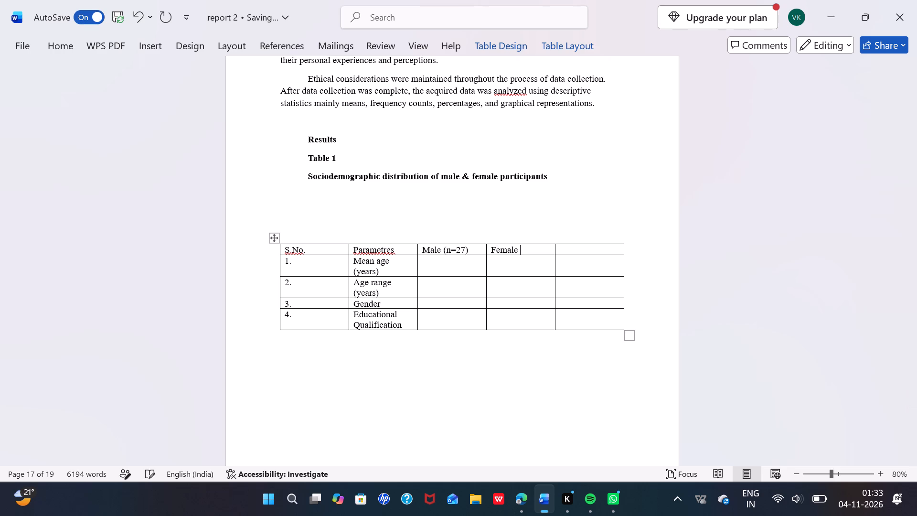
key("shift+parenleft")
key("n")
key("equal")
type("27")
key("shift+parenright")
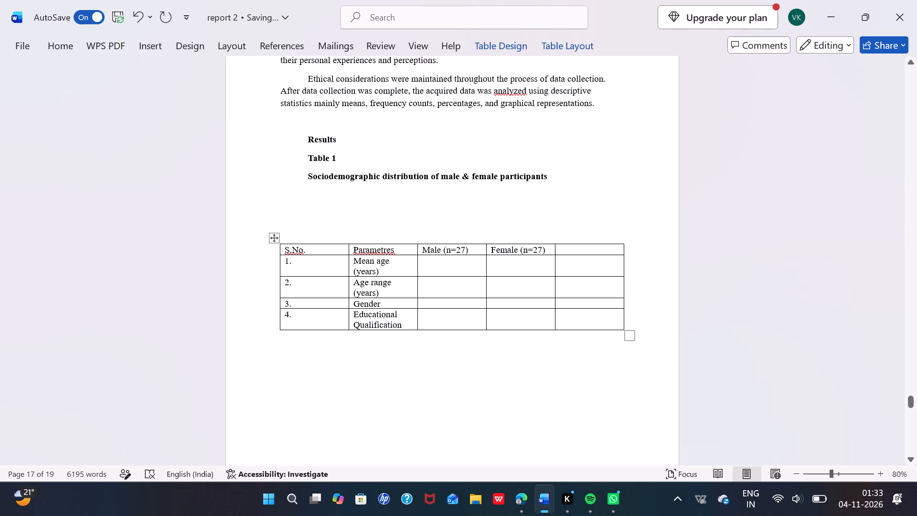
Enter the header "Total (N=54)" in the fifth column of the table's first row.
left_click(565, 247)
key("r")
key("BackSpace")
key("t")
type("otal")
key("space")
key("shift+parenleft")
key("n")
key("equal")
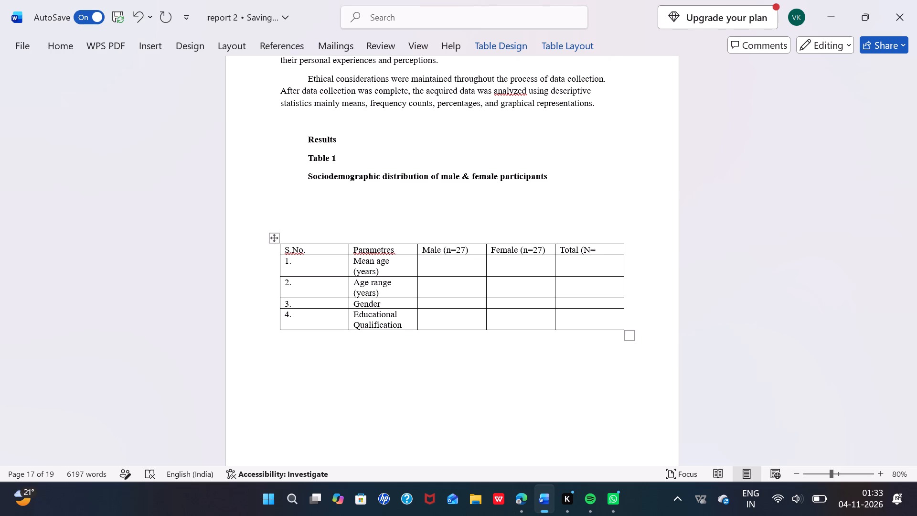
type("54")
key("shift+parenright")
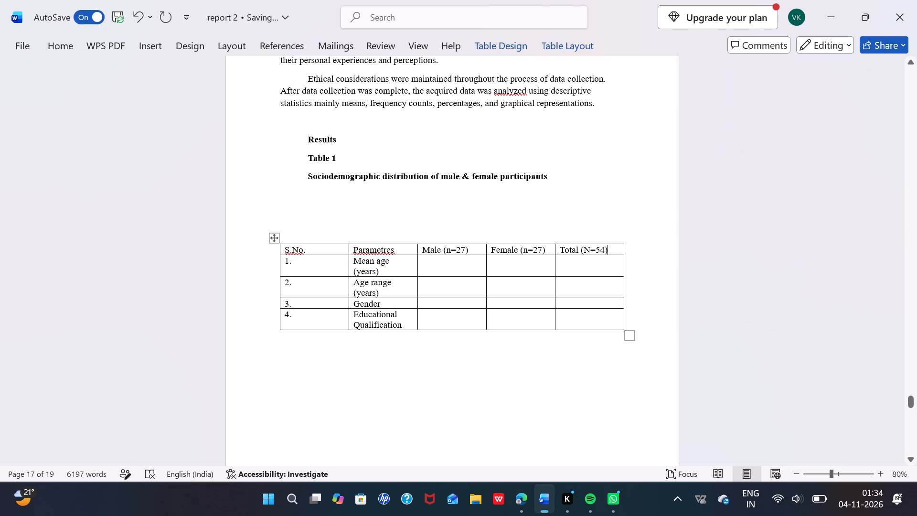
In the Male column, enter 19.81 for mean age and 18-25 for age range.
left_click(447, 262)
type("19.")
type("81")
left_click(445, 283)
key("1")
key("8")
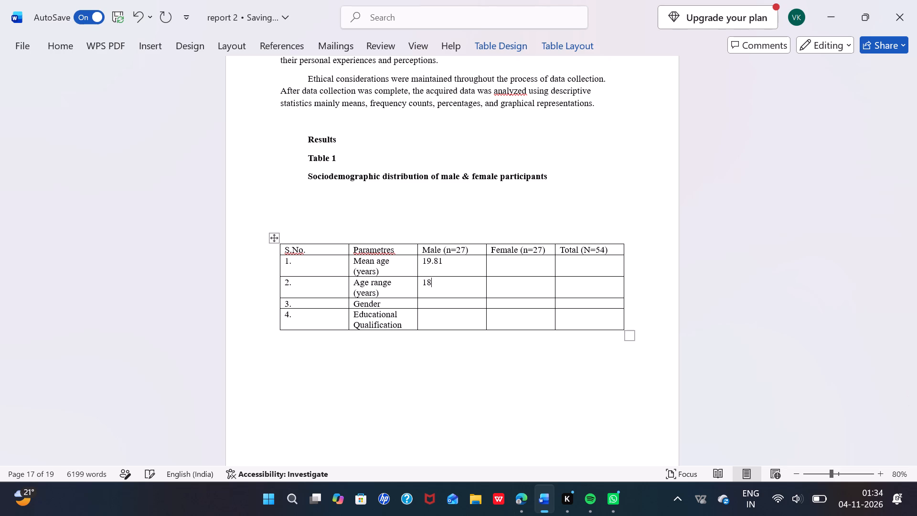
key("minus")
key("2")
key("5")
Complete the Male column with 27 for Gender and "Not available" for Educational Qualification.
left_click(447, 306)
type("27")
left_click(447, 313)
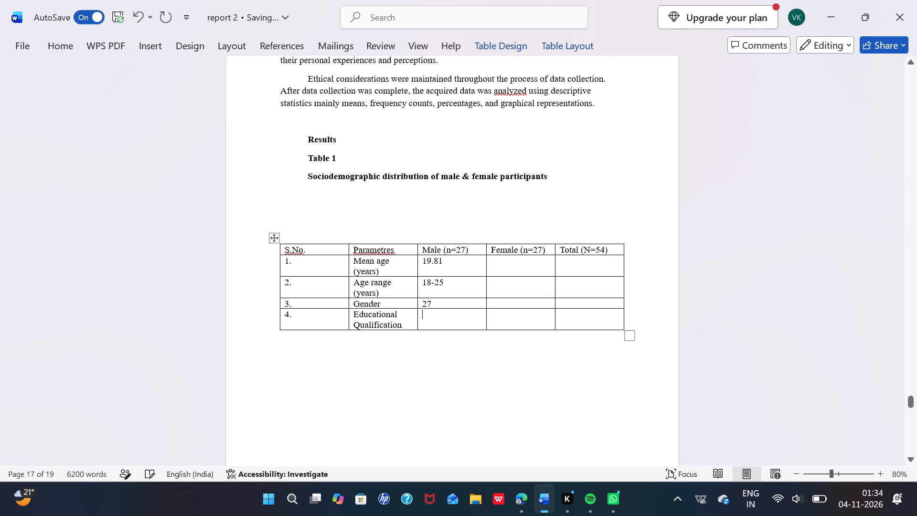
type("NOT")
key("space")
key("BackSpace")
key("BackSpace")
key("BackSpace")
type("ot available")
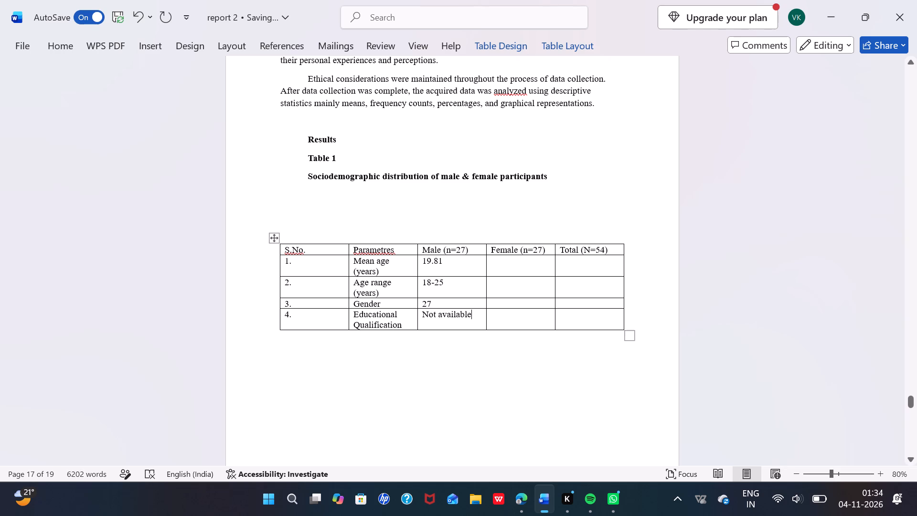
Fill the Female column with mean age 20.33, age range 18-25, gender 27 and educational qualification "Not available".
left_click(509, 264)
type("20.")
type("33")
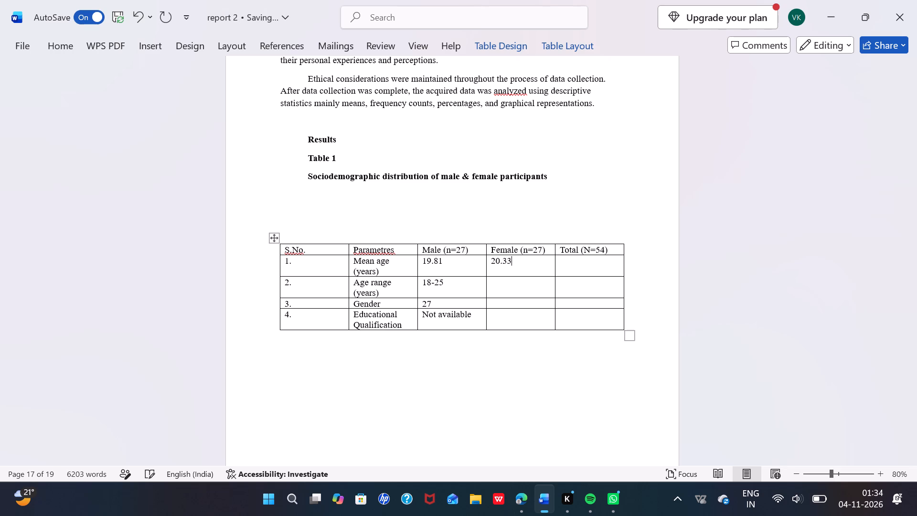
left_click(512, 286)
key("1")
key("8")
key("minus")
type("25")
left_click(524, 301)
type("27")
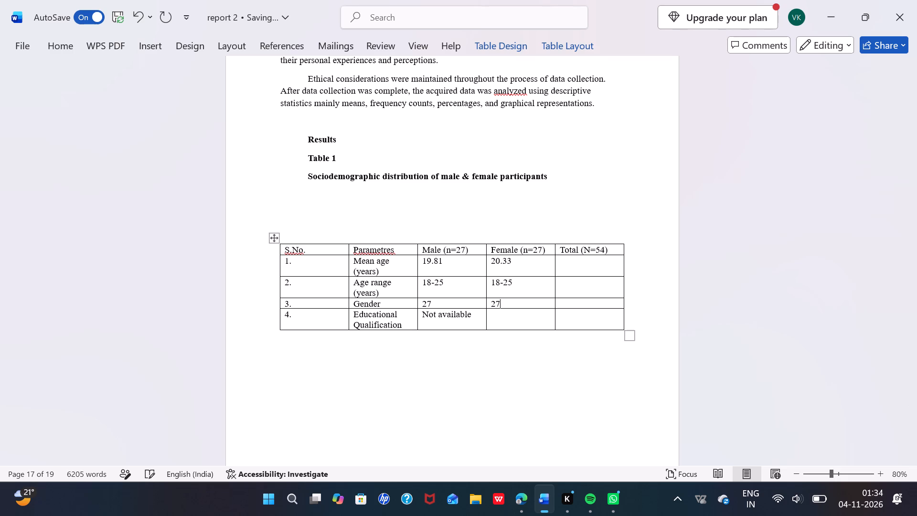
left_click(522, 324)
key("n")
type("ot available")
Fill the Total column with mean age 20.27, age range 18-25, gender 54 and educational qualification "Not available".
left_click(593, 266)
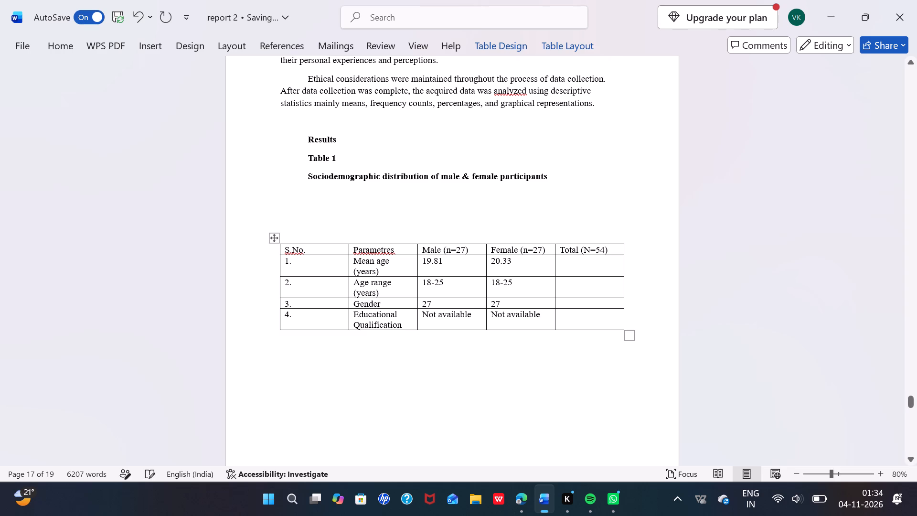
type("20,")
key("BackSpace")
type(".27")
left_click(581, 287)
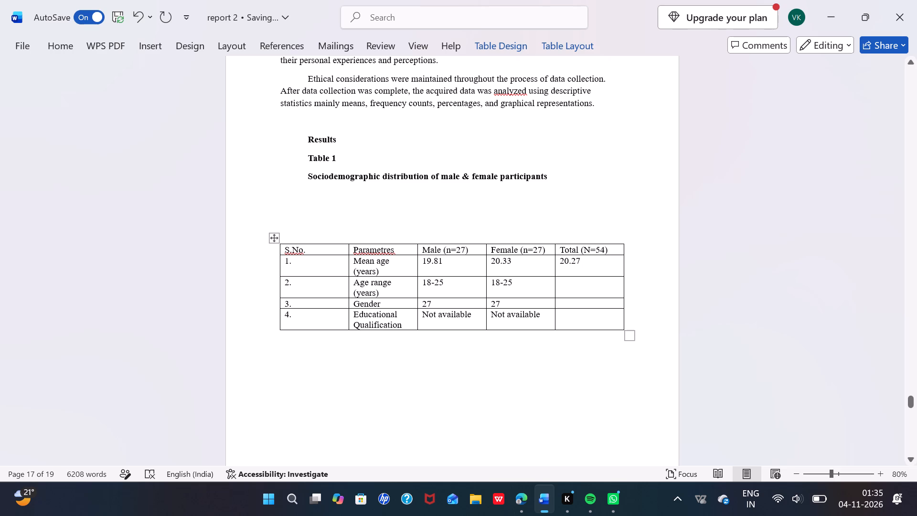
key("1")
type("8-25")
left_click(592, 303)
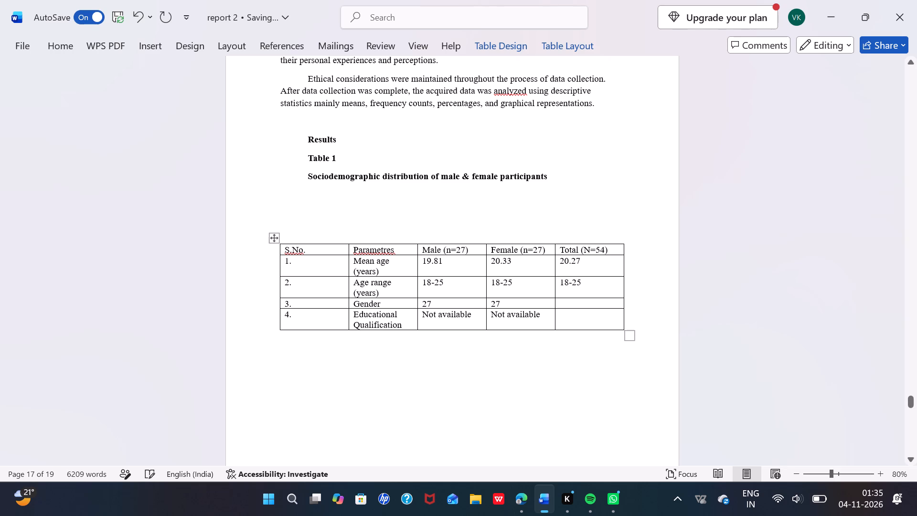
type("54")
left_click(592, 320)
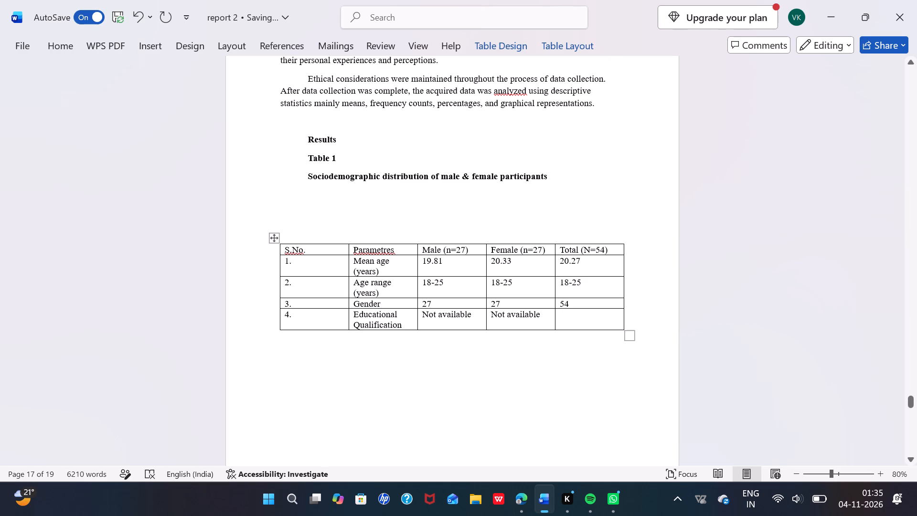
key("n")
type("ot a")
type("vailable")
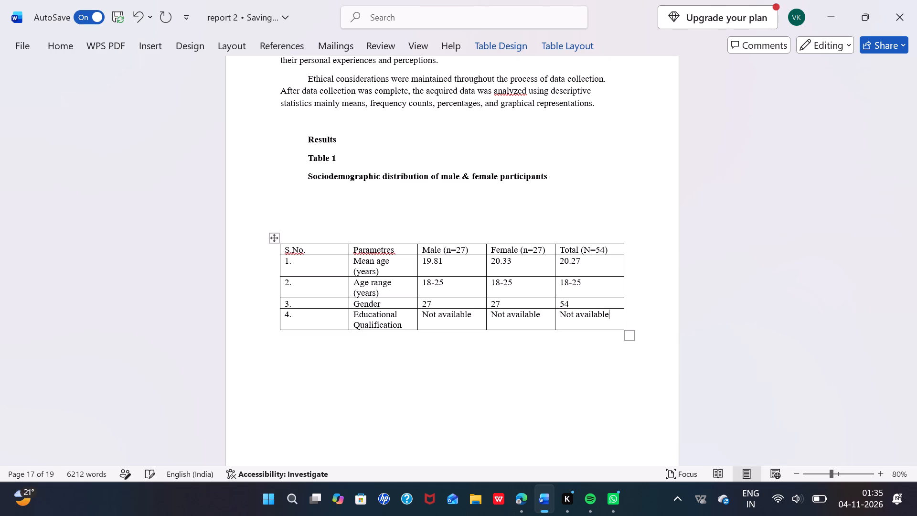
Remove the extra blank lines between the Table 1 title and the sociodemographic table.
scroll(517, 356, "down", 1)
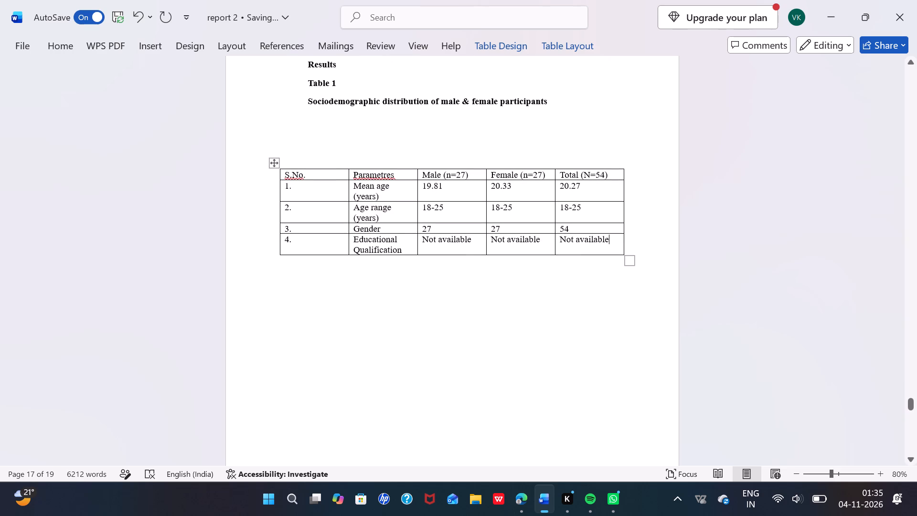
left_click(289, 146)
key("BackSpace")
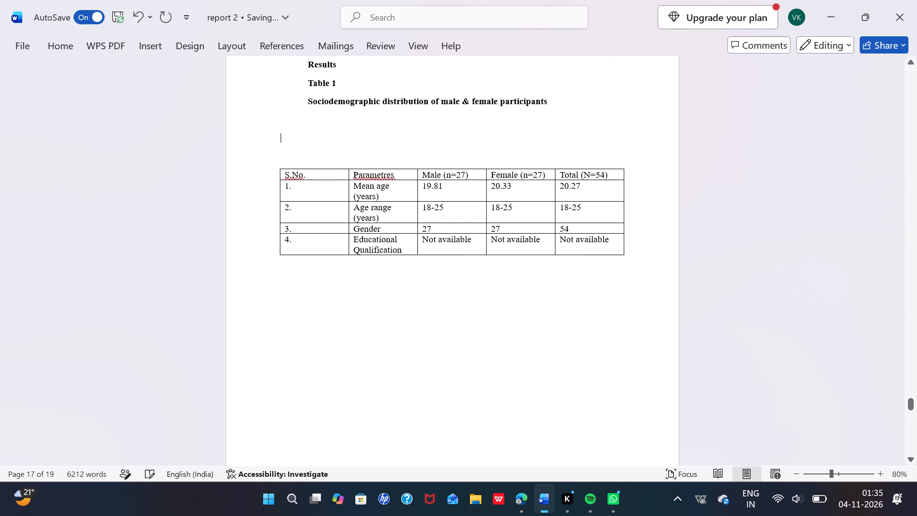
key("BackSpace")
key("BackSpace")
key("BackSpace")
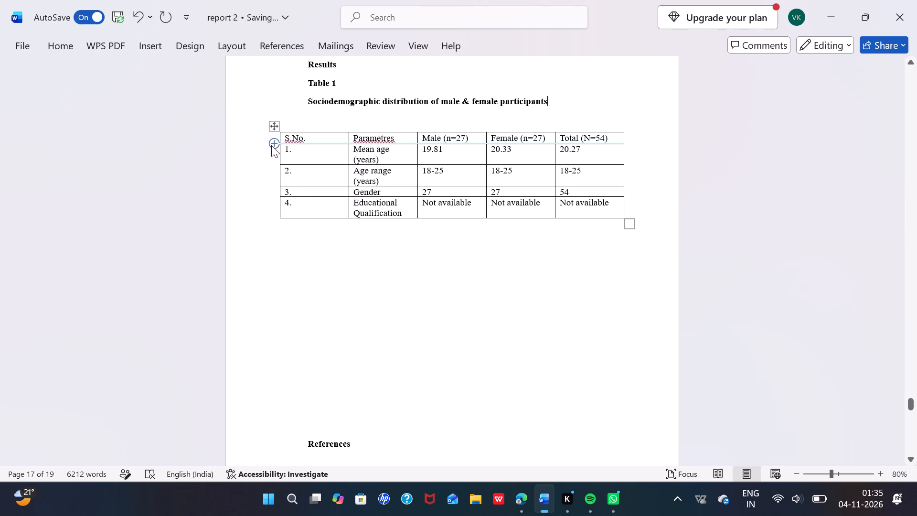
Insert five blank lines between the sociodemographic table and the References heading.
left_click(304, 265)
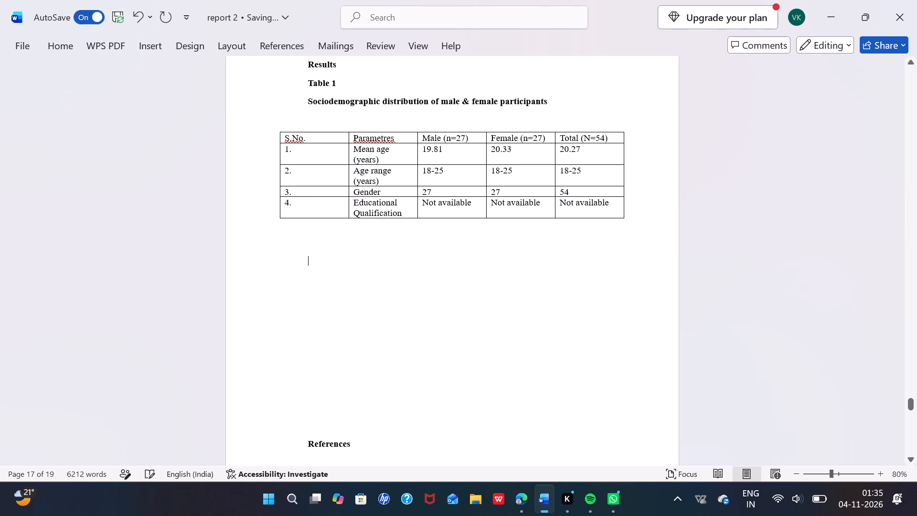
key("Return")
key("Return")
key("Return")
key("Return")
key("Return")
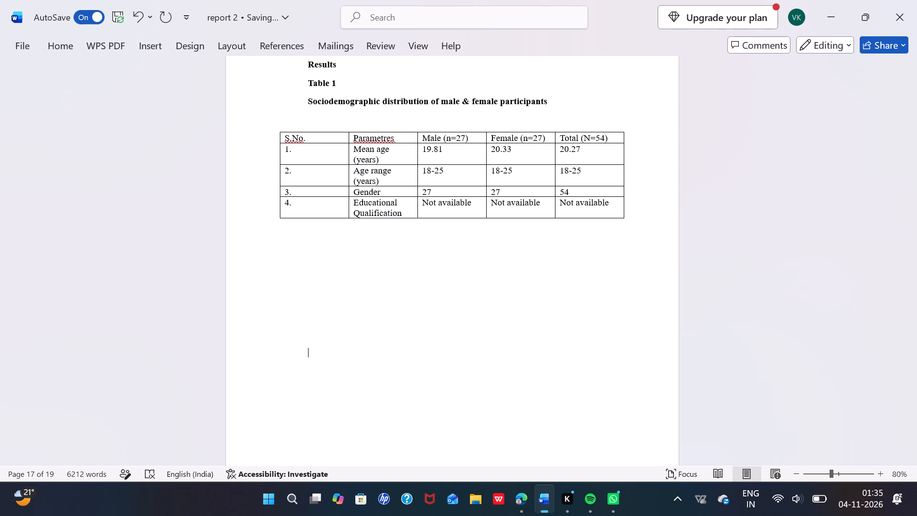
Add a bold "Table 2" label below the sociodemographic table by reusing the "Table 1" label, and remove the extra blank line above it.
left_click(302, 252)
left_click_drag(309, 79, 351, 82)
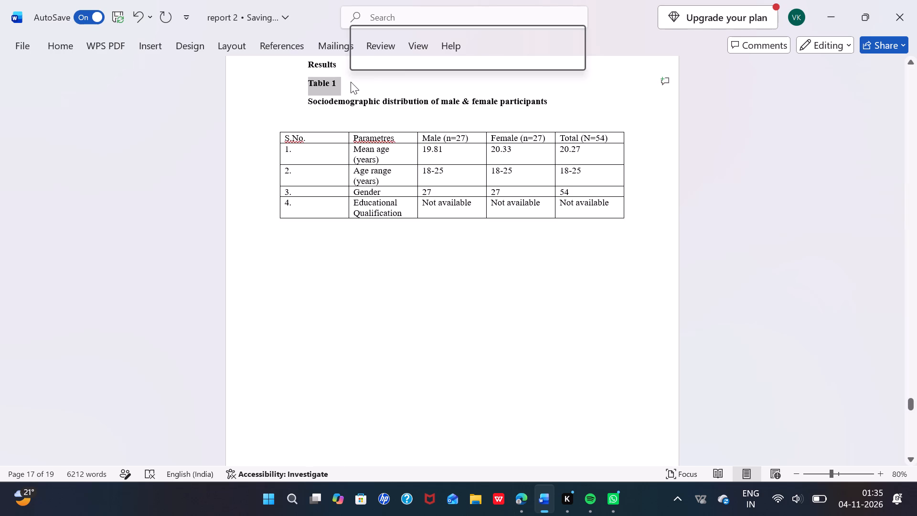
key("ctrl+c")
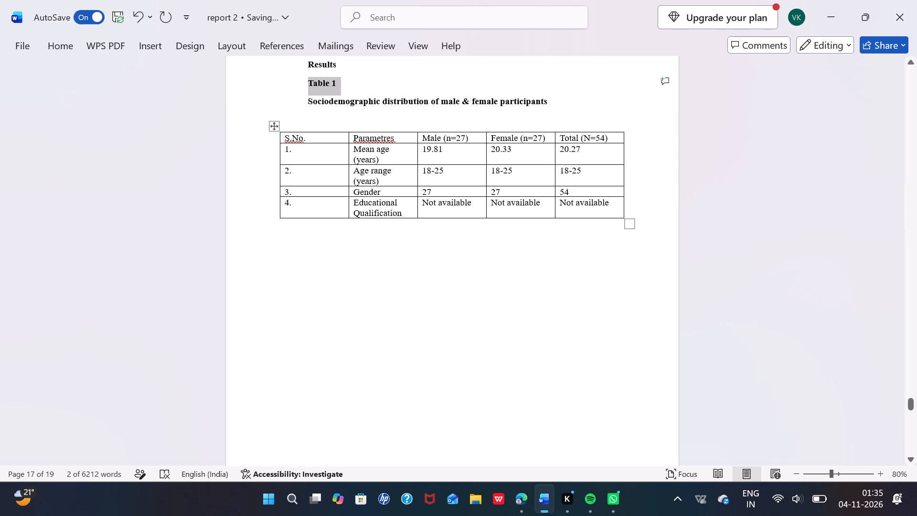
left_click(299, 255)
key("ctrl+v")
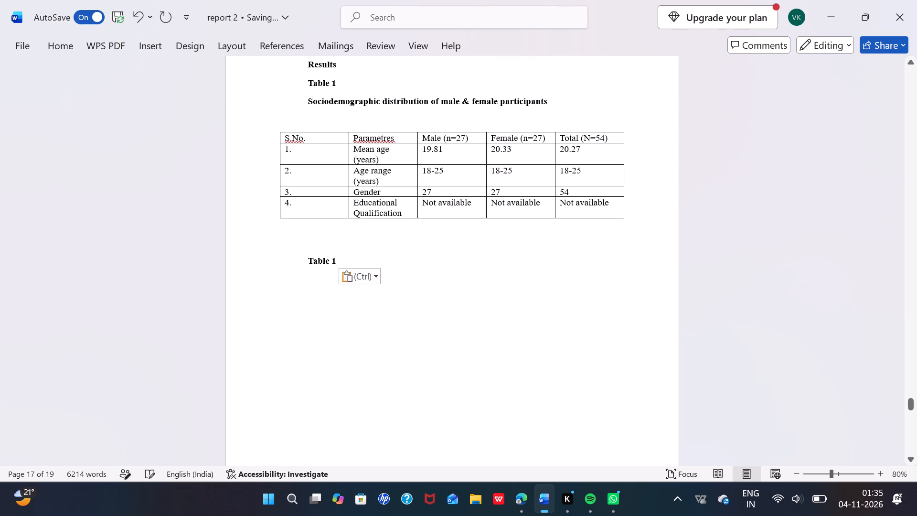
left_click(346, 258)
key("BackSpace")
key("2")
key("Return")
left_click(306, 245)
key("BackSpace")
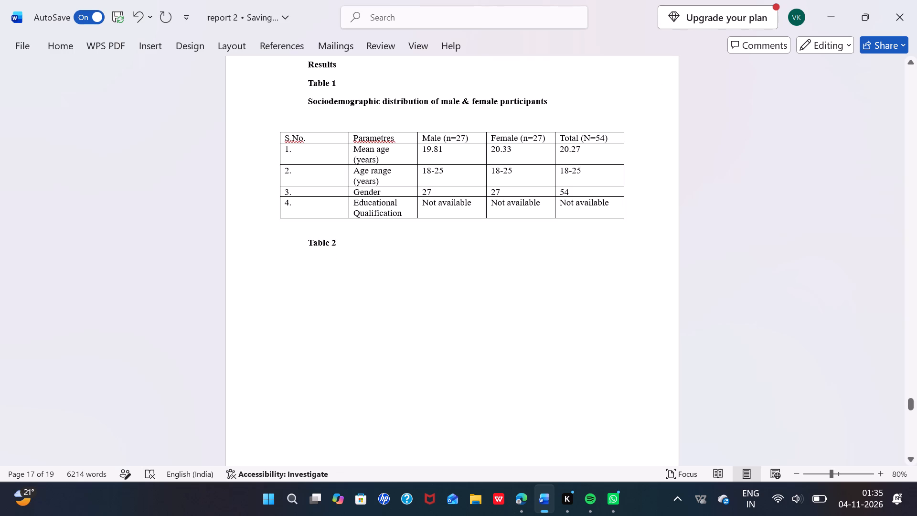
left_click(306, 281)
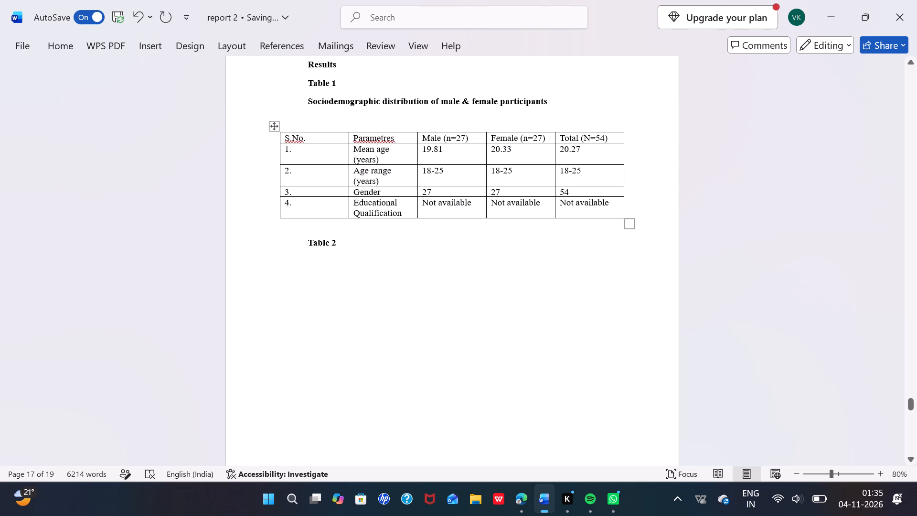
Remove the left, right and all inside borders from the sociodemographic table.
left_click(277, 128)
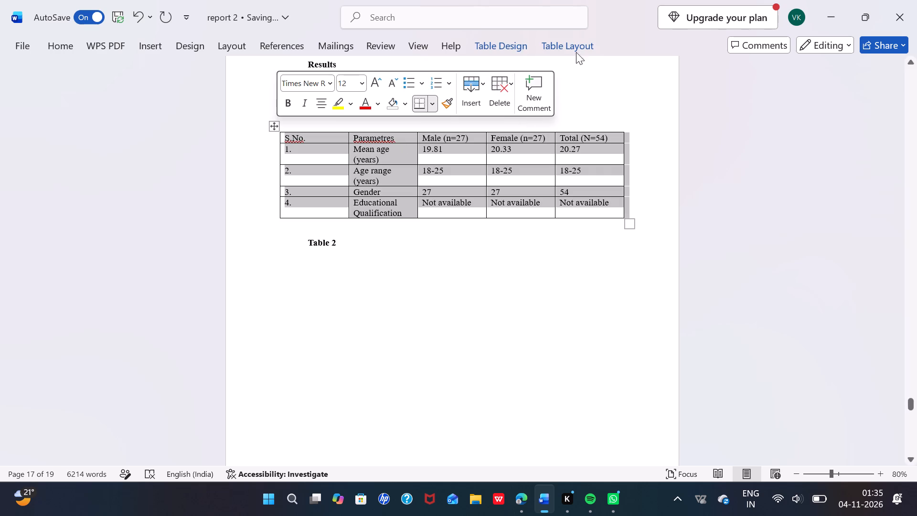
left_click(519, 43)
left_click(730, 105)
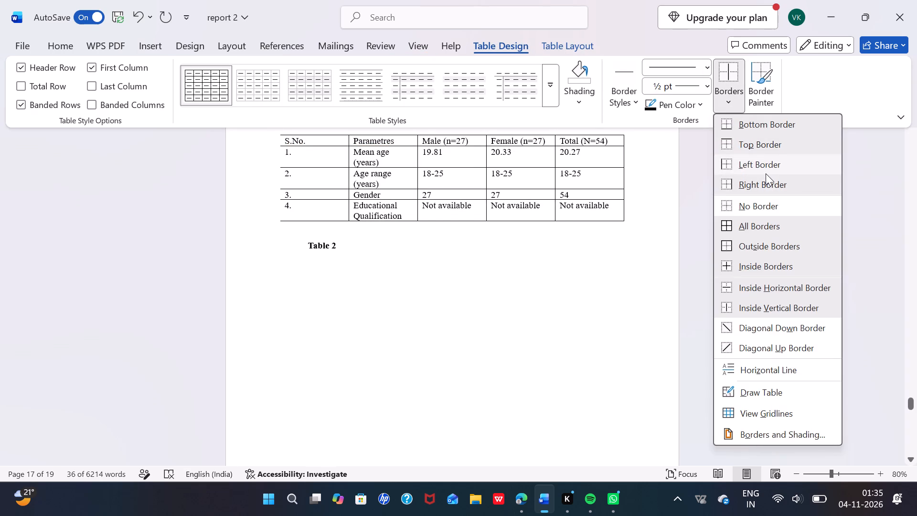
left_click(765, 172)
left_click(735, 101)
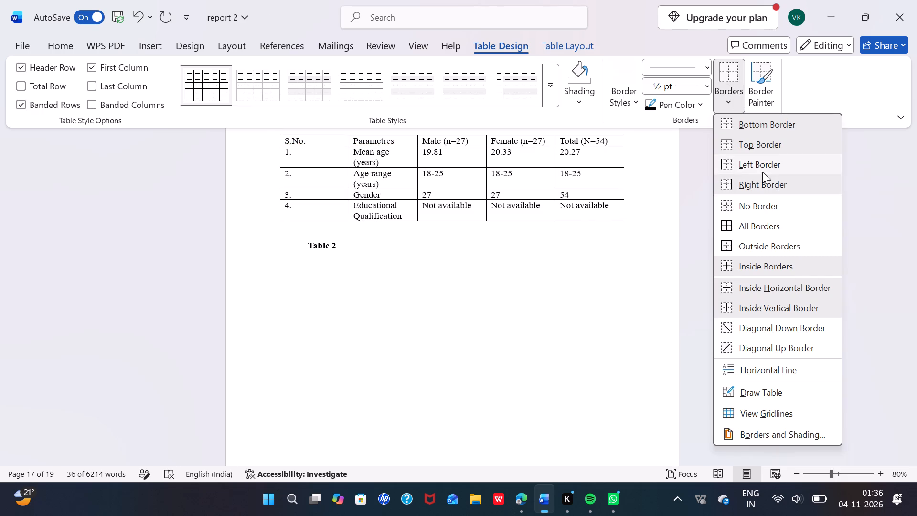
left_click(762, 190)
left_click(727, 104)
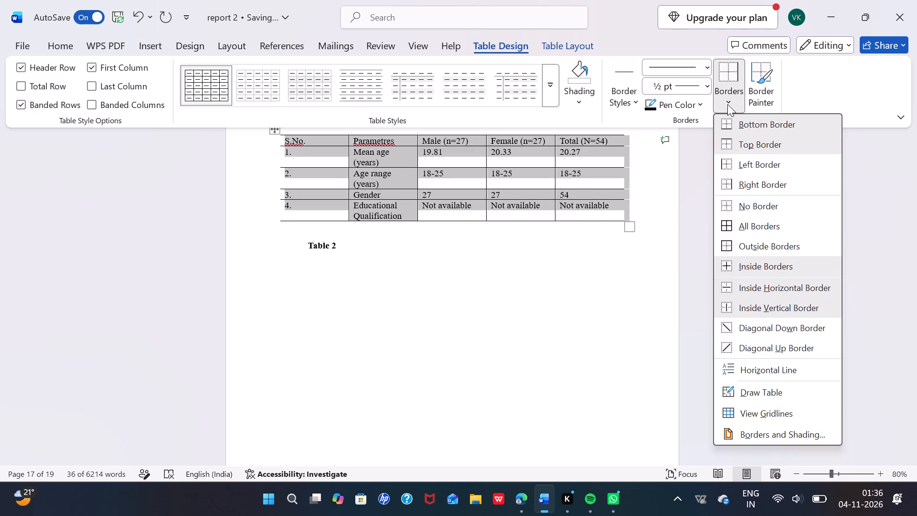
left_click(758, 269)
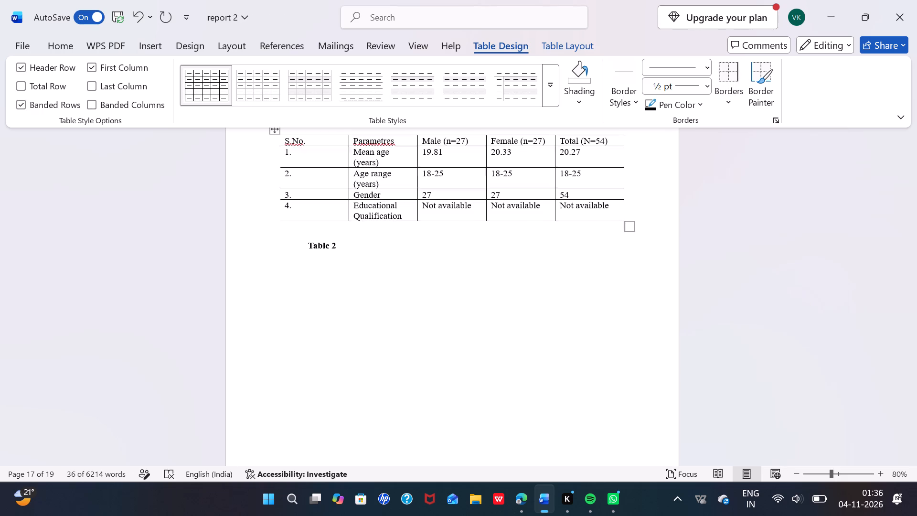
left_click(723, 99)
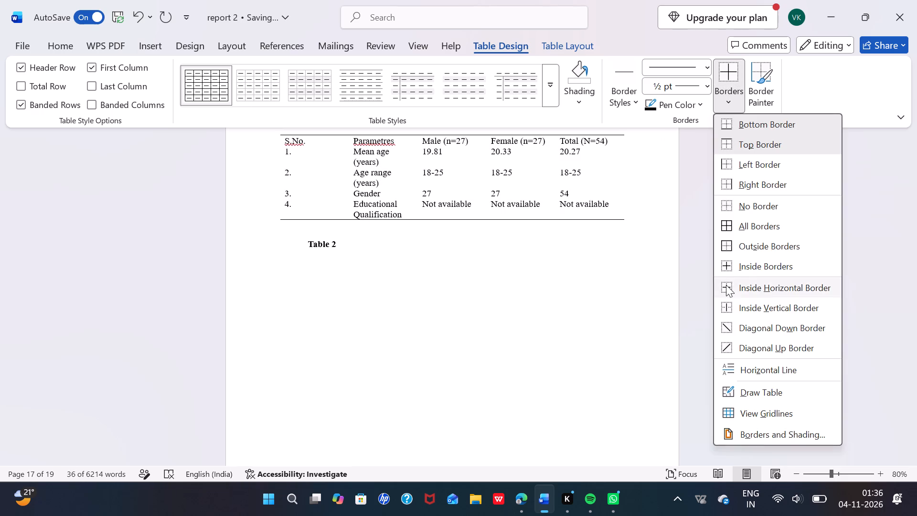
left_click(668, 212)
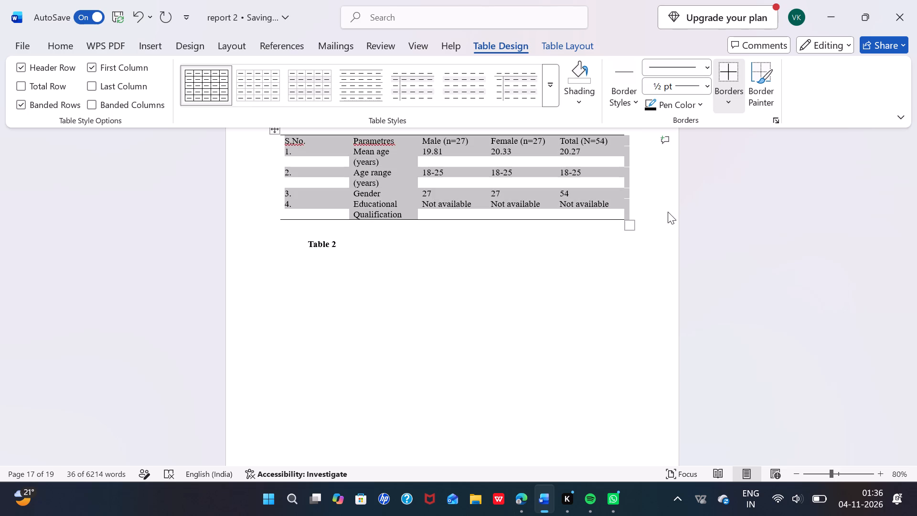
left_click(553, 280)
left_click(553, 280)
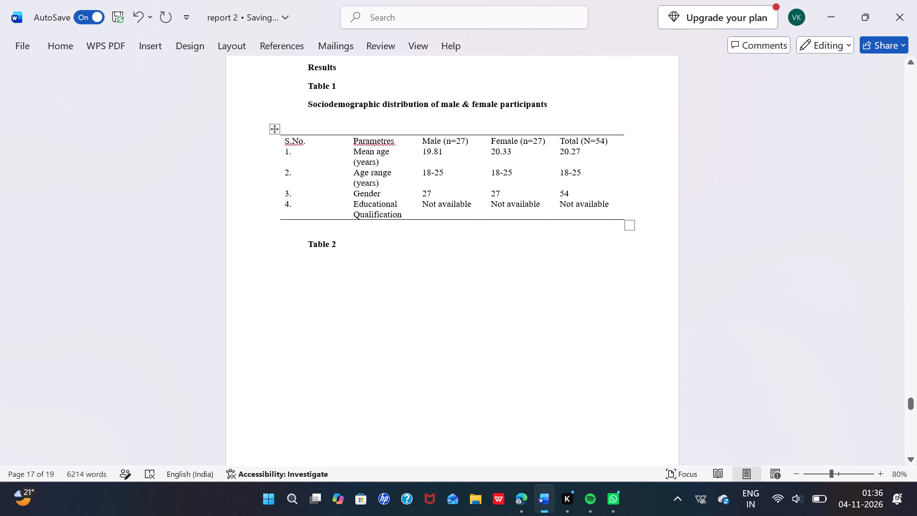
Apply inside horizontal borders to the whole sociodemographic table.
left_click(276, 125)
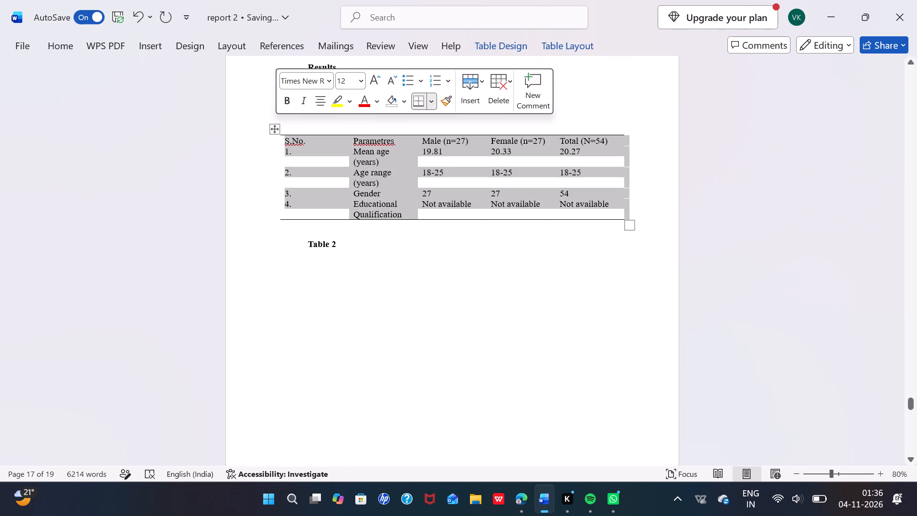
left_click(504, 42)
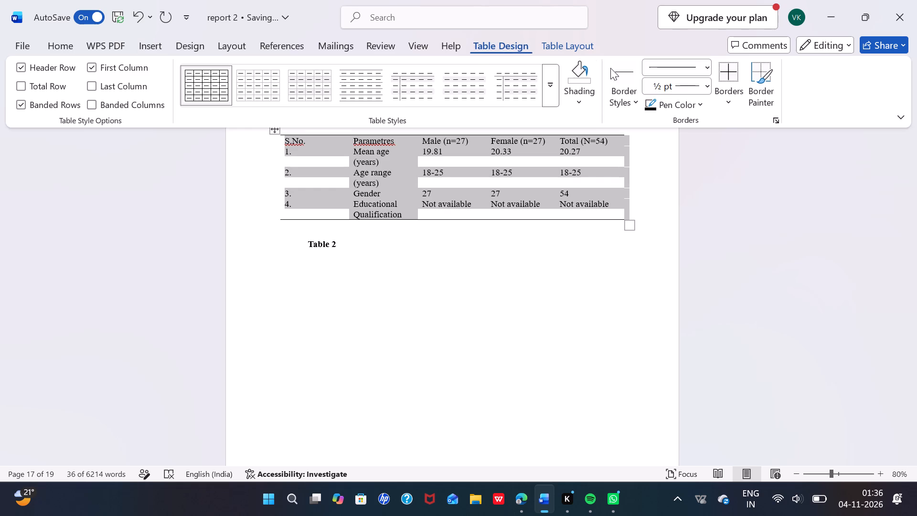
left_click(728, 103)
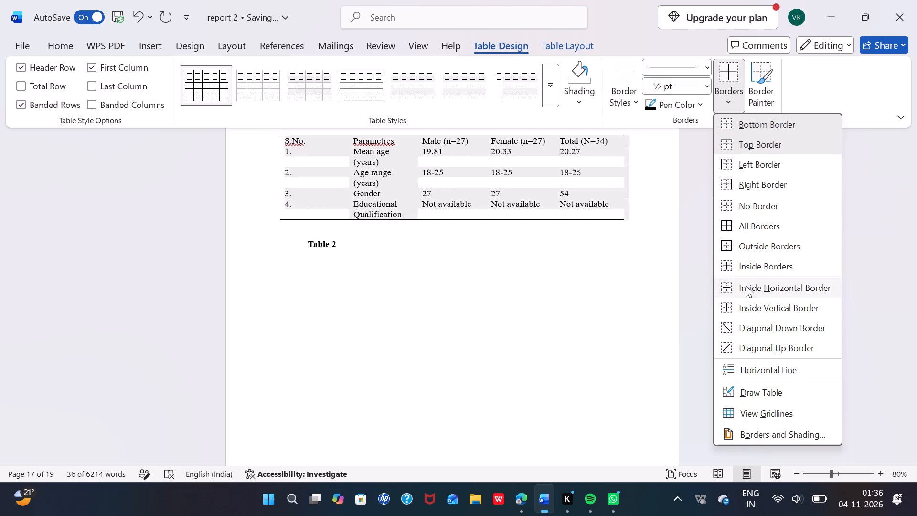
left_click(746, 286)
left_click(502, 273)
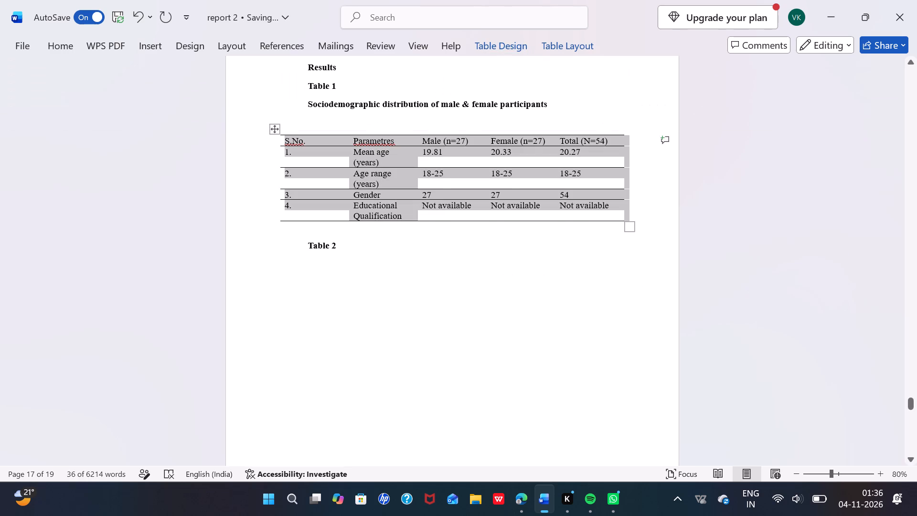
Enter the title "Total (average) psychological well- being scores for male & female participants" on a new line under the Table 2 label.
left_click(346, 248)
key("Return")
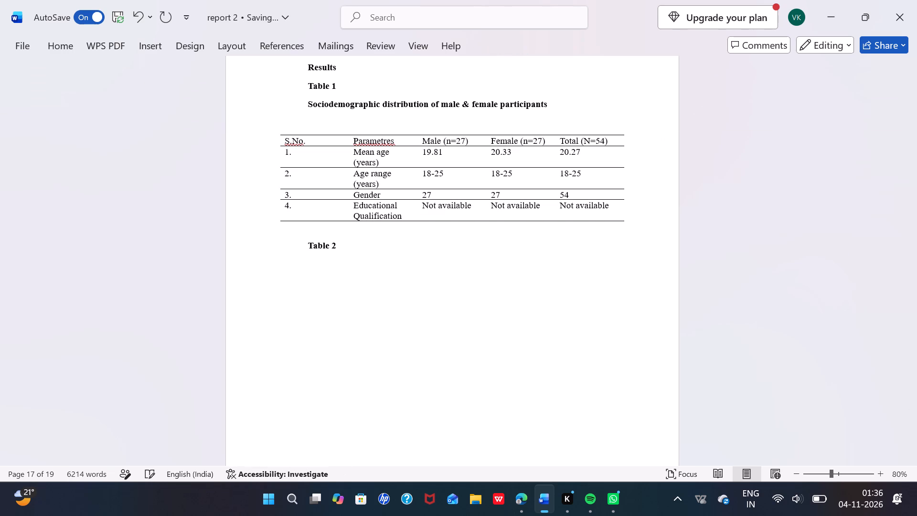
key("t")
type("otal")
key("space")
key("shift+parenleft")
type("average")
key("shift+parenright")
key("space")
type("psychological")
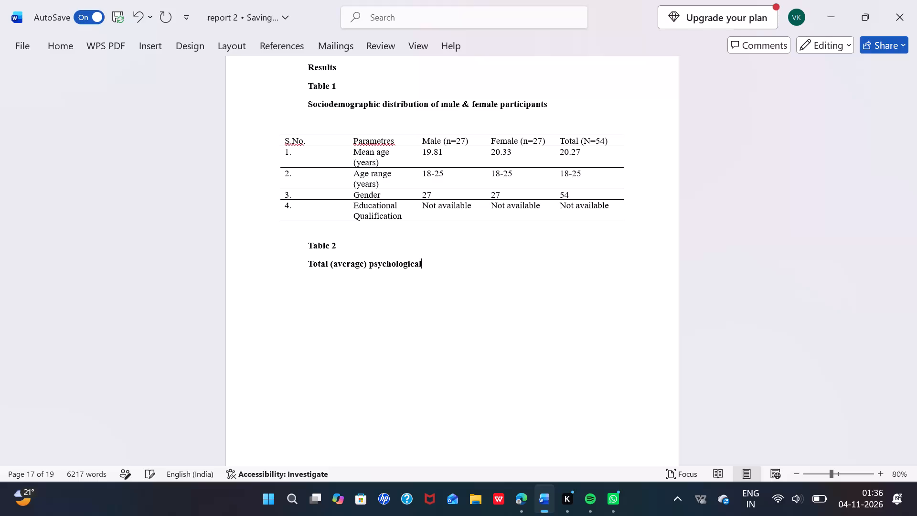
key("space")
type("well")
type("- beo")
key("BackSpace")
type("ing")
key("space")
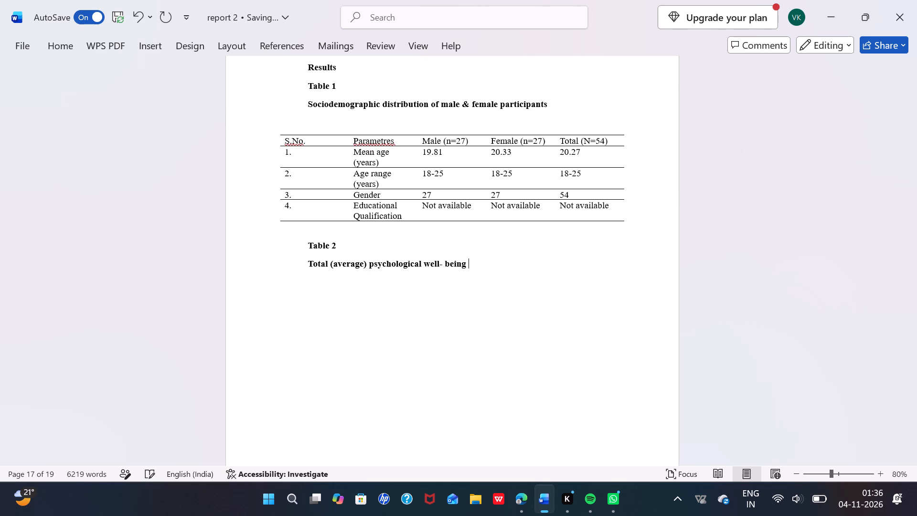
type("scores for male")
key("space")
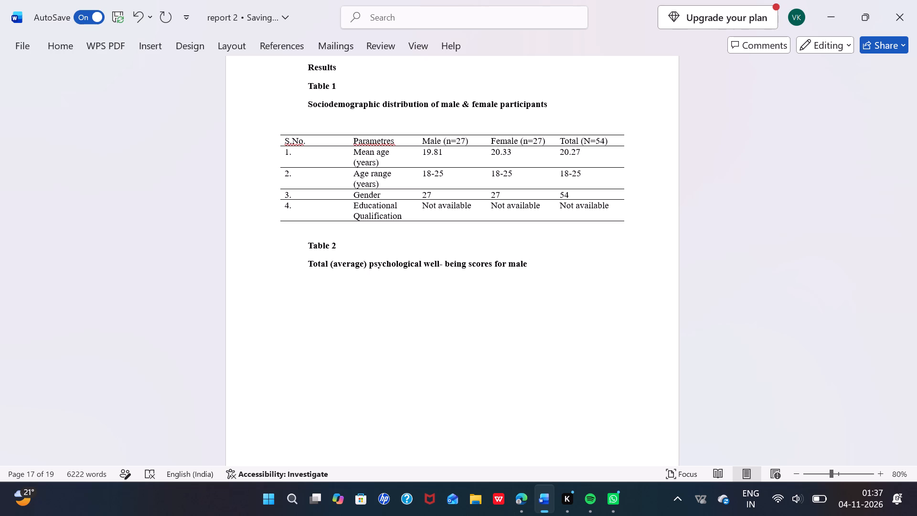
key("shift+dollar")
key("BackSpace")
type("& female")
key("space")
type("partici")
type("pants")
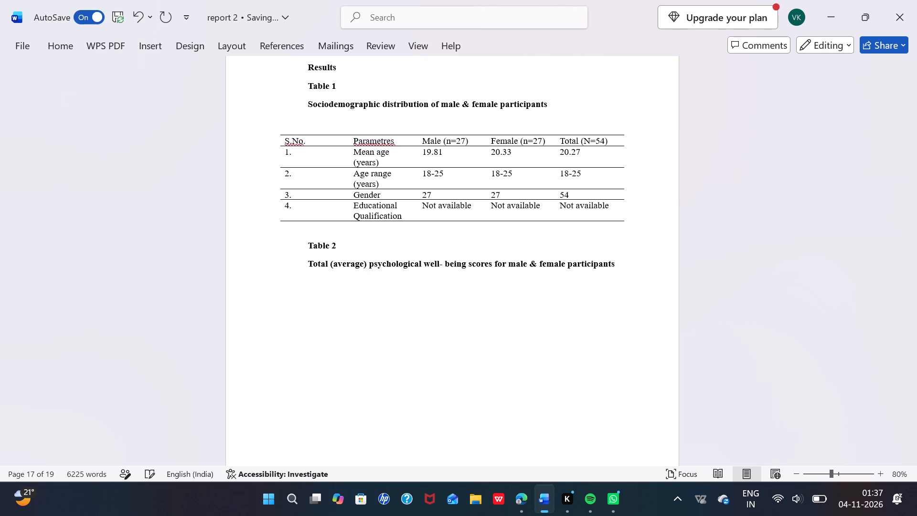
Start a new line below the Table 2 title.
key("Return")
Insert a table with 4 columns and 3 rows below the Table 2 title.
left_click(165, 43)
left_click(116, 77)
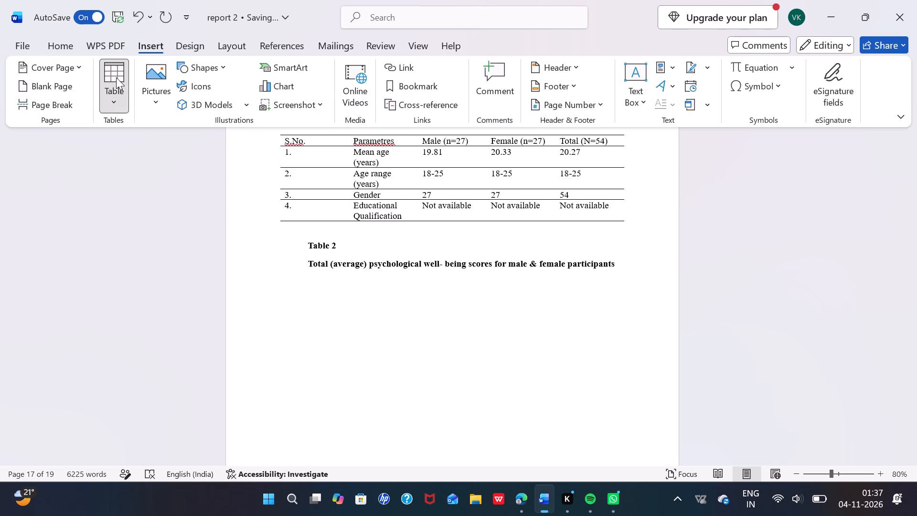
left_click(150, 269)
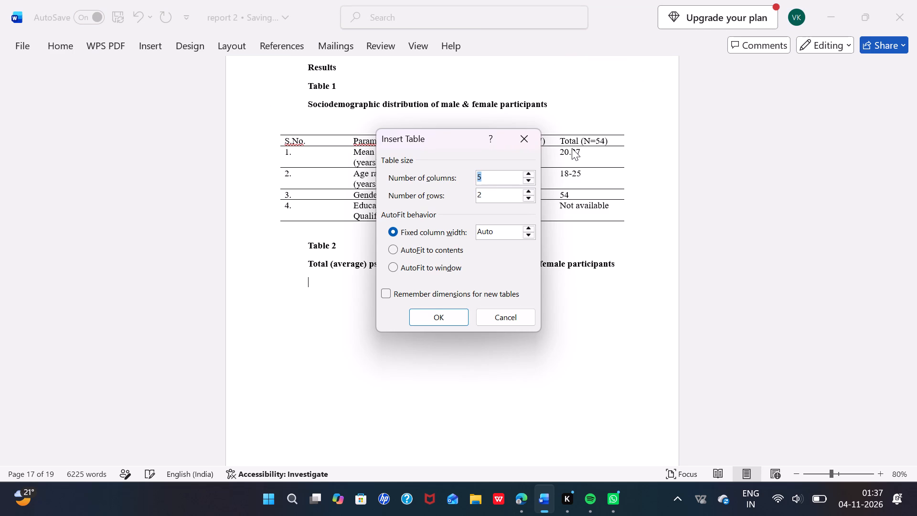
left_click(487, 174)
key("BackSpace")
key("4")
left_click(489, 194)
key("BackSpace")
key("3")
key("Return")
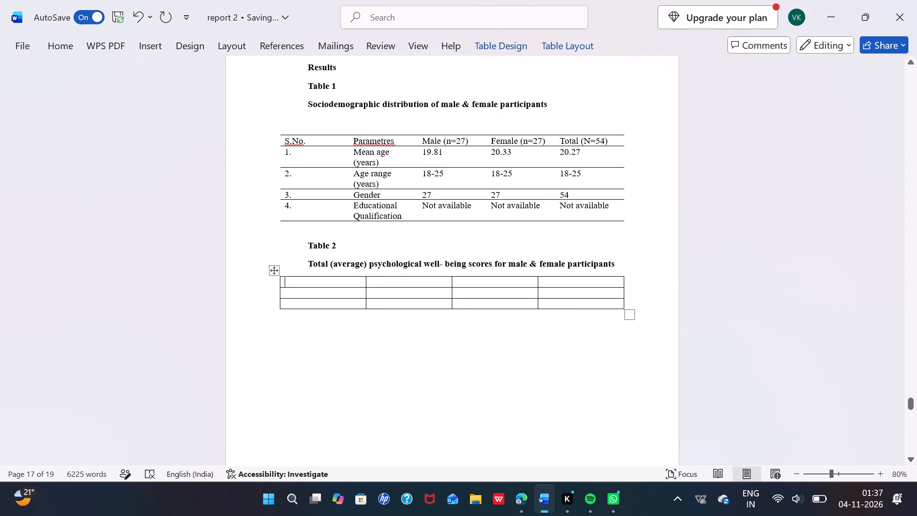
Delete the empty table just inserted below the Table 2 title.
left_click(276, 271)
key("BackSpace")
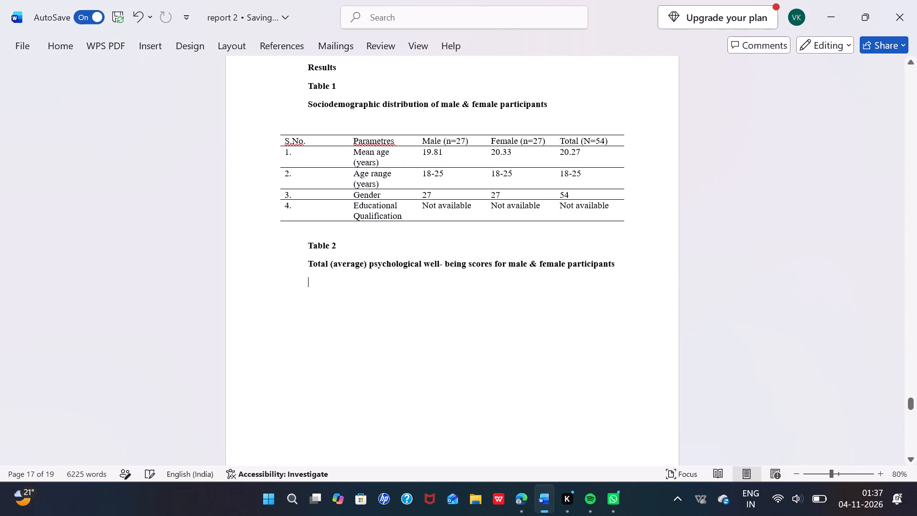
Insert a table with 3 columns and 4 rows below the Table 2 title.
left_click(145, 44)
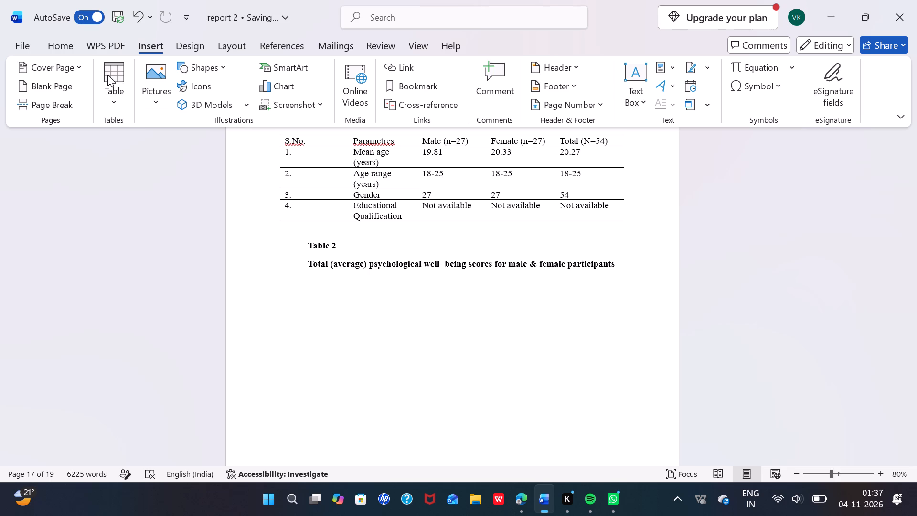
left_click(107, 75)
left_click(160, 265)
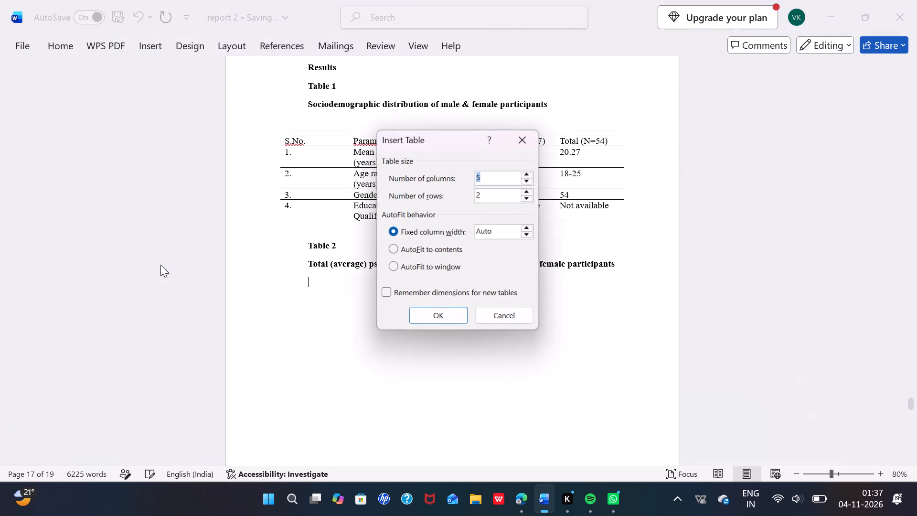
key("BackSpace")
key("3")
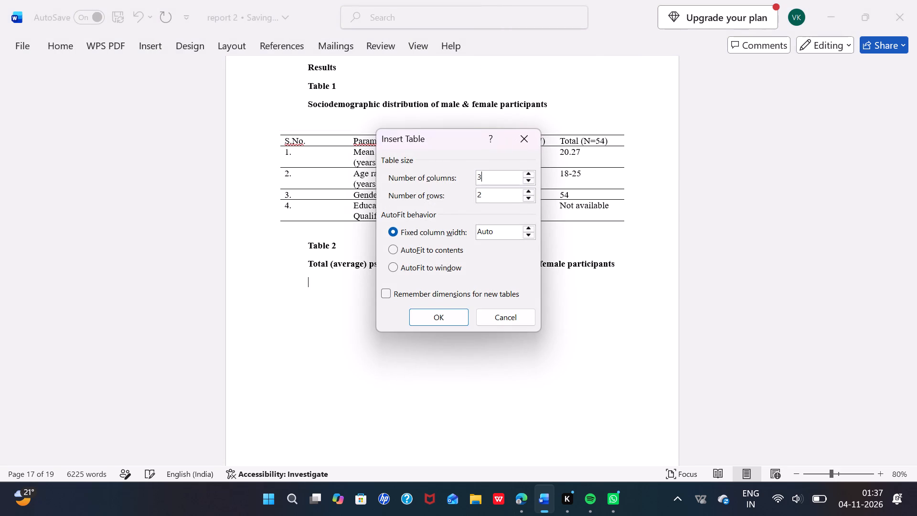
left_click(489, 194)
key("BackSpace")
key("4")
key("Return")
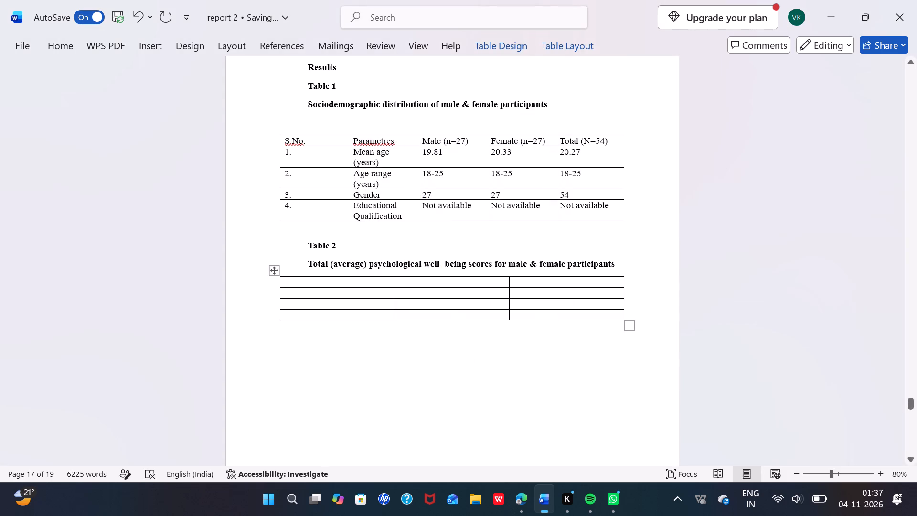
Fill the first column of the Table 2 grid with the header "S.No." and the row numbers "1." and "2.".
left_click(372, 287)
key("s")
key("BackSpace")
key("s")
type(".N")
key("o")
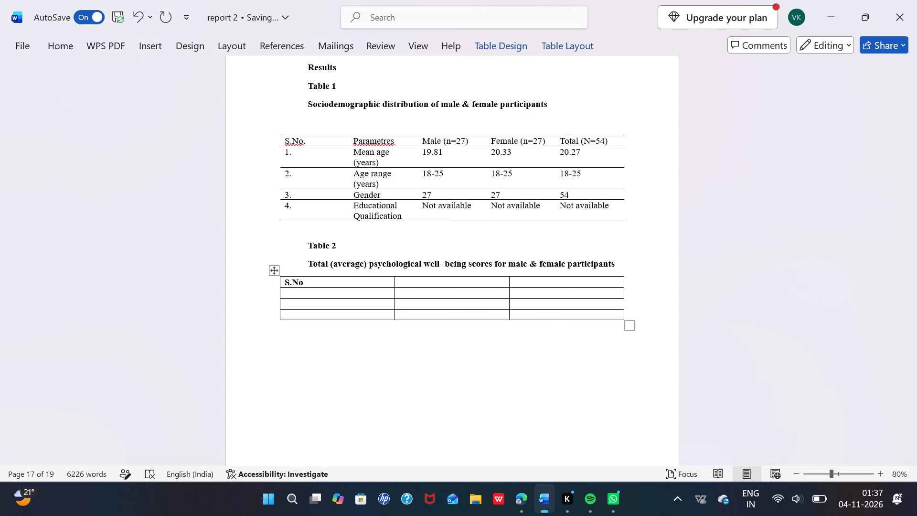
key("period")
left_click(362, 294)
key("1")
key("period")
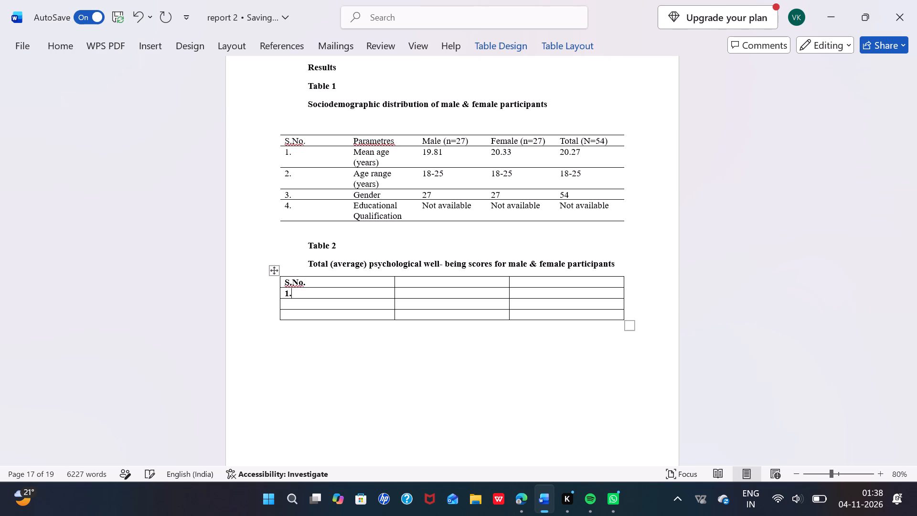
left_click(362, 307)
key("2")
key("period")
Enter the headers "Gender" and "Average score" in the second and third columns of the Table 2 grid.
left_click(410, 284)
key("g")
key("BackSpace")
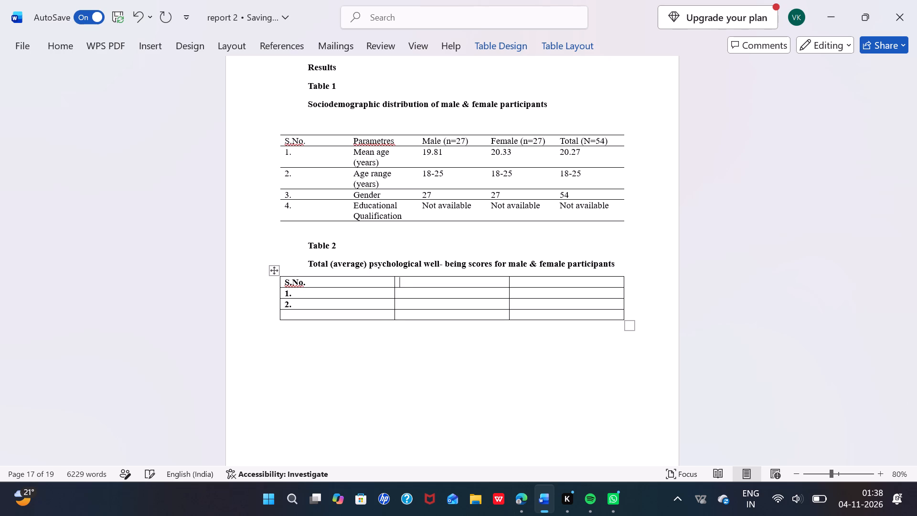
key("g")
type("ender")
key("space")
left_click(527, 278)
left_click(526, 283)
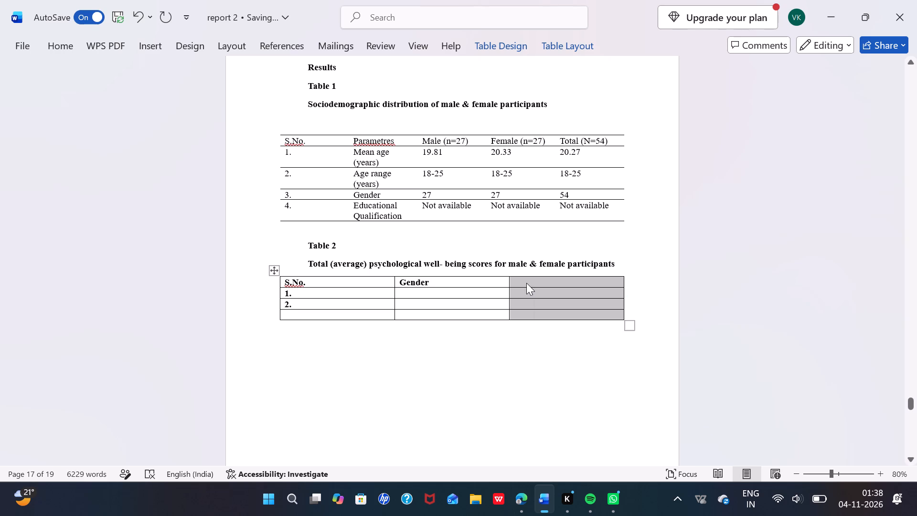
key("a")
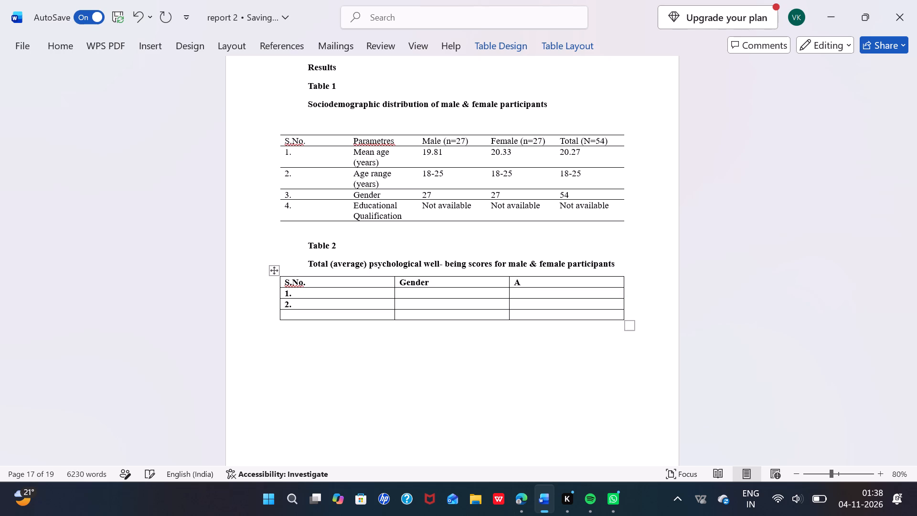
type("verage")
key("space")
key("s")
type("core")
Fill row 1 of the Table 2 grid with gender "Male" and average score 3.71.
left_click(455, 292)
key("m")
key("BackSpace")
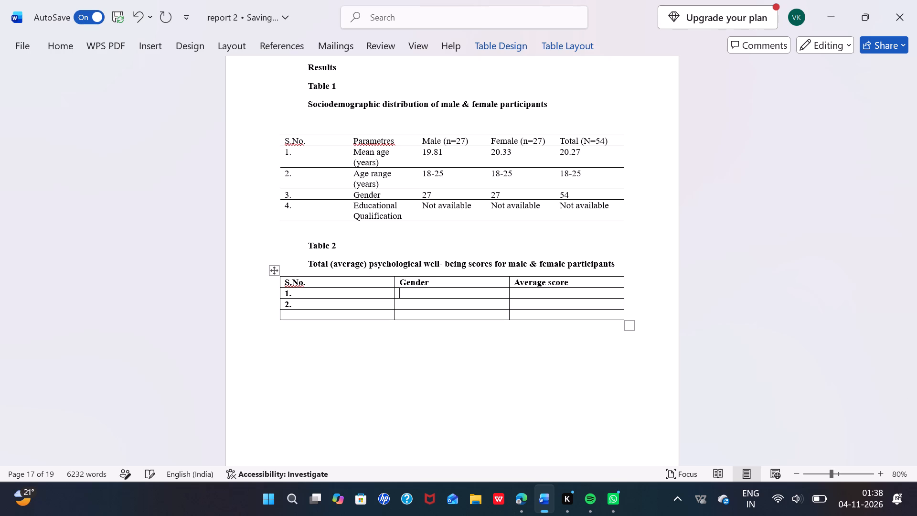
key("m")
type("al")
key("e")
left_click(531, 296)
type("3.")
type("71")
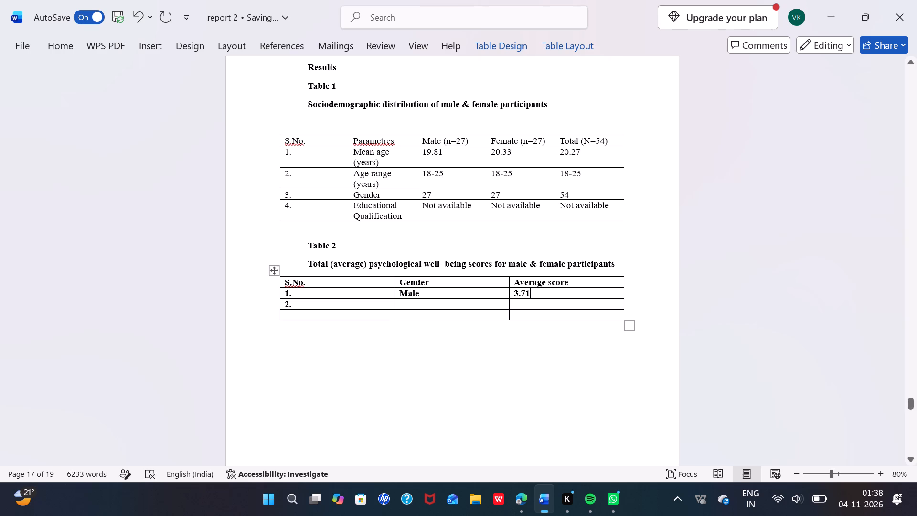
Fill row 2 of the Table 2 grid with gender "Female" and average score 3.43.
left_click(464, 307)
key("f")
type("emale")
left_click(550, 306)
key("3")
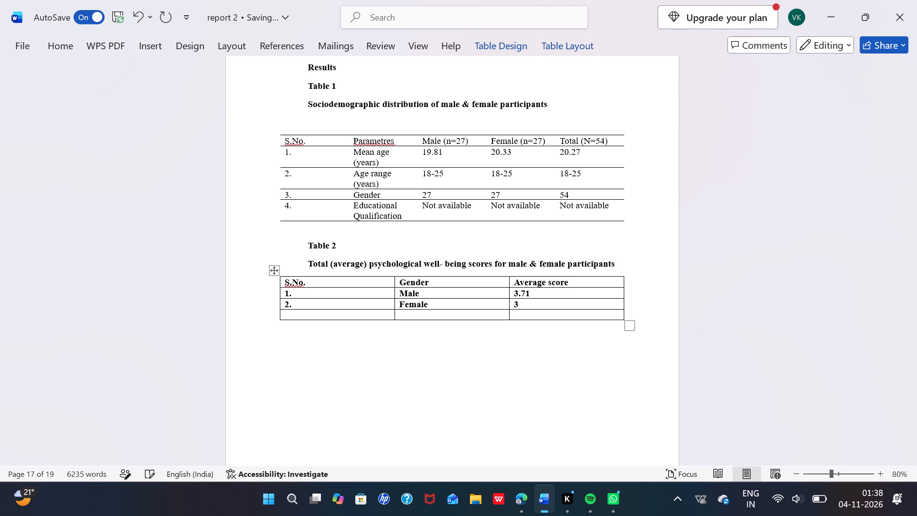
key("period")
type("43")
Enter 3.57 as the average score in the last row of the Table 2 grid.
left_click(540, 318)
key("3")
key("period")
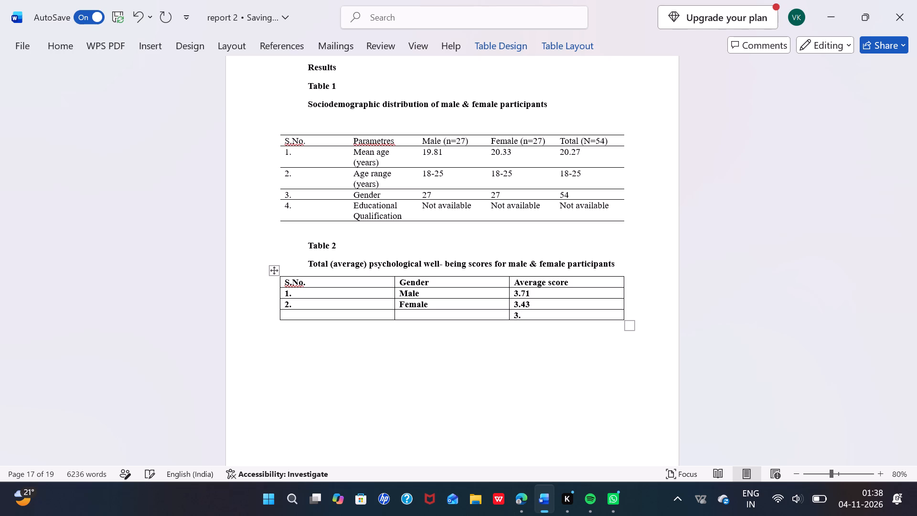
key("5")
key("7")
Remove the bold formatting from the Male and Female rows of the Table 2 grid, including their serial numbers.
left_click_drag(535, 305, 427, 295)
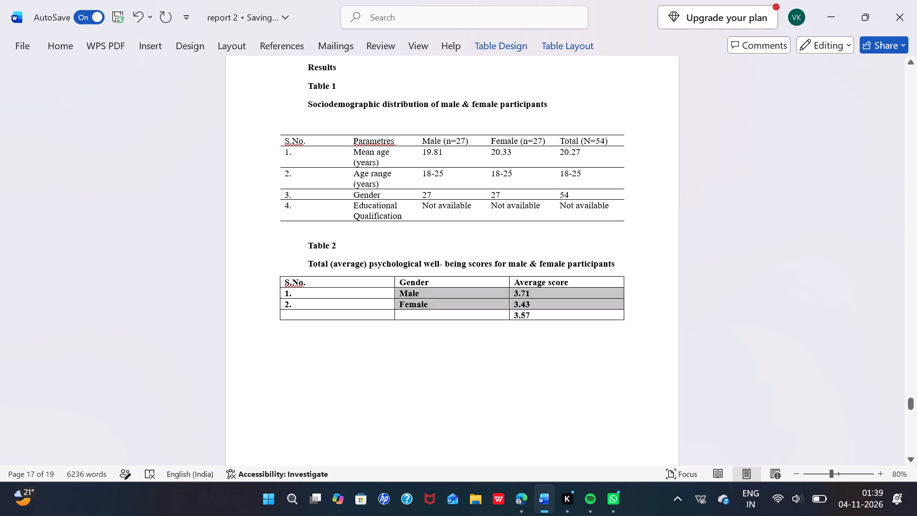
left_click_drag(427, 295, 423, 295)
left_click(433, 330)
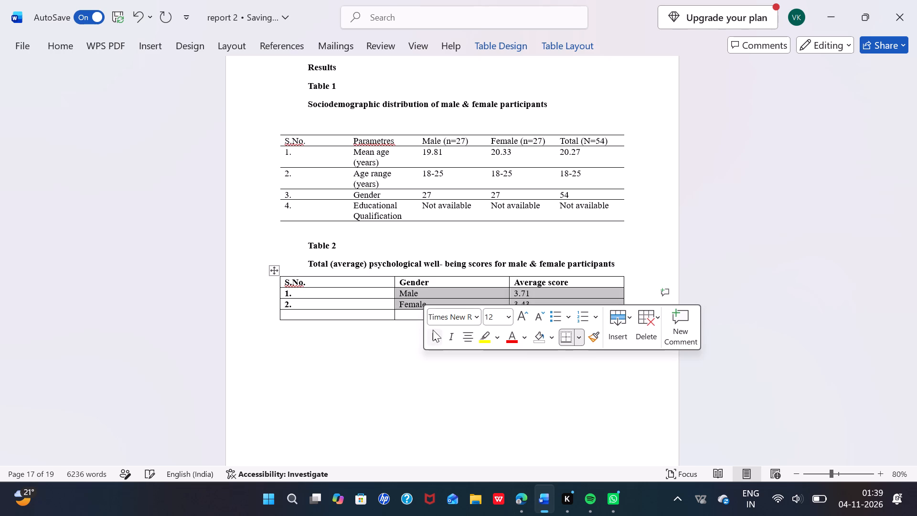
left_click(384, 336)
left_click_drag(304, 303, 282, 290)
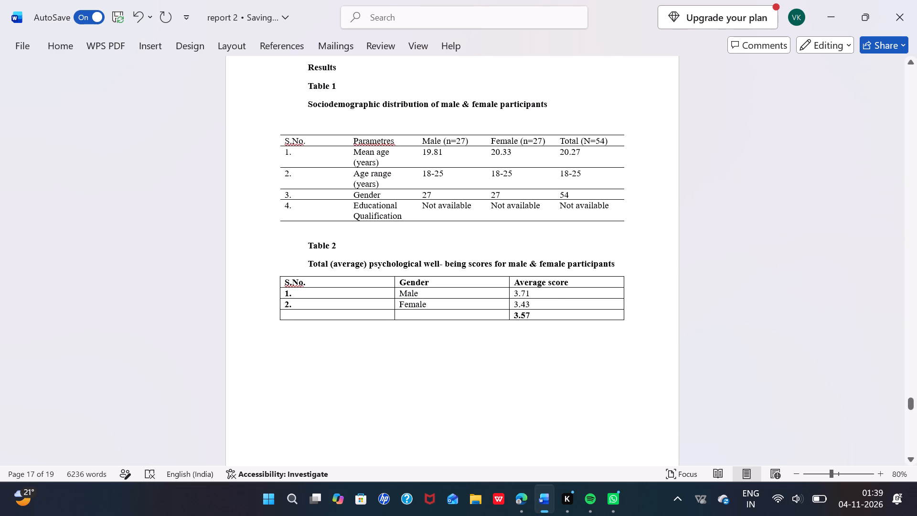
left_click_drag(282, 290, 282, 289)
left_click(290, 331)
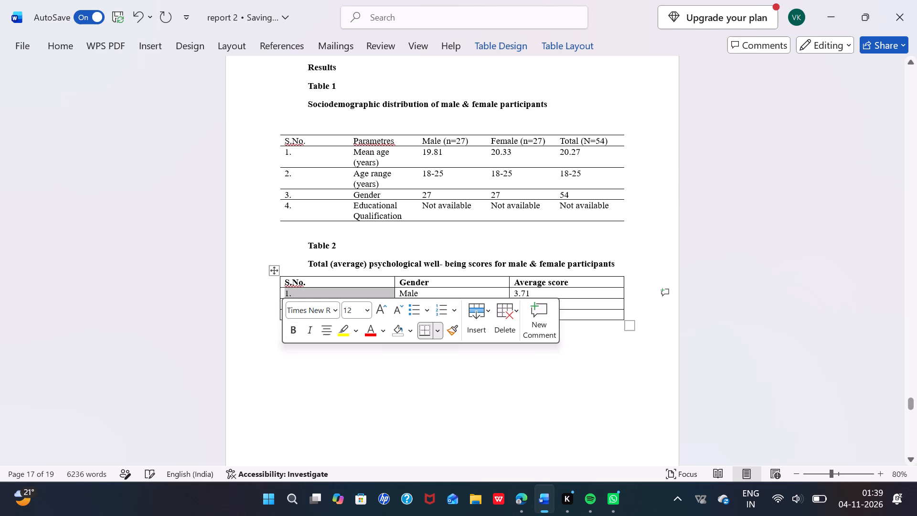
left_click(323, 386)
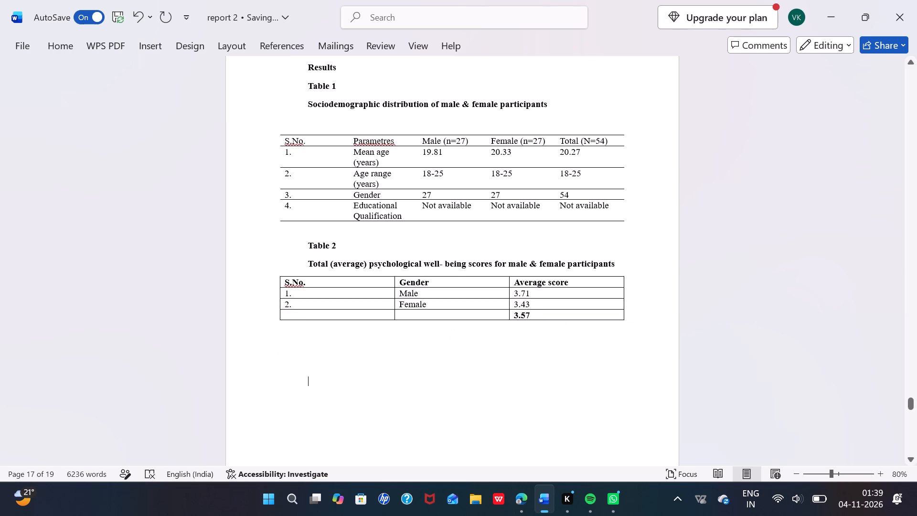
Label the last row of the Table 2 grid "Total" in the Gender column.
left_click(408, 315)
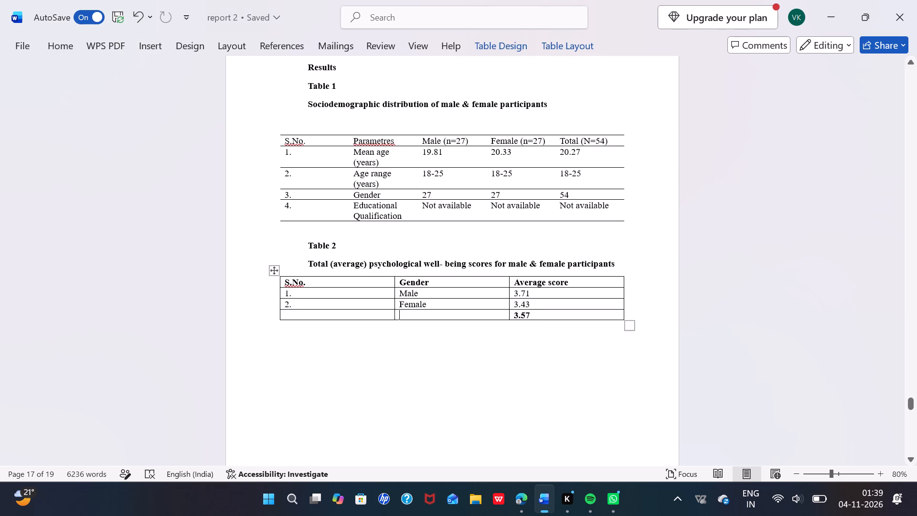
key("t")
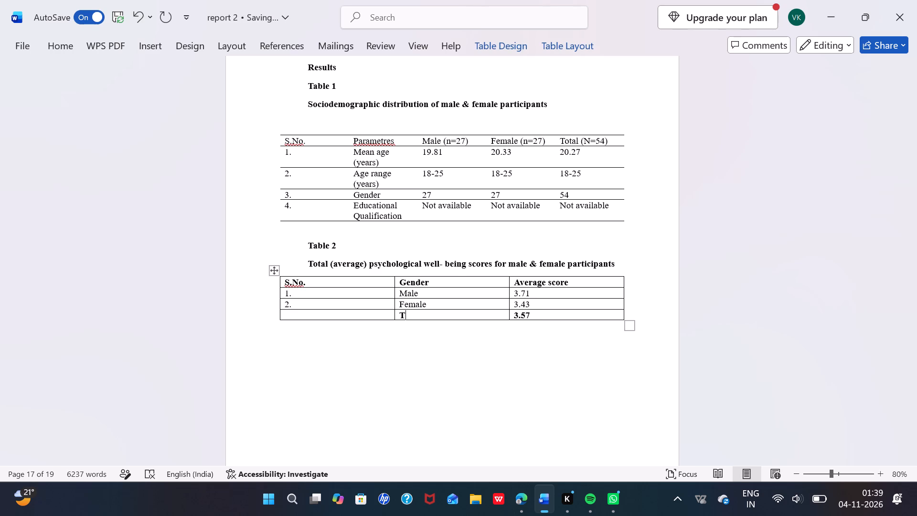
key("p")
key("BackSpace")
type("otal")
left_click(379, 371)
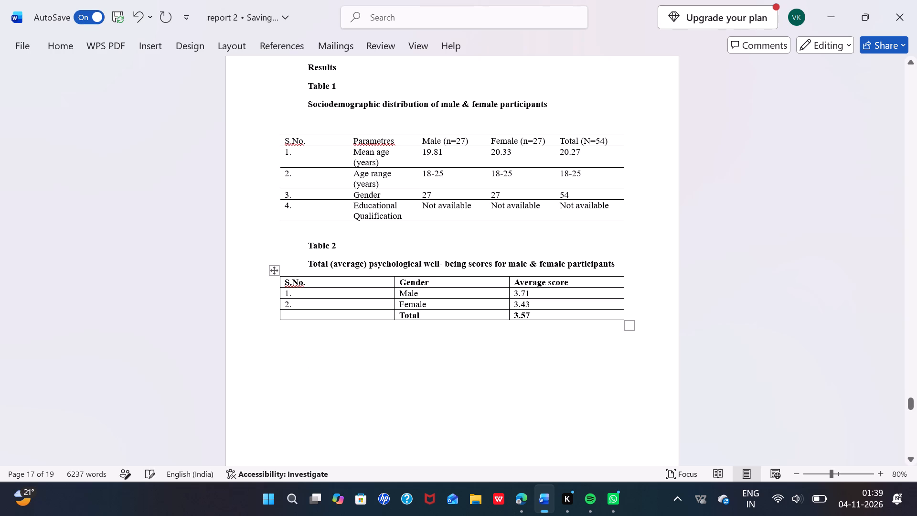
Remove the inside vertical borders and the outside borders from the whole Table 2 grid.
left_click(273, 273)
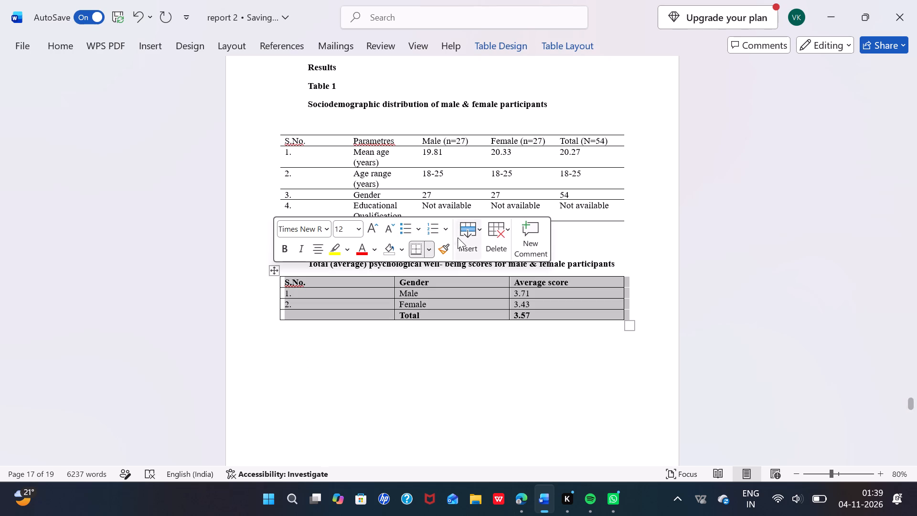
left_click(506, 47)
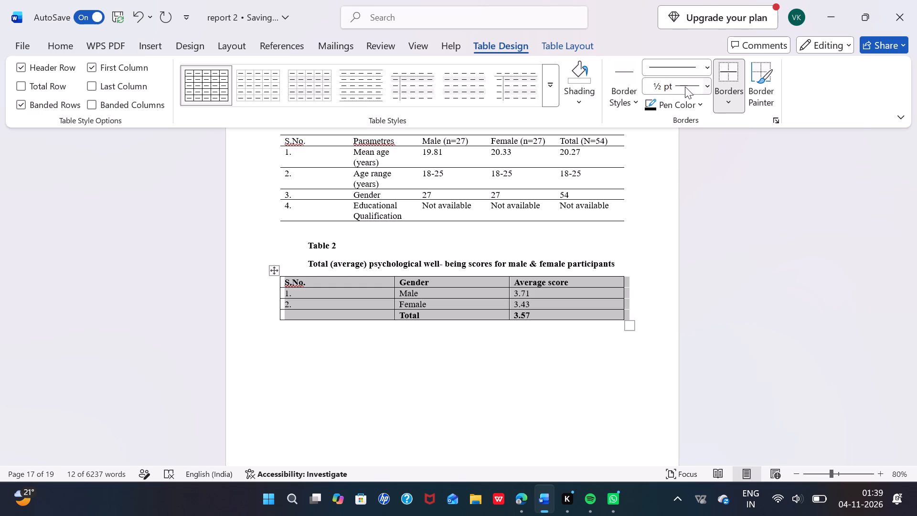
left_click(721, 100)
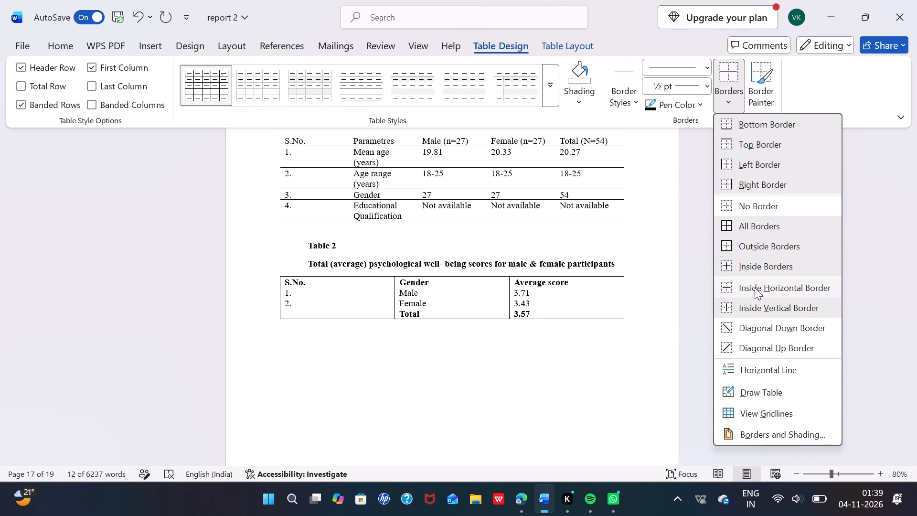
left_click(755, 306)
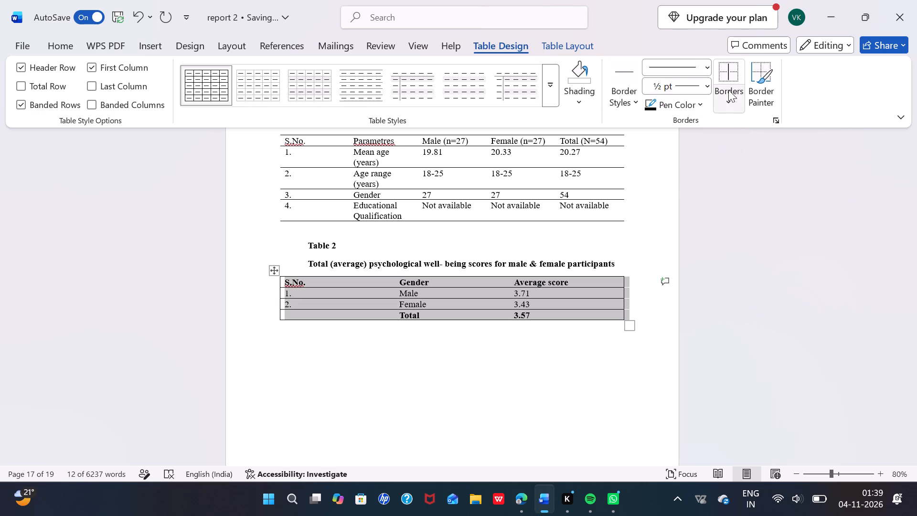
left_click(581, 376)
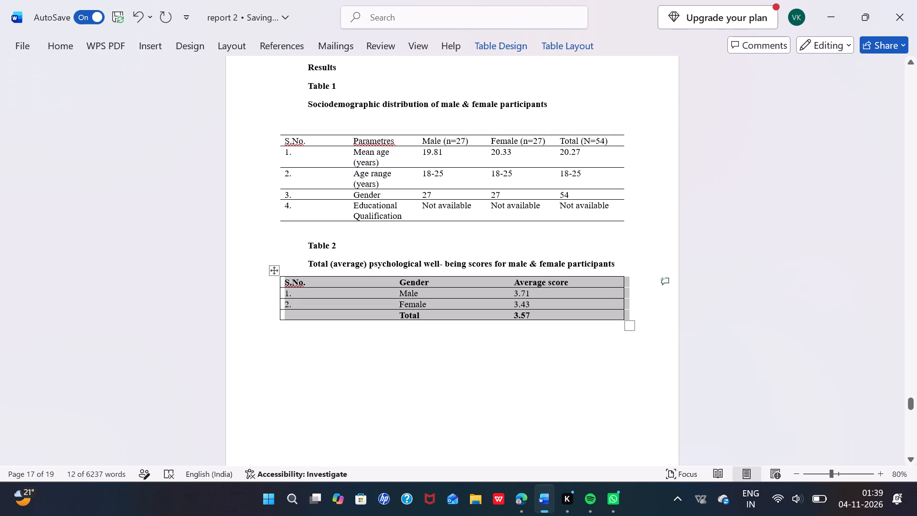
left_click(507, 55)
left_click(731, 94)
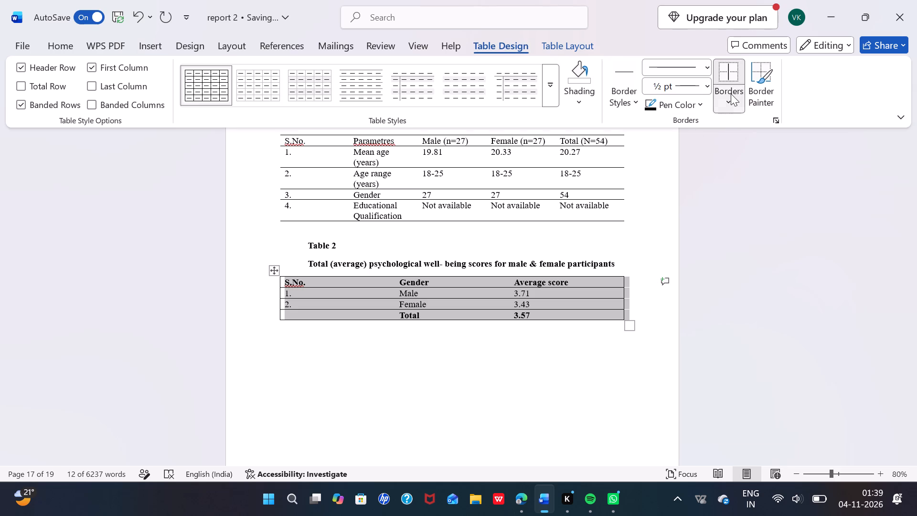
left_click(782, 246)
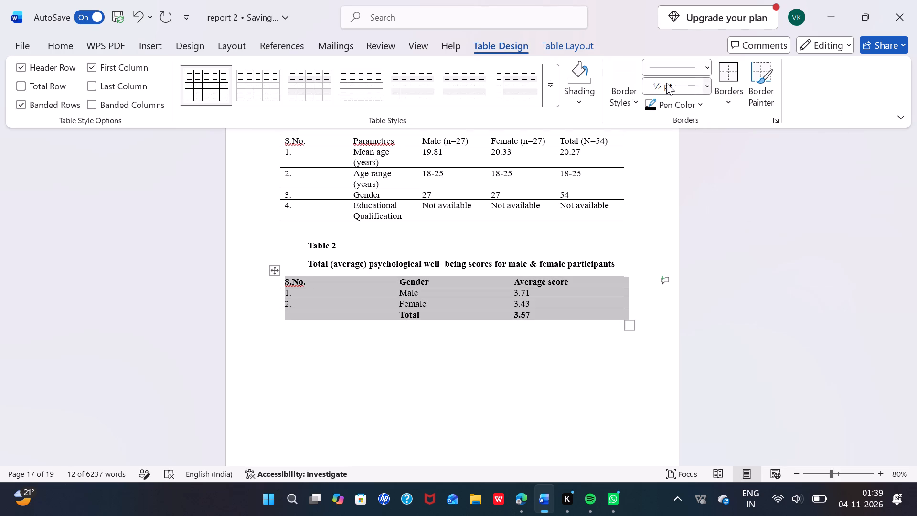
Apply a bottom border and a top border to the Table 2 grid.
left_click(730, 97)
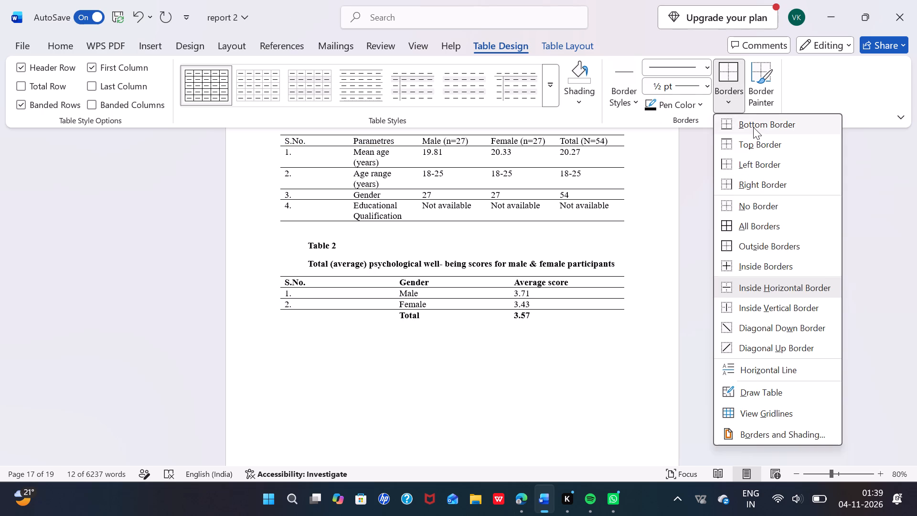
left_click(753, 127)
left_click(732, 99)
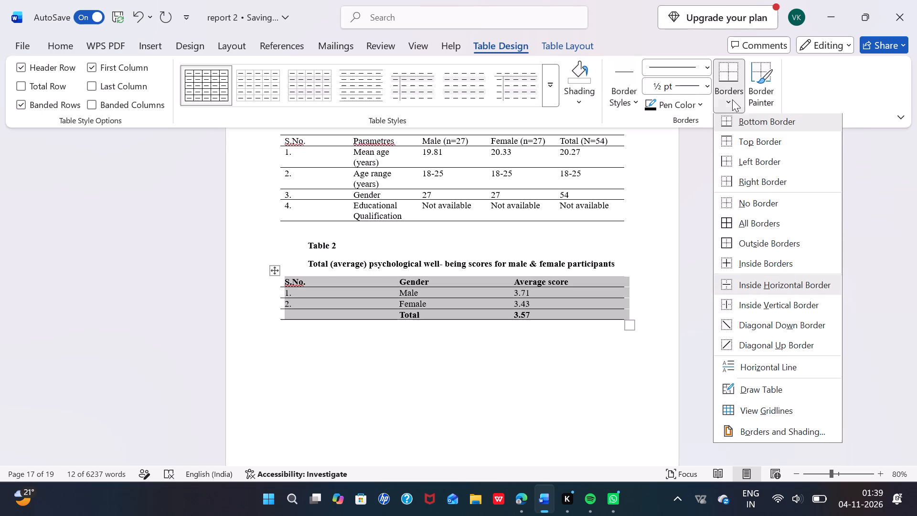
left_click(759, 141)
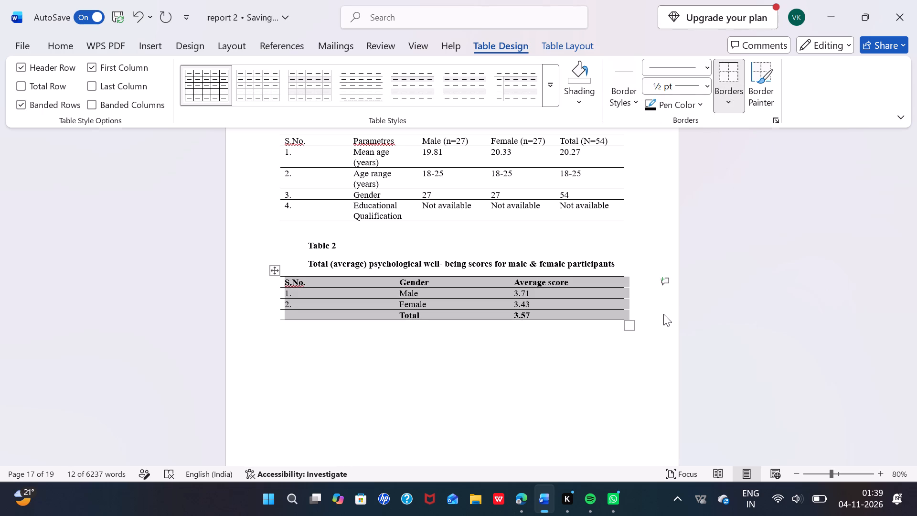
left_click(663, 314)
left_click(506, 387)
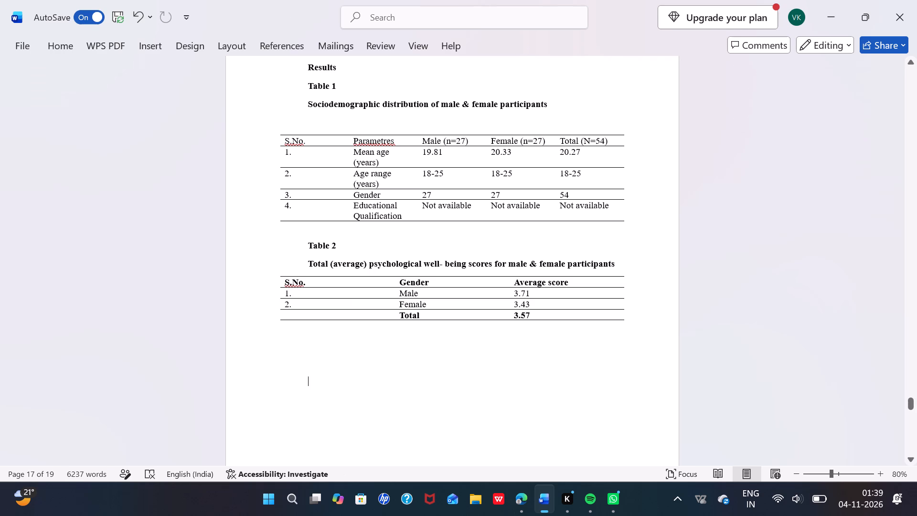
Add the label "Table 3" below the Table 2 grid and begin its title line with "Total".
key("t")
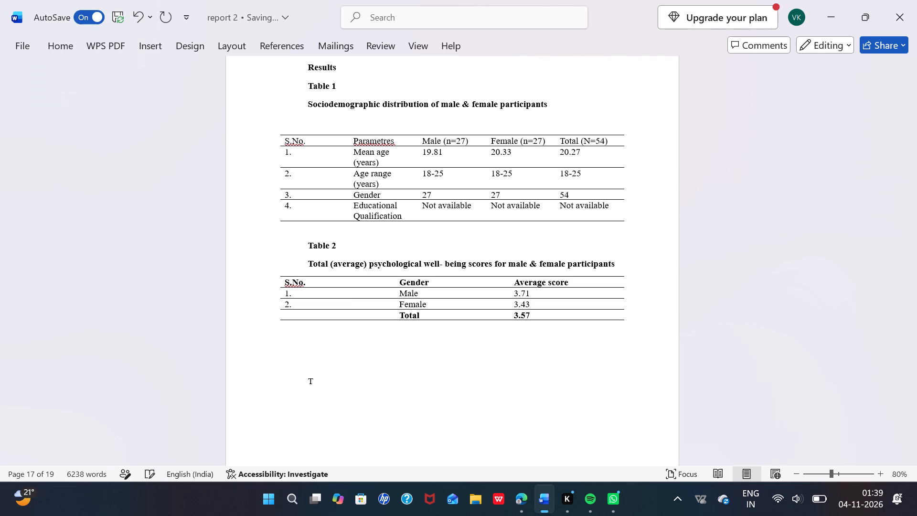
type("able 3")
key("Return")
type("TO")
key("BackSpace")
type("otal")
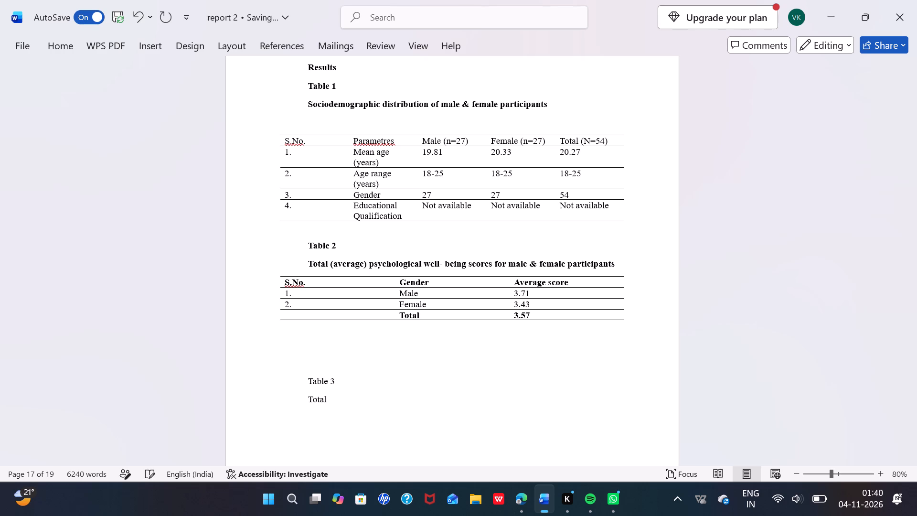
key("space")
Renumber the label above the average psychological well-being scores table as "Table 3".
scroll(608, 282, "up", 5)
scroll(608, 282, "down", 1)
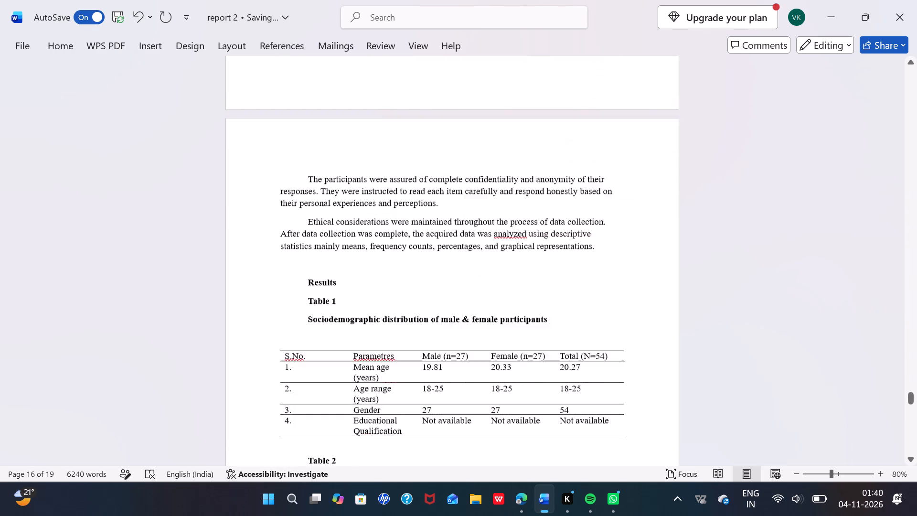
scroll(608, 282, "down", 3)
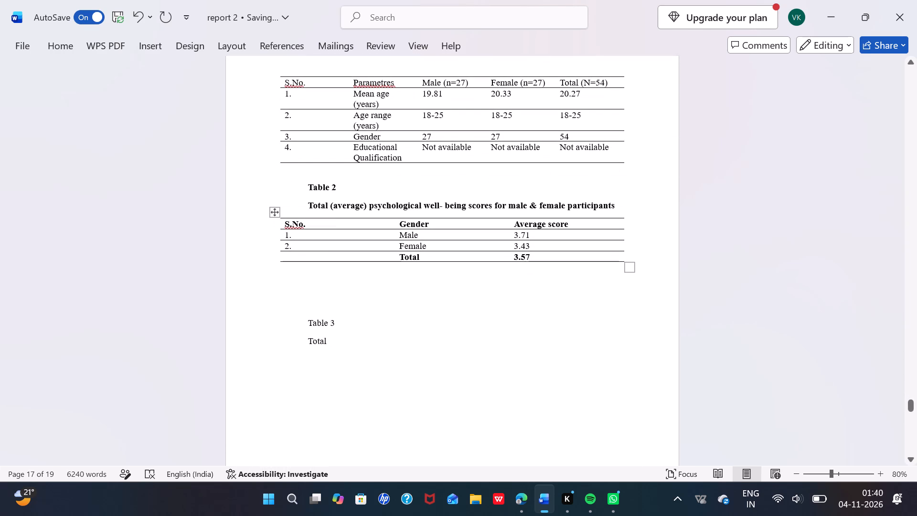
left_click(335, 192)
key("BackSpace")
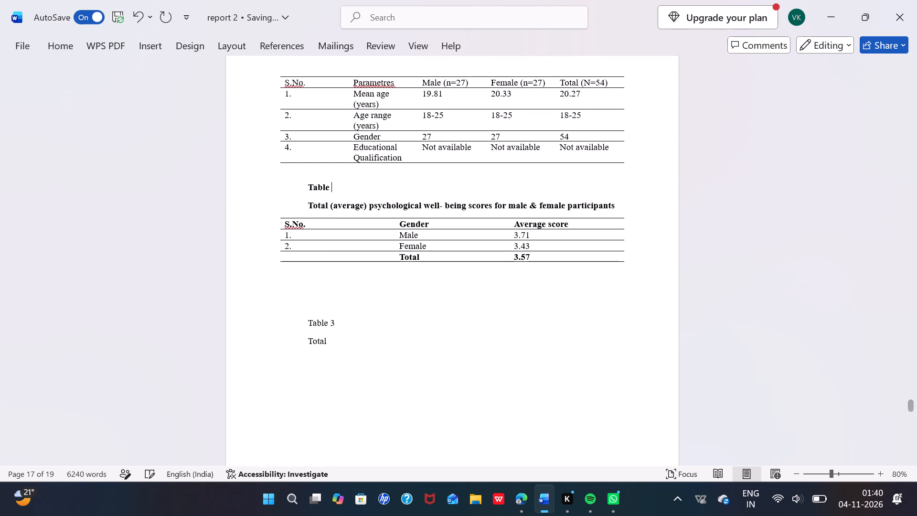
key("3")
left_click(297, 184)
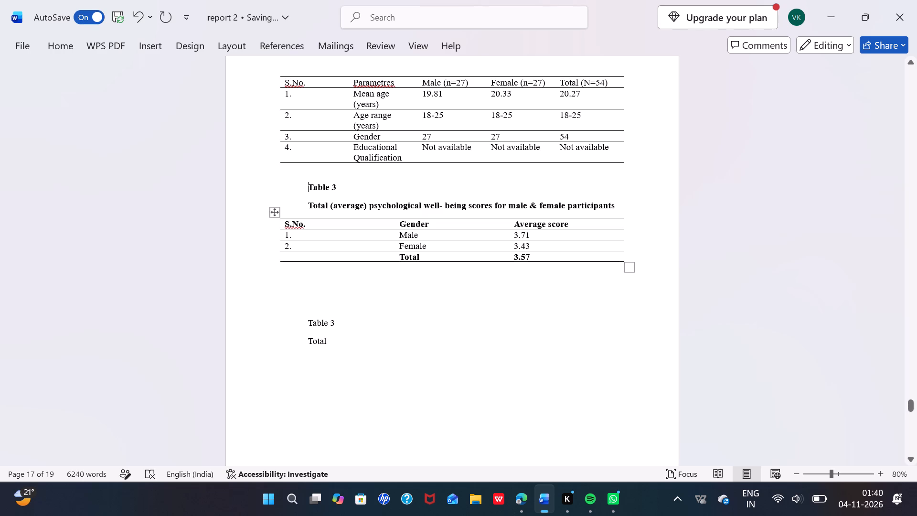
Delete the leftover "Table 3" and "Total" lines below the average psychological well-being scores table.
left_click(339, 324)
key("BackSpace")
key("BackSpace")
key("BackSpace")
key("BackSpace")
key("BackSpace")
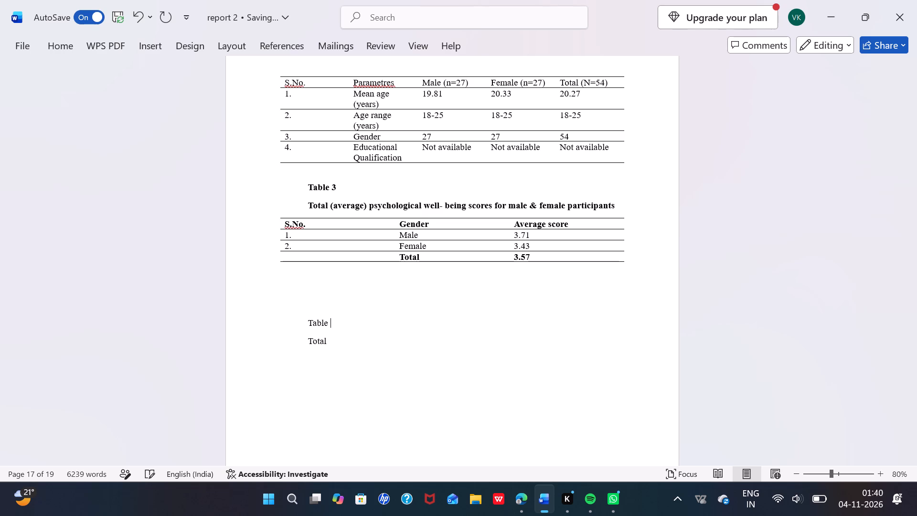
key("BackSpace")
key("BackSpace")
left_click_drag(344, 337, 344, 337)
left_click_drag(344, 337, 295, 333)
key("BackSpace")
Add blank lines above the Table 3 label to make room for another table after the sociodemographic table.
scroll(295, 333, "up", 1)
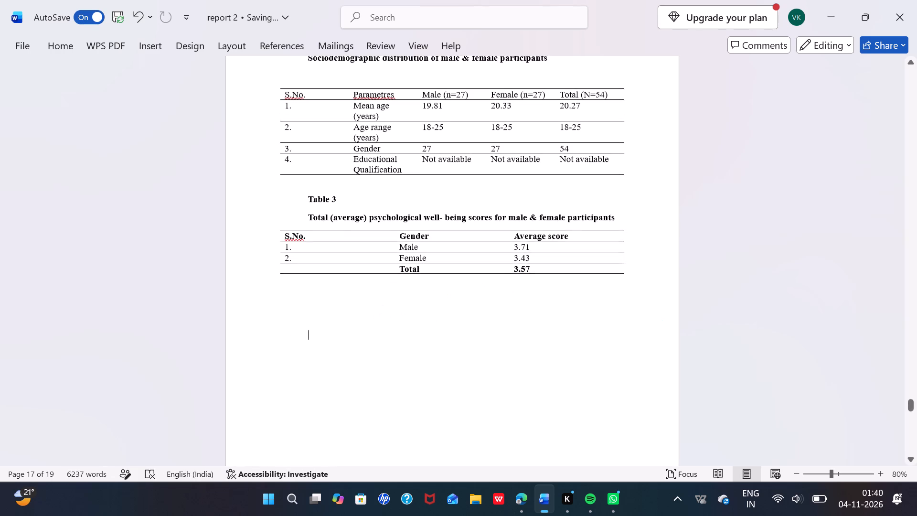
scroll(295, 333, "up", 1)
left_click(297, 202)
key("Return")
key("Return")
key("Return")
key("Return")
key("Return")
key("Return")
key("Return")
key("Return")
key("Return")
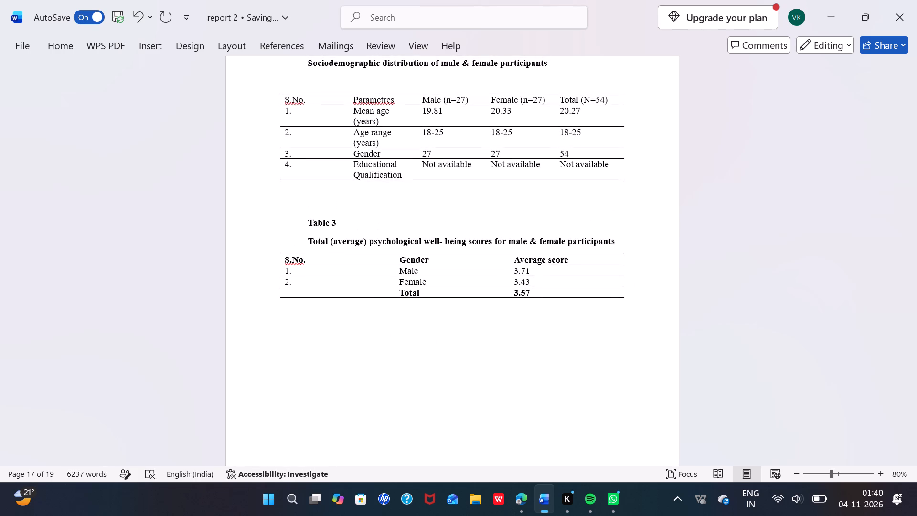
key("Return")
key("Return")
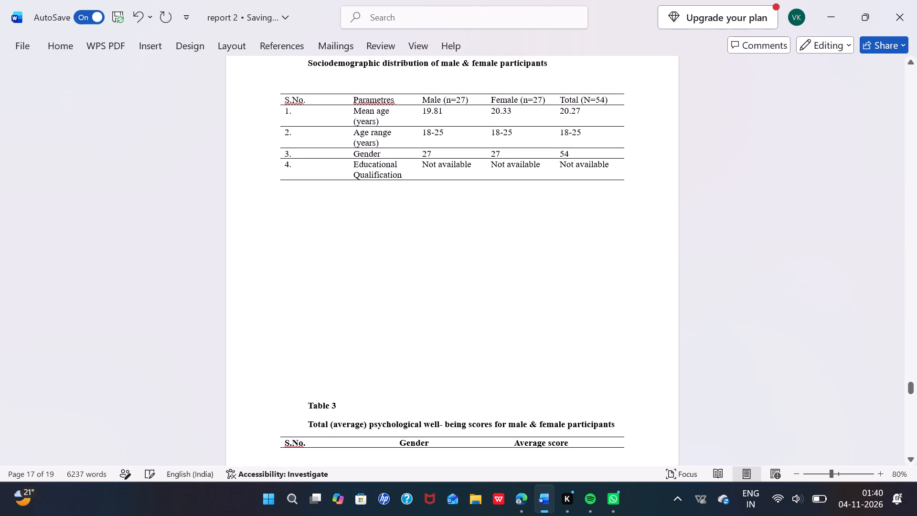
scroll(297, 202, "down", 1)
scroll(297, 202, "up", 2)
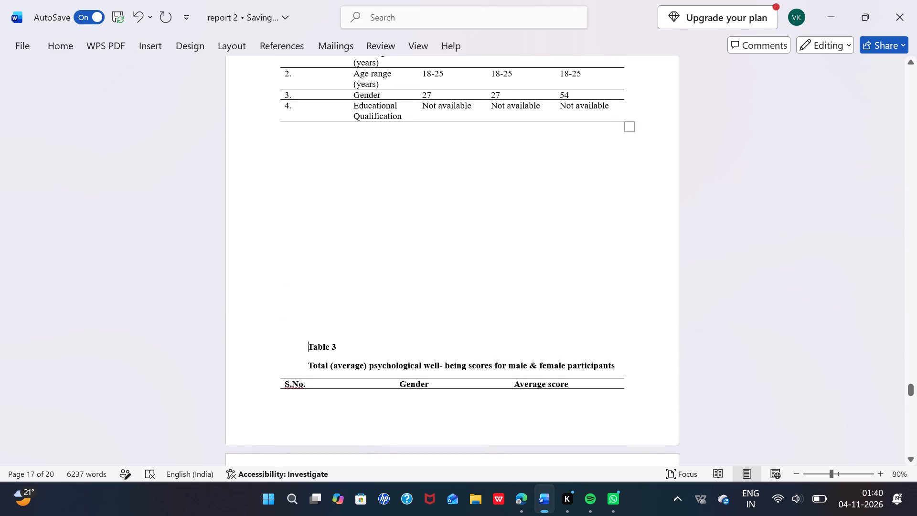
Insert a table with 3 columns and 5 rows in the blank space below the sociodemographic table.
left_click(291, 159)
left_click(154, 42)
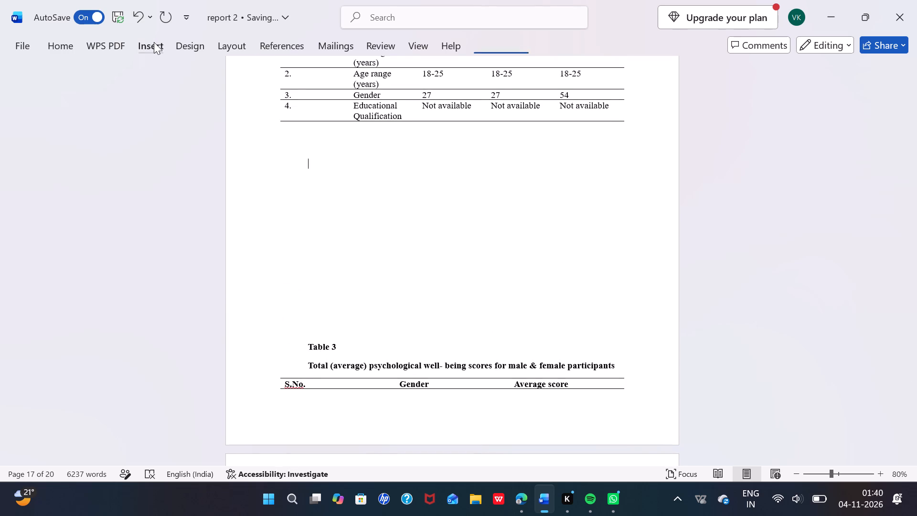
left_click(108, 92)
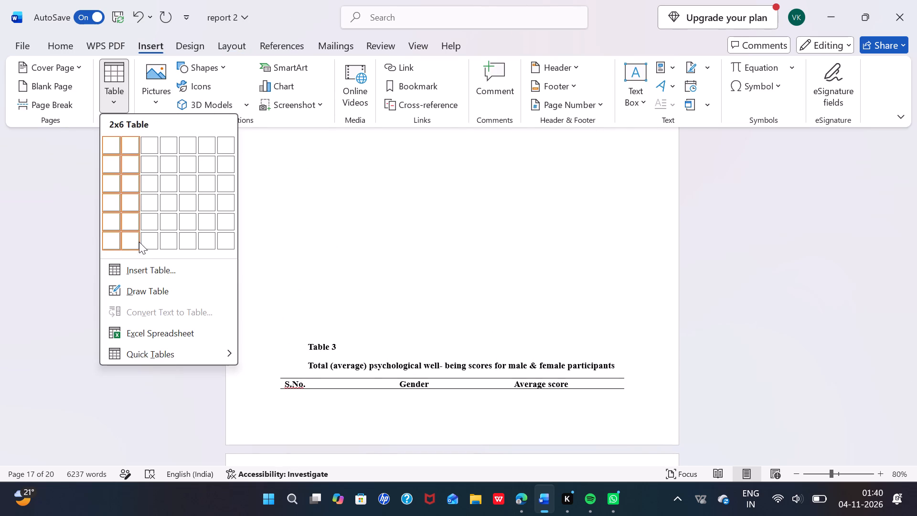
left_click(155, 263)
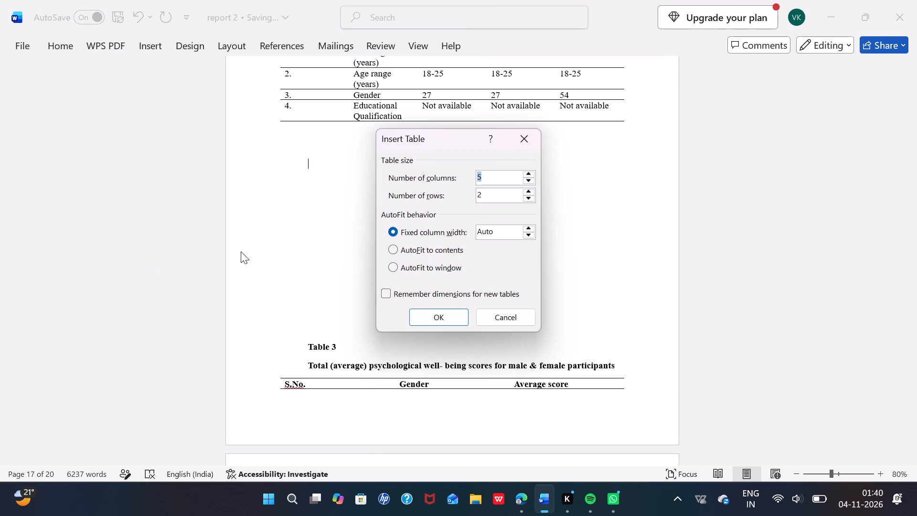
left_click(492, 177)
key("BackSpace")
key("3")
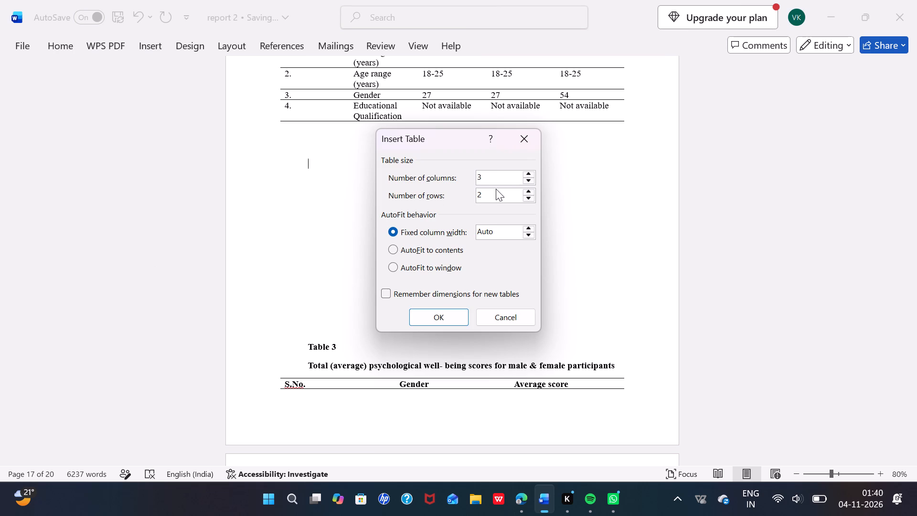
left_click(496, 189)
key("BackSpace")
key("5")
key("Return")
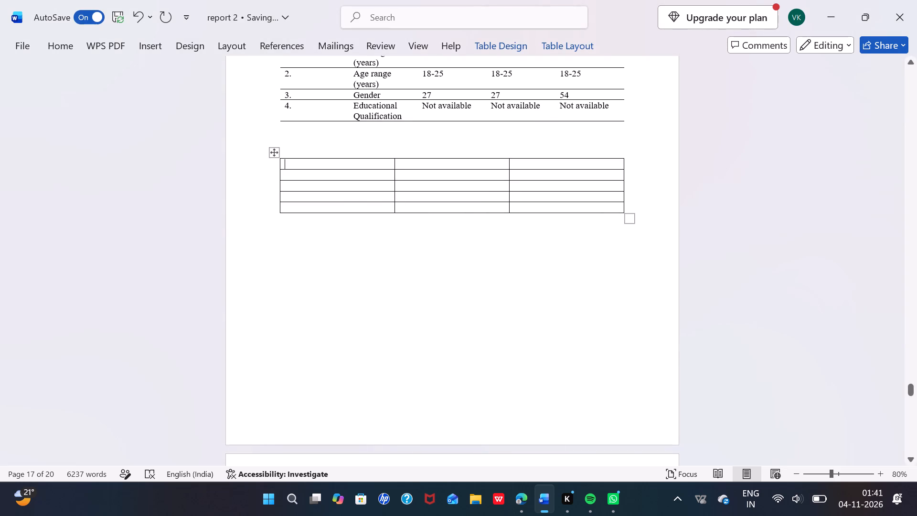
Add the label "Table 2" on its own line between the sociodemographic table and the new empty grid.
left_click(365, 168)
scroll(365, 168, "up", 1)
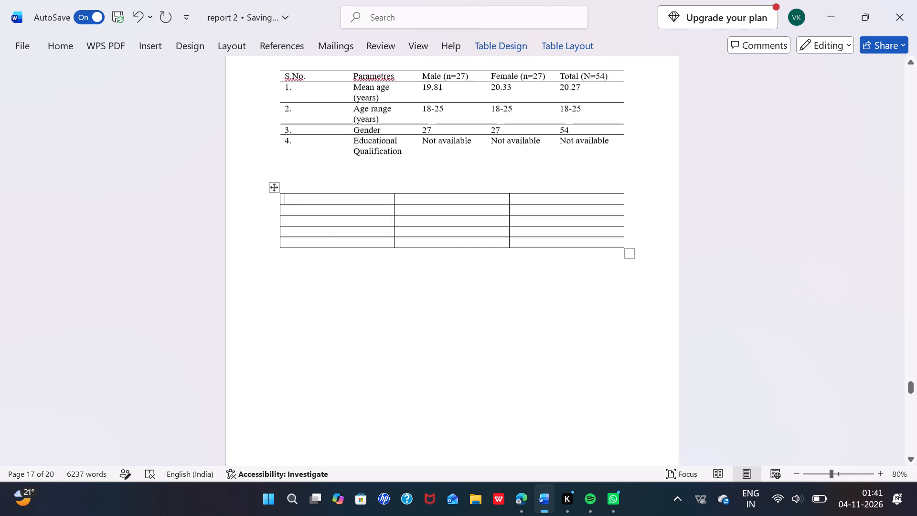
scroll(365, 168, "up", 1)
left_click(301, 282)
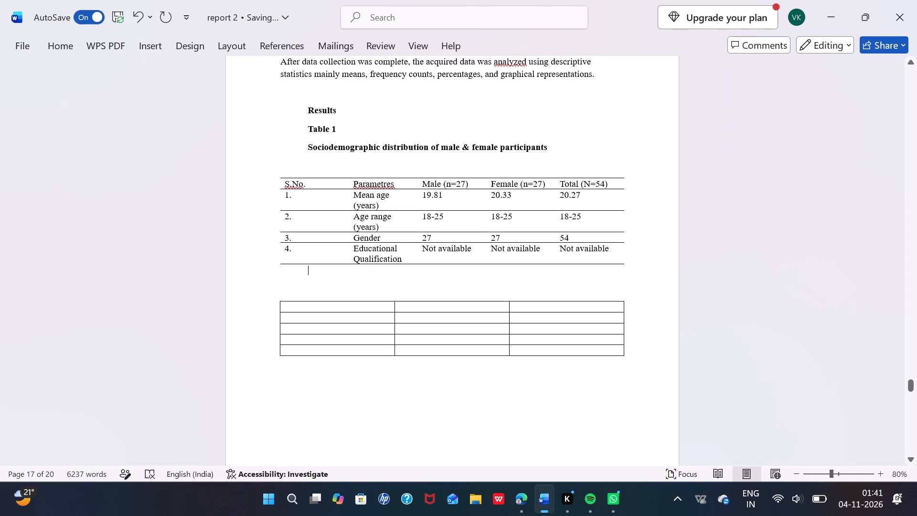
key("Return")
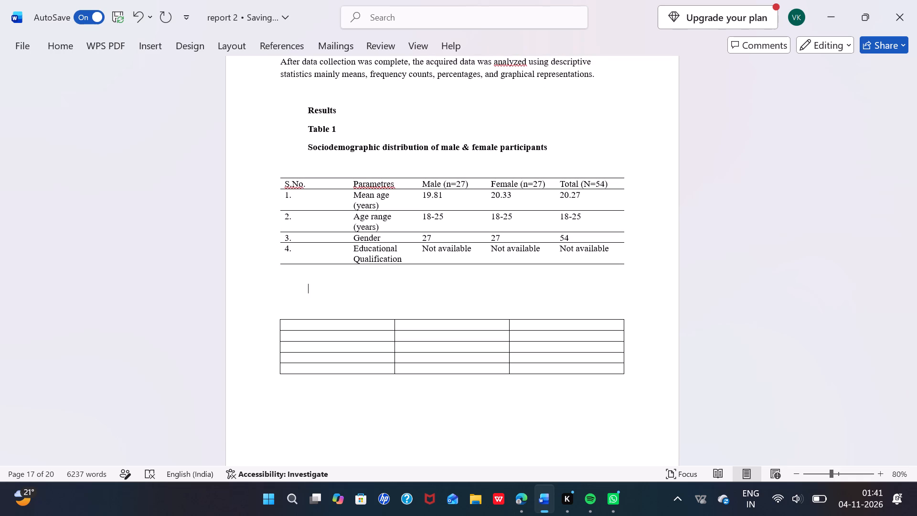
key("t")
key("BackSpace")
key("BackSpace")
type("ble")
key("space")
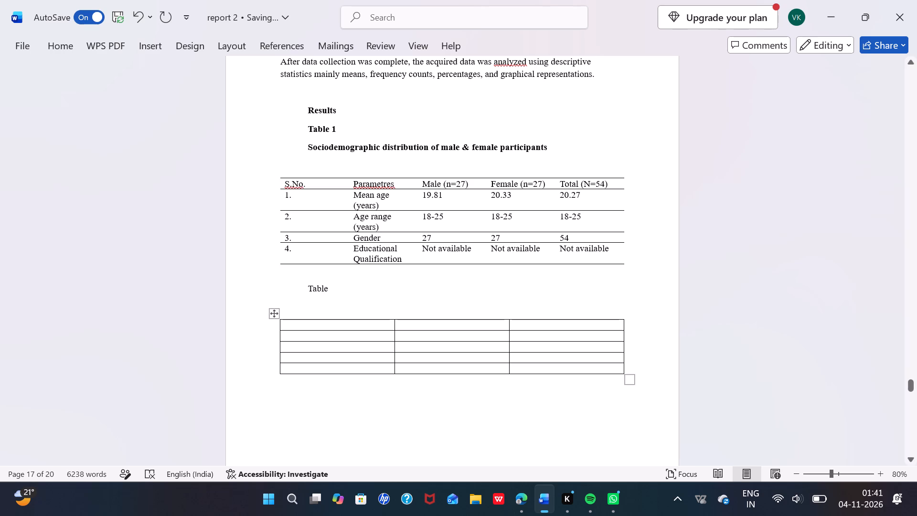
left_click(807, 492)
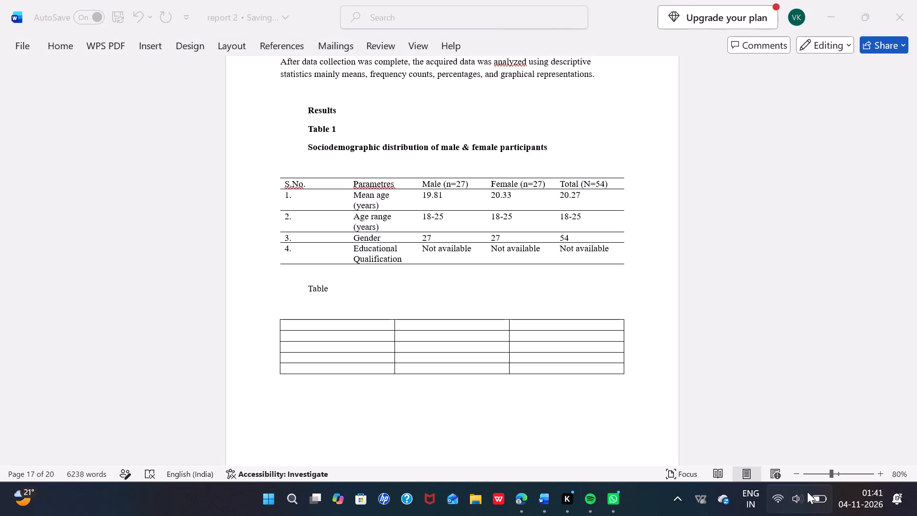
left_click(807, 492)
left_click(343, 289)
key("2")
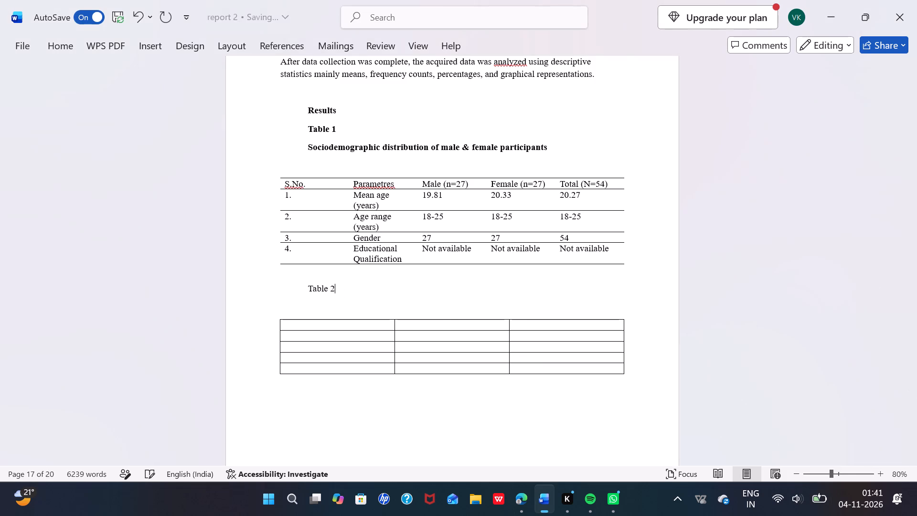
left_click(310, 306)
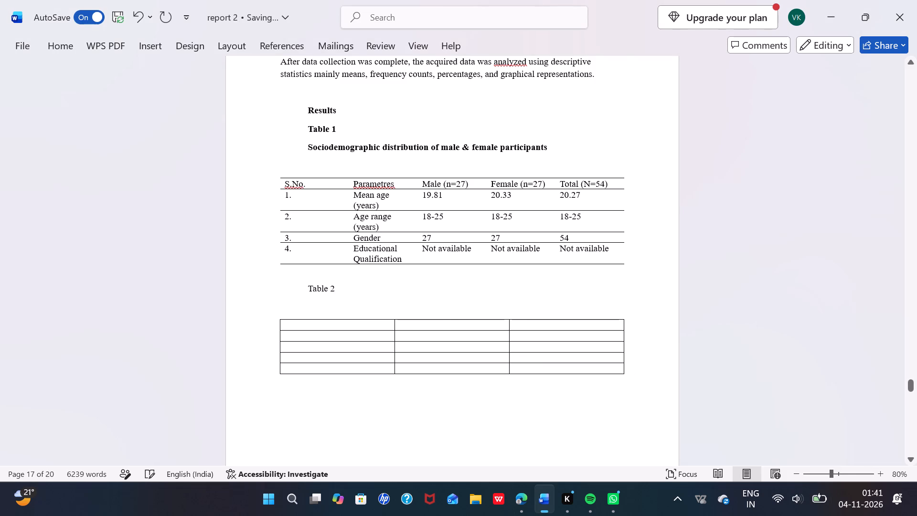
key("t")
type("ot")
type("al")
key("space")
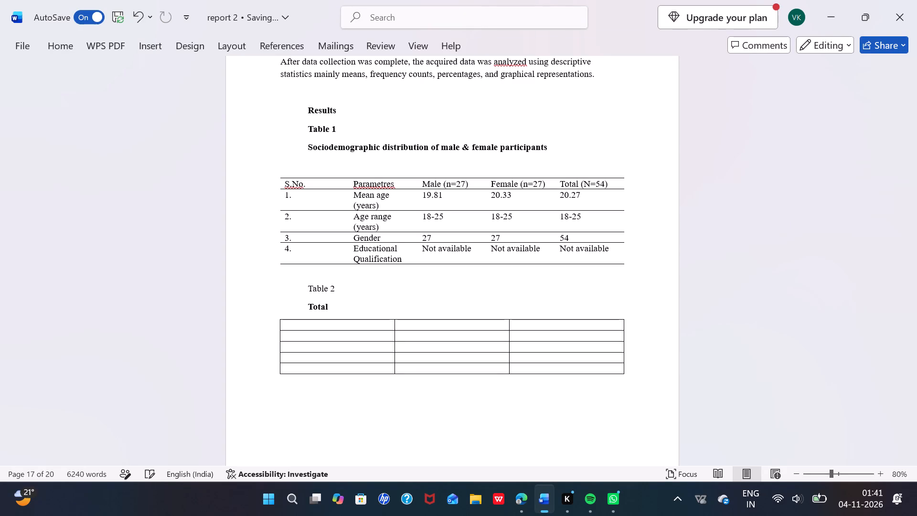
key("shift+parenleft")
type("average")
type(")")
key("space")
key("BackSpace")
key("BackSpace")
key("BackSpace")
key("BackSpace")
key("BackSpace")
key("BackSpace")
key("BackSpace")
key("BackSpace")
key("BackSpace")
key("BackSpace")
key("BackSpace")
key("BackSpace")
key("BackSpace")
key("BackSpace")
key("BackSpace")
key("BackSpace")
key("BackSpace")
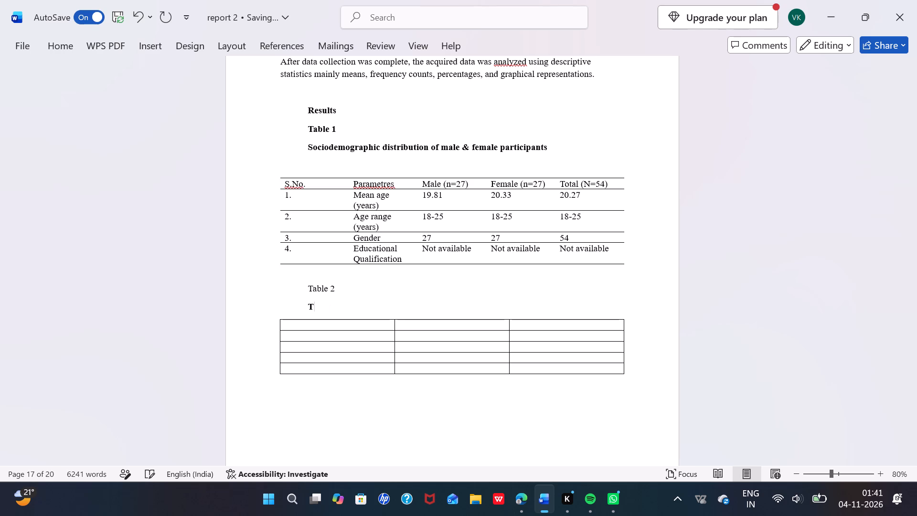
Enter the title "Domain- wise mean score of male & female participants" between the Table 2 label and its grid.
key("d")
type("omain")
type("- wise")
key("space")
type("mean score")
key("space")
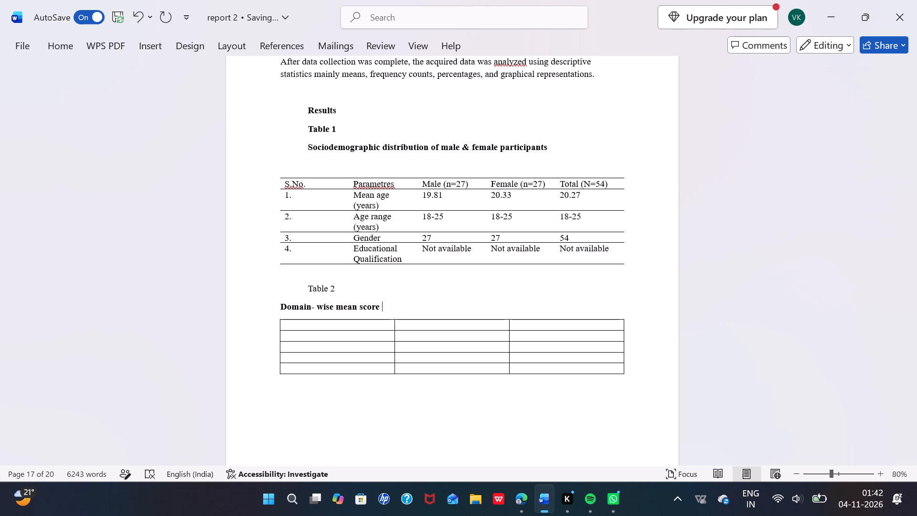
type("of")
key("space")
type("male")
key("space")
type("& female o")
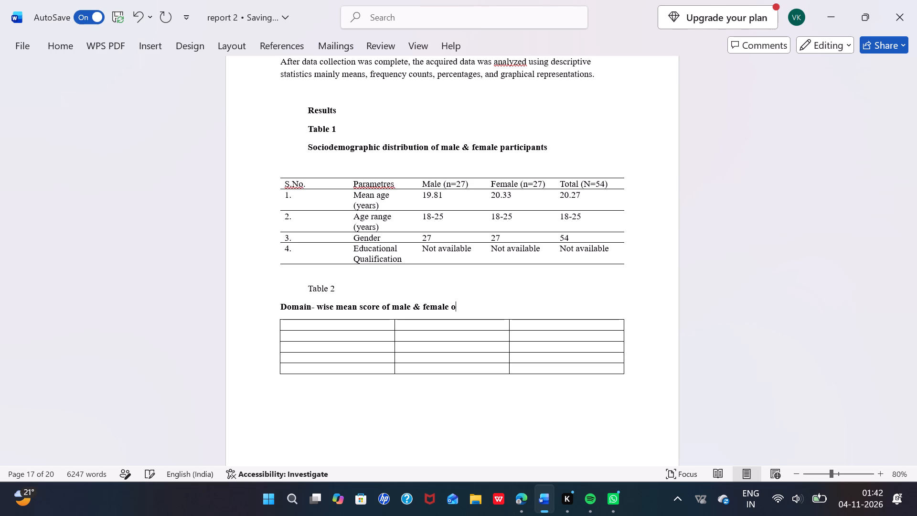
key("BackSpace")
type("participants")
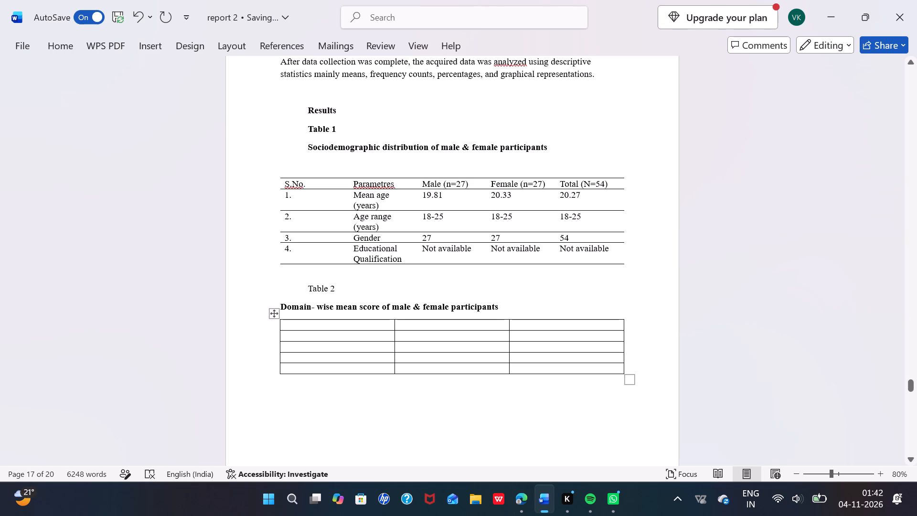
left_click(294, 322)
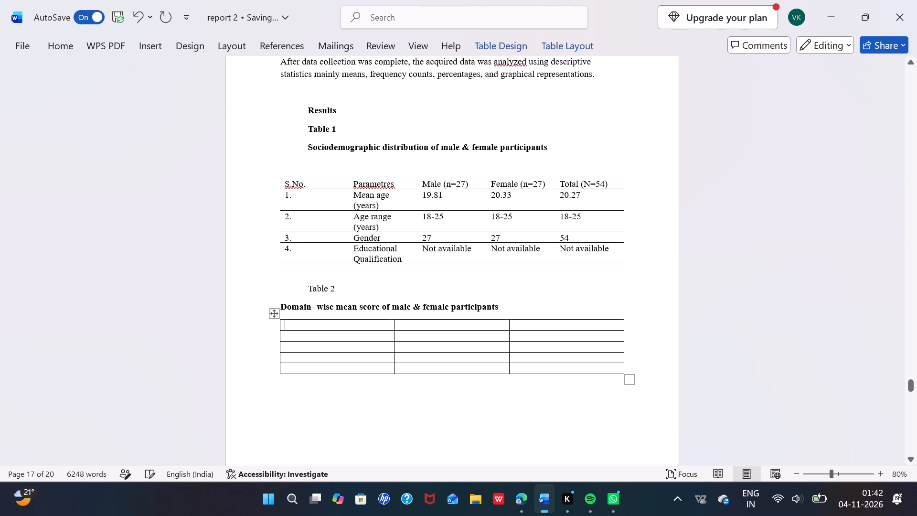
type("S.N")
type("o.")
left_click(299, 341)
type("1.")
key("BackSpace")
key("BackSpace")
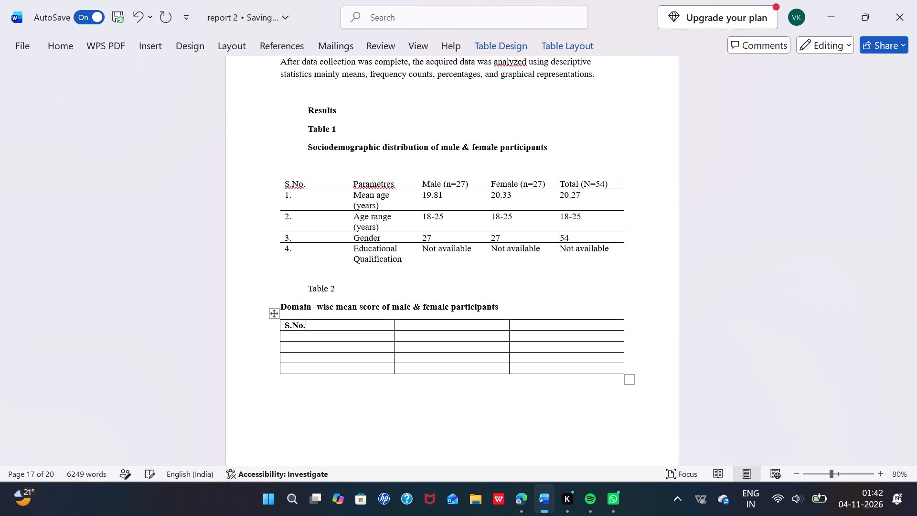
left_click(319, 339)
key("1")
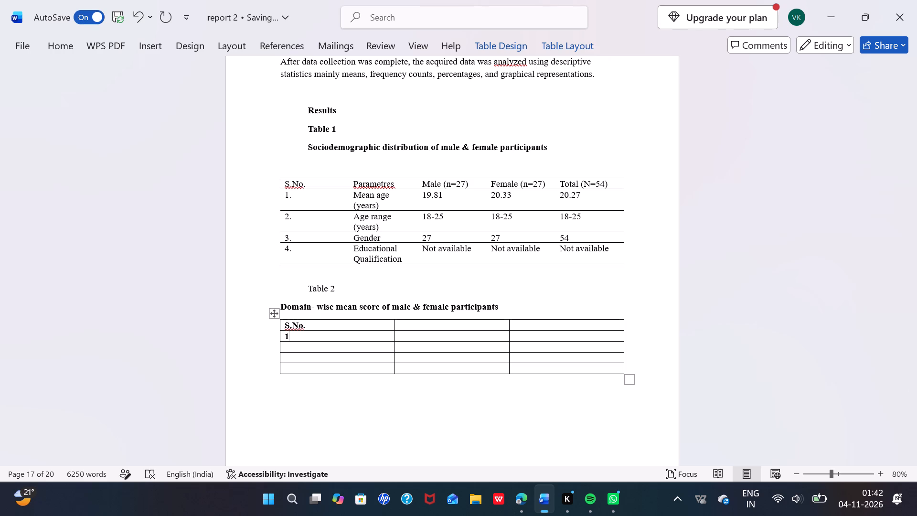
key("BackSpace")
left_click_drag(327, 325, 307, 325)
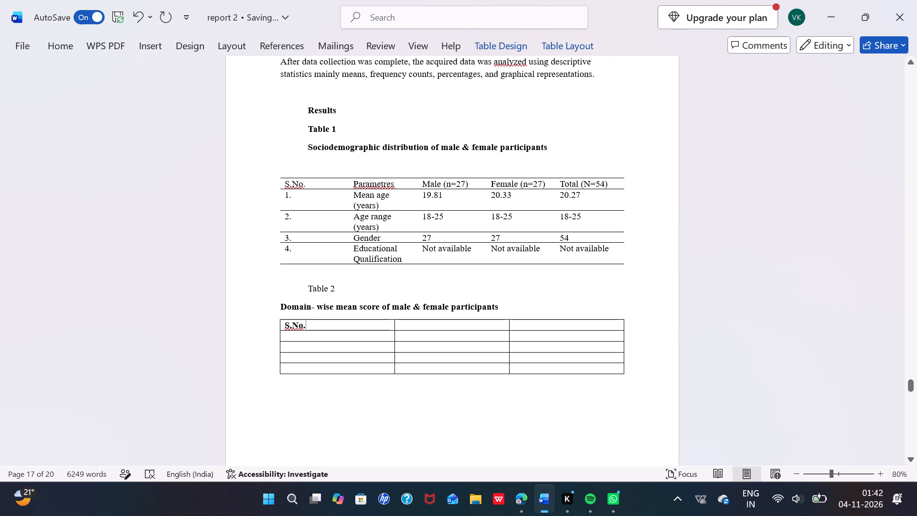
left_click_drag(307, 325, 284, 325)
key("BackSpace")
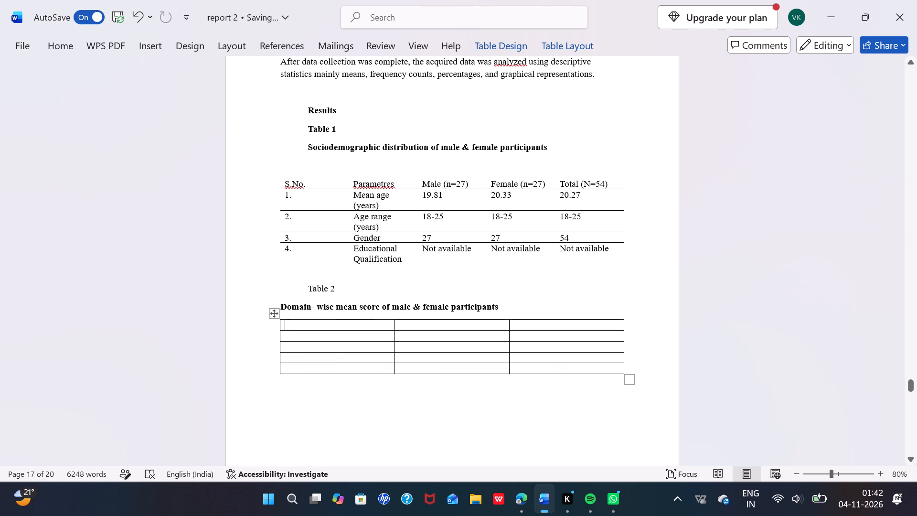
Fill the header row of the Table 2 grid with Domains, Male and Female.
key("d")
type("omains")
key("m")
key("BackSpace")
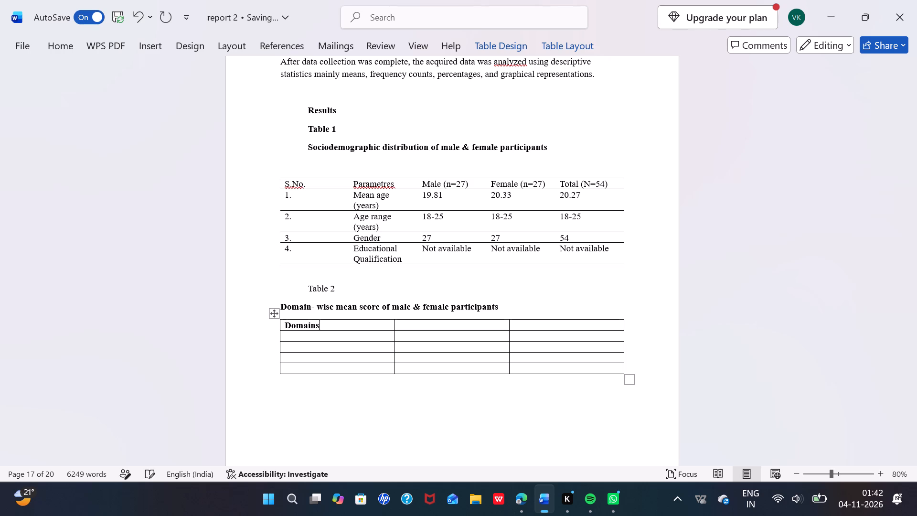
left_click(456, 325)
key("m")
type("ale")
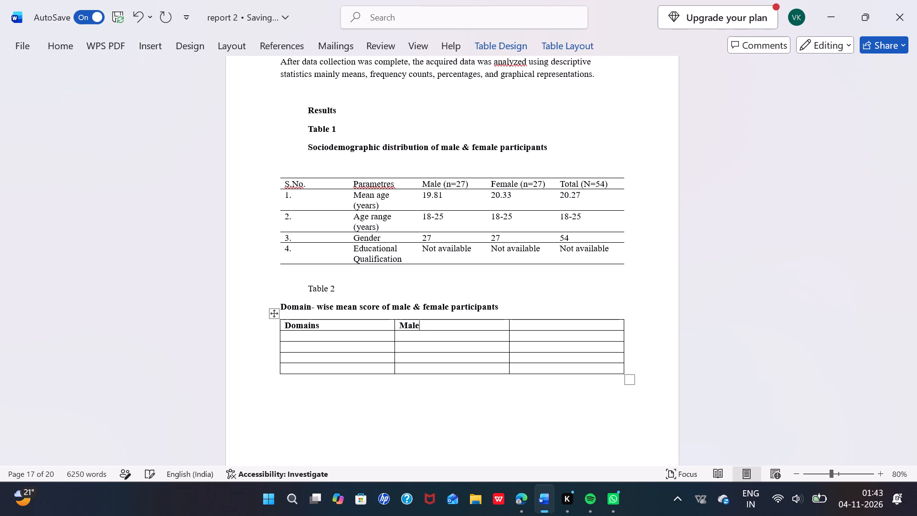
left_click(544, 326)
key("f")
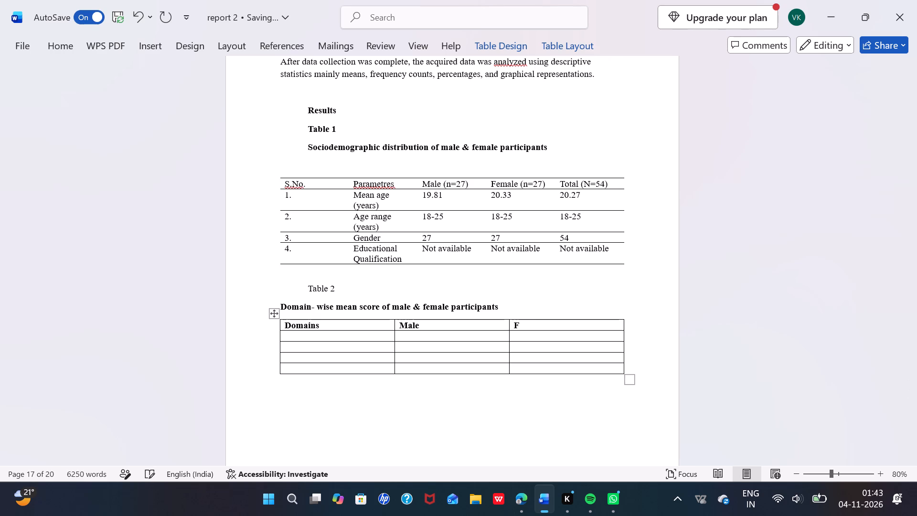
type("emale")
Enter "Habits & Lifestyle" as the first domain, directly below the Domains heading in Table 2.
left_click(377, 339)
key("1")
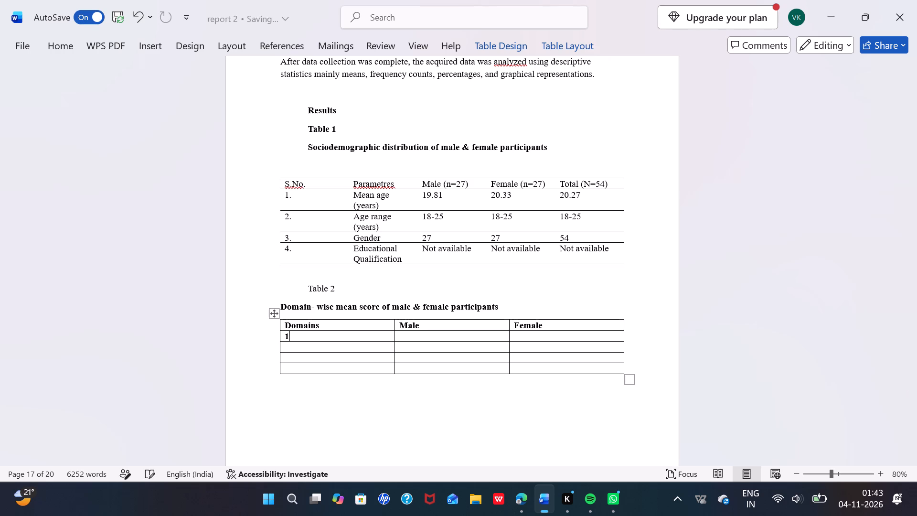
key("BackSpace")
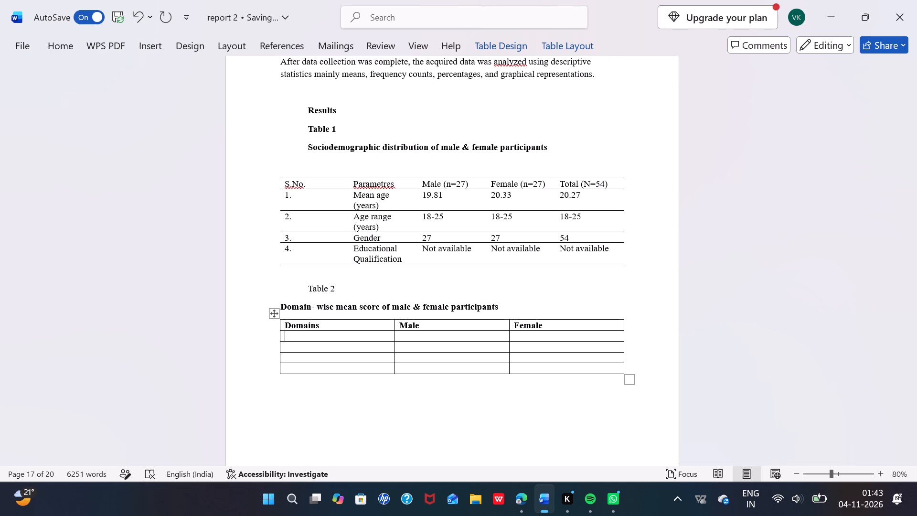
key("h")
type("abits")
key("space")
type("&")
key("space")
key("l")
type("ifestyle")
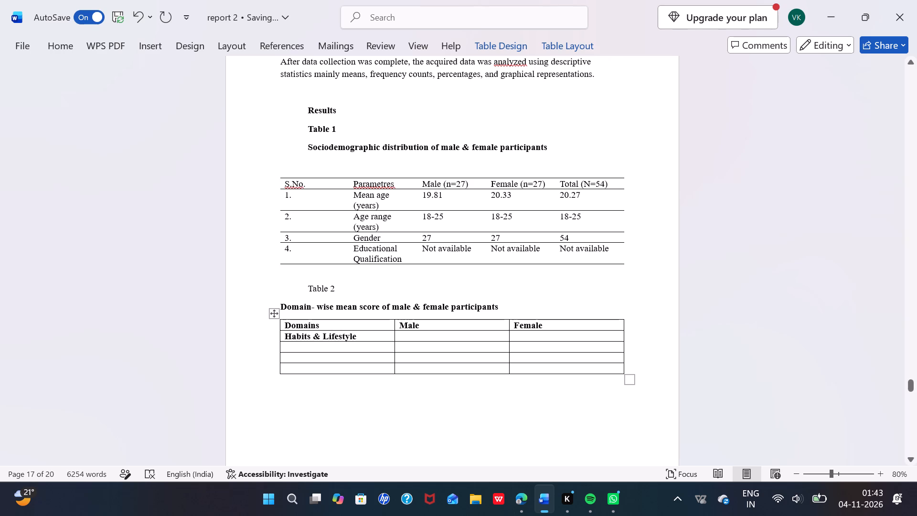
Enter the Habits & Lifestyle mean scores in Table 2: 3.62 for Male and 3.42 for Female.
left_click(459, 338)
type("3.62")
left_click(531, 337)
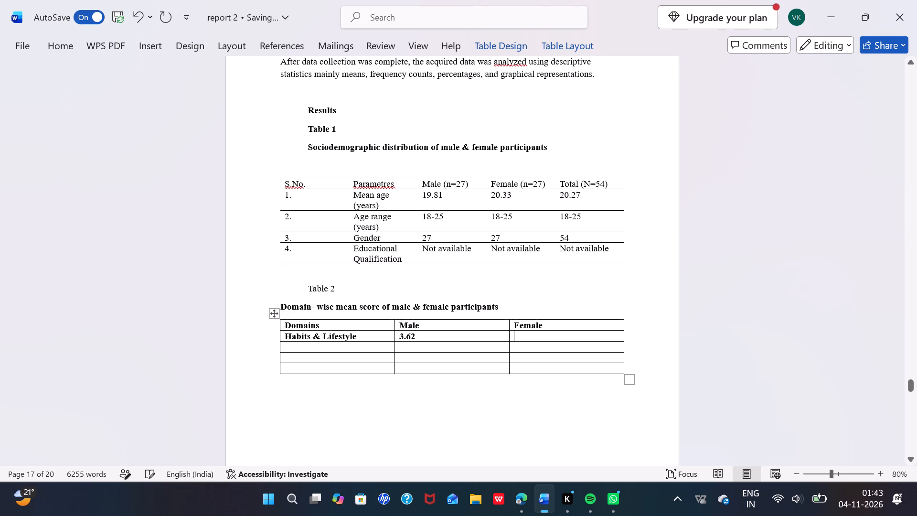
key("2")
key("BackSpace")
type("3,")
type("42")
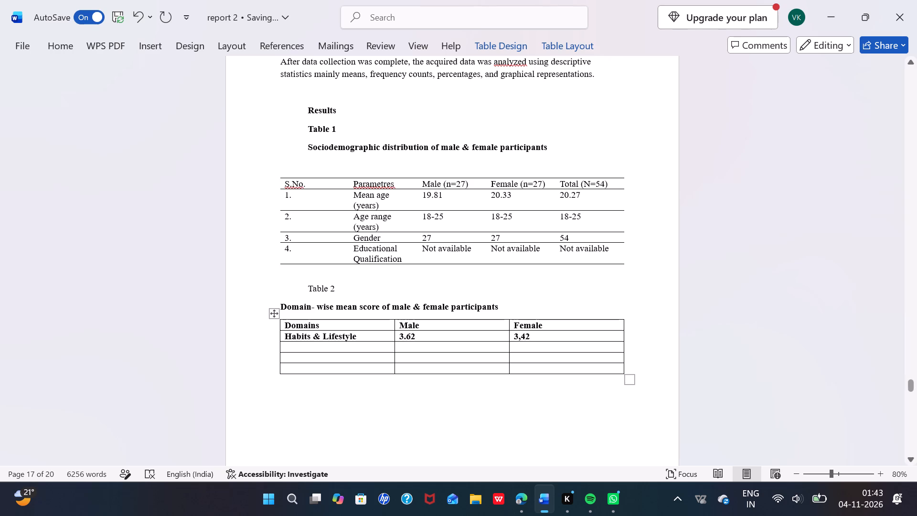
key("BackSpace")
key("BackSpace")
key("BackSpace")
key("period")
type("42")
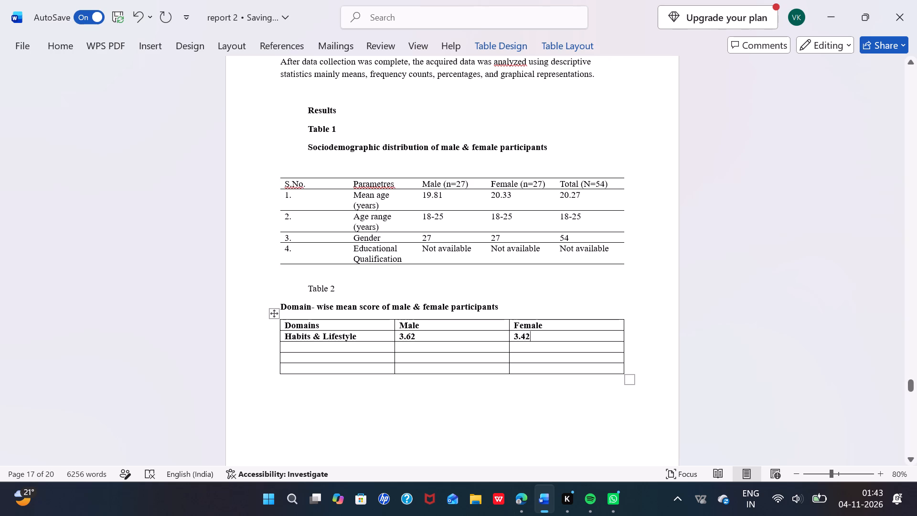
Fill the remaining three rows of Table 2's Female column with 3.44, 3.42 and 3.61.
left_click(530, 350)
type("3.44")
left_click(526, 357)
type("3.42")
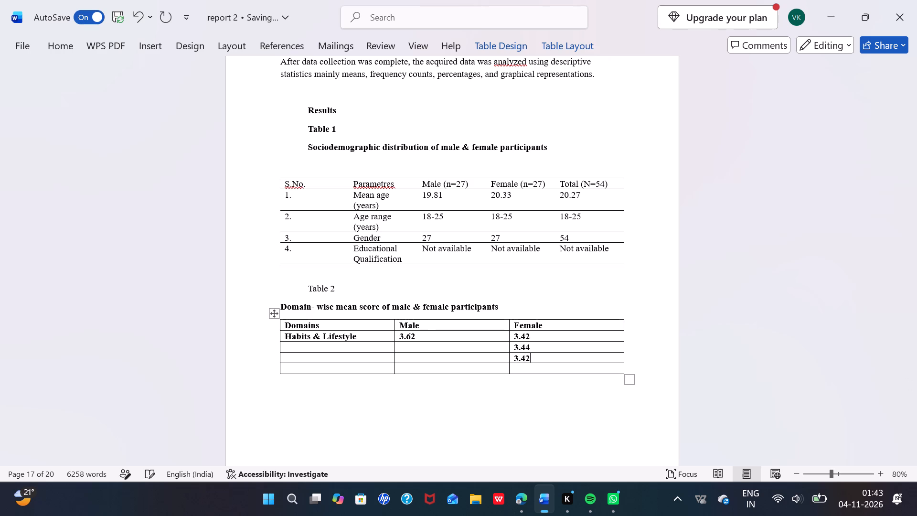
left_click(525, 363)
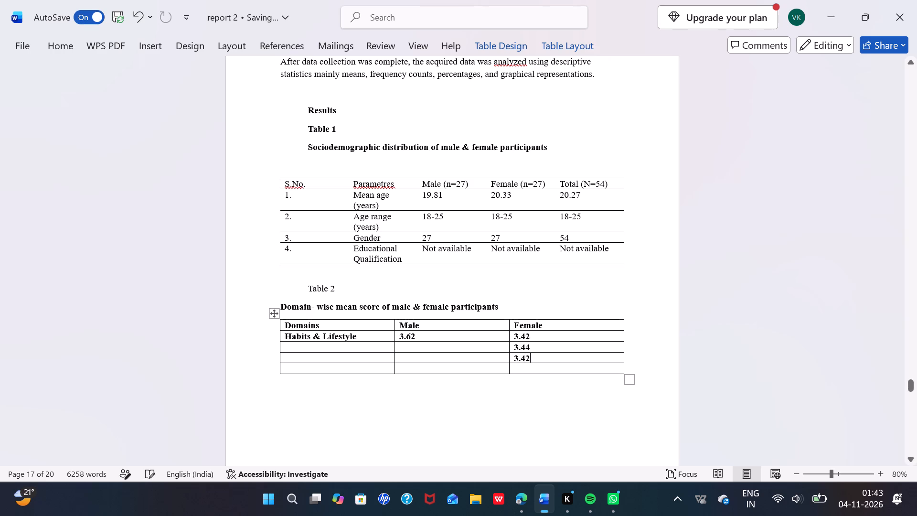
left_click(525, 373)
left_click(521, 369)
type("3.61")
Fill the remaining three rows of Table 2's Male column with 3.56, 3.47 and 3.90.
left_click(437, 345)
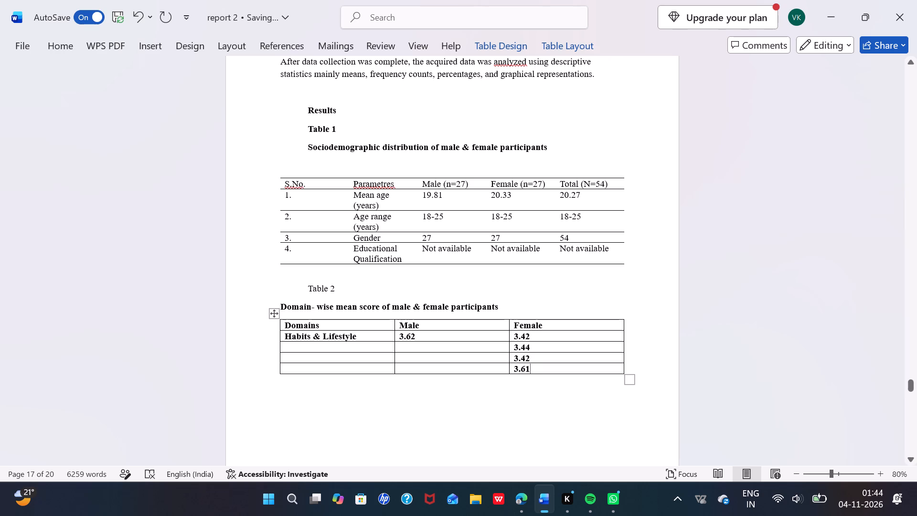
type("3.56")
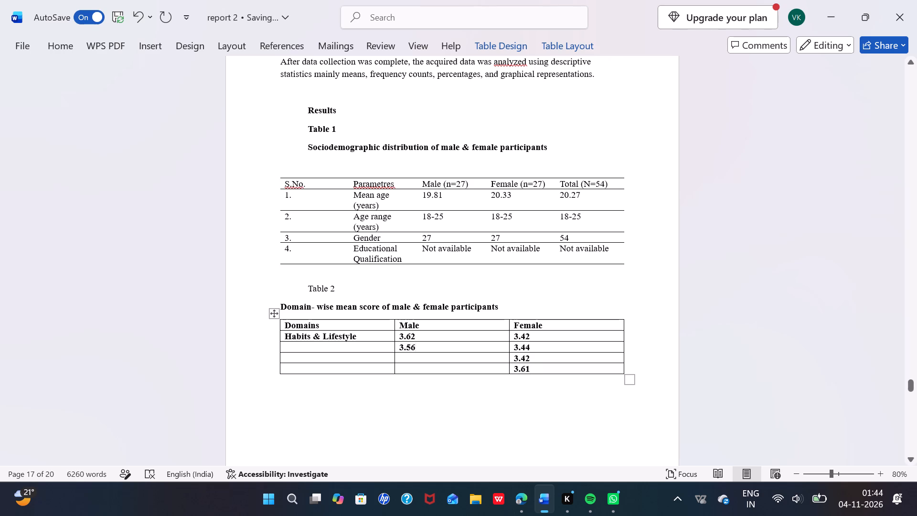
left_click(431, 357)
key("3")
type(".47")
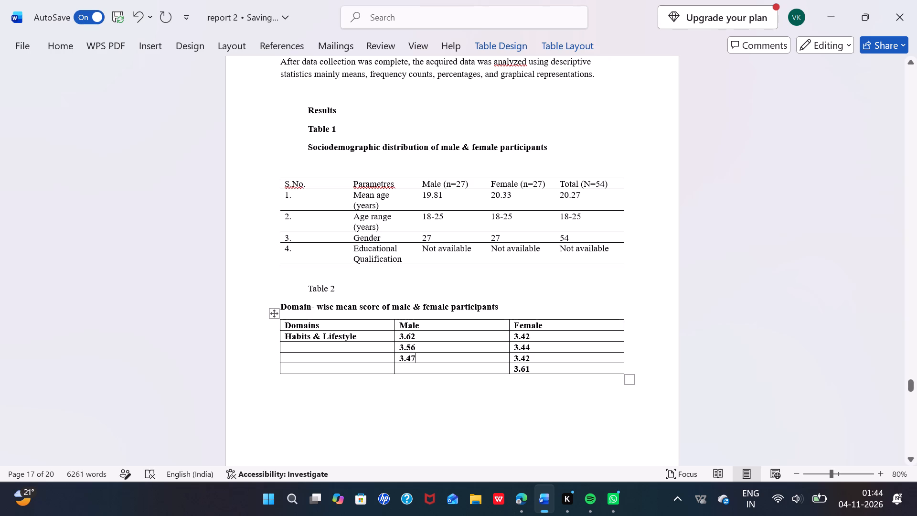
left_click(431, 369)
type("3.90")
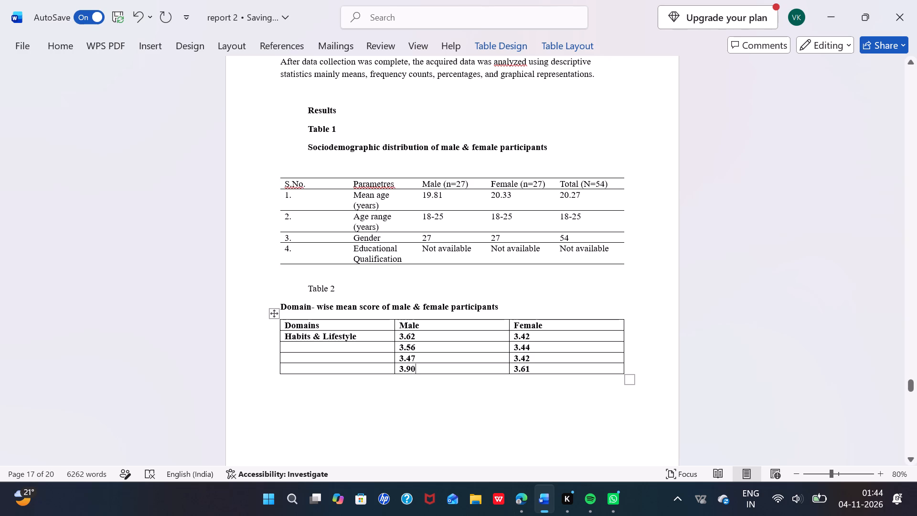
Enter "Maintaining meaningful realtionships" as the second domain in Table 2, below Habits & Lifestyle.
left_click(355, 349)
key("m")
type("aintaining")
key("space")
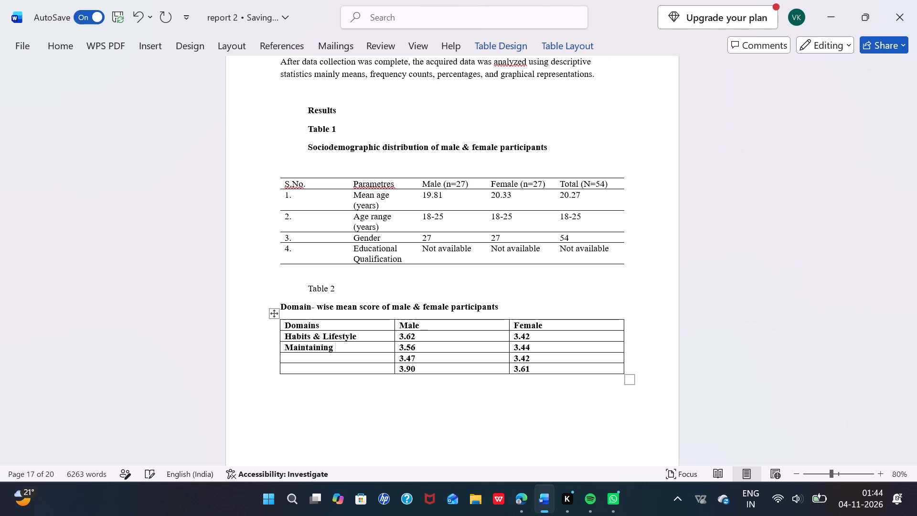
type("meaningful rea")
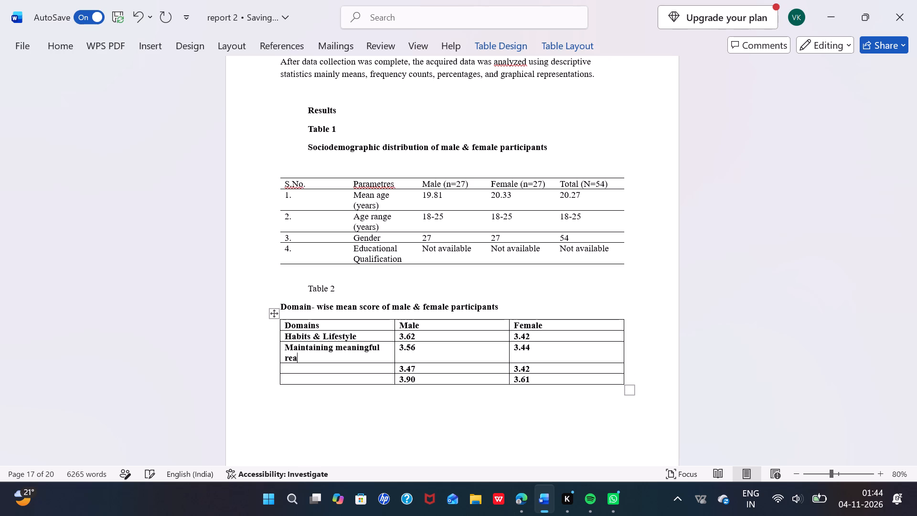
type("ltionships")
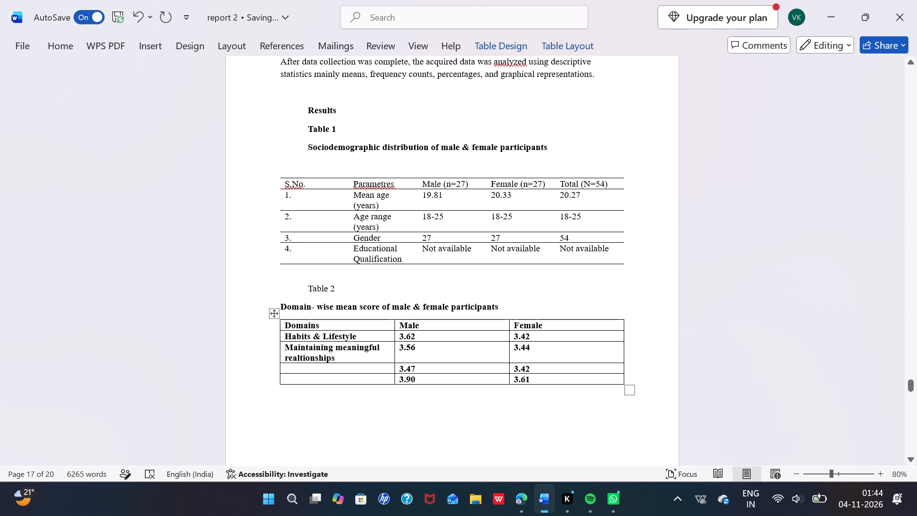
Enter "Growth & development" as the third domain in Table 2.
left_click(345, 365)
key("f")
key("BackSpace")
key("g")
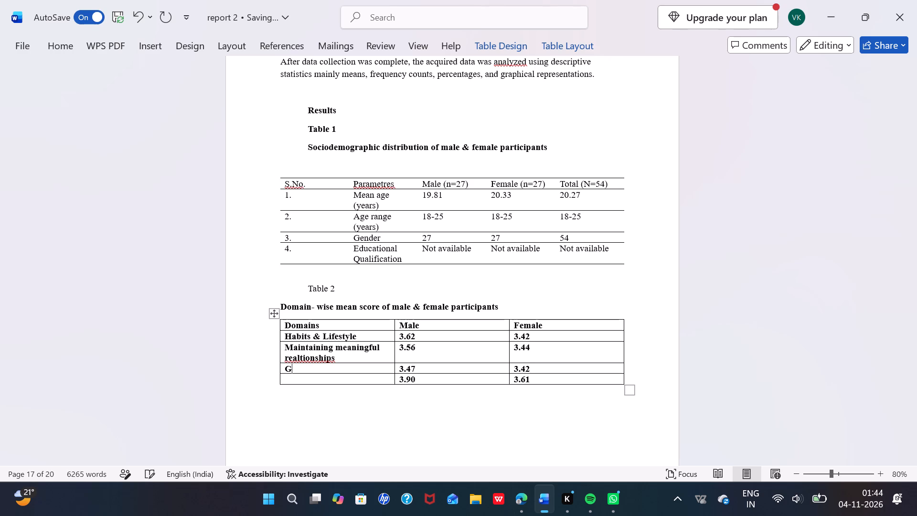
type("rowth")
key("space")
type("& development")
Enter "Self- awareness" as the last domain in Table 2.
left_click(310, 381)
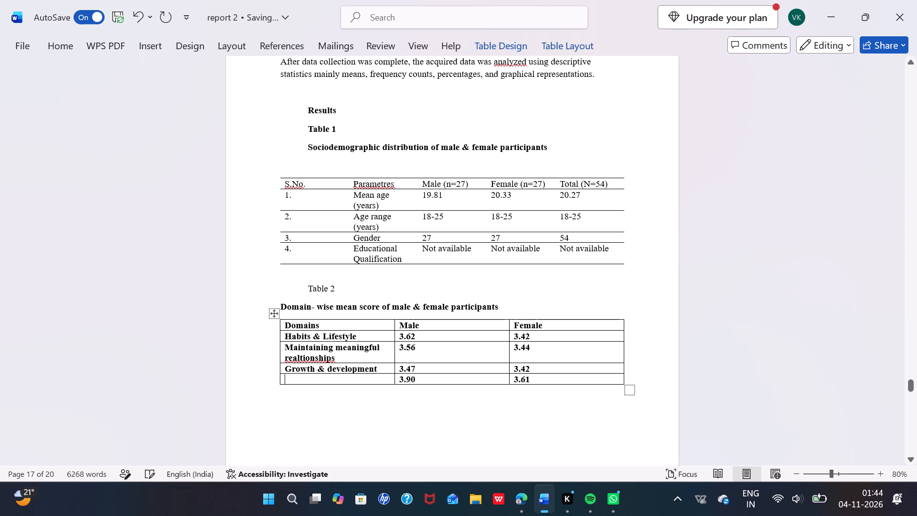
key("s")
type("rlf")
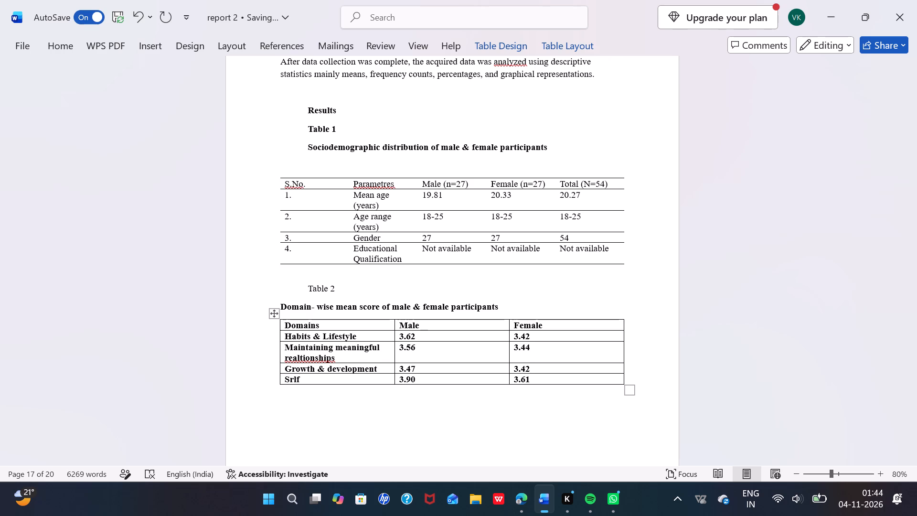
type("_")
key("space")
key("BackSpace")
key("BackSpace")
key("BackSpace")
key("BackSpace")
key("BackSpace")
type("elf")
type("- awarene")
type("ss")
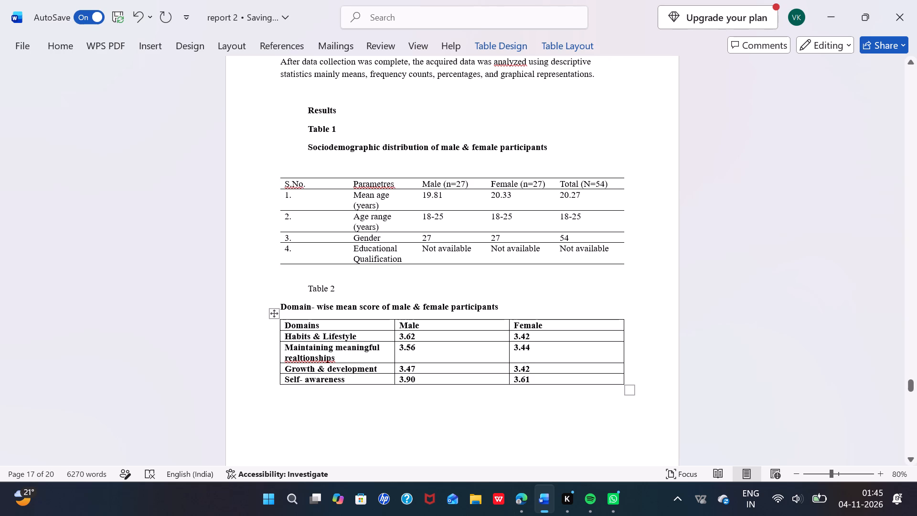
Remove the bold formatting from all Table 2 rows below the header row.
left_click_drag(287, 333, 335, 347)
left_click_drag(335, 347, 531, 379)
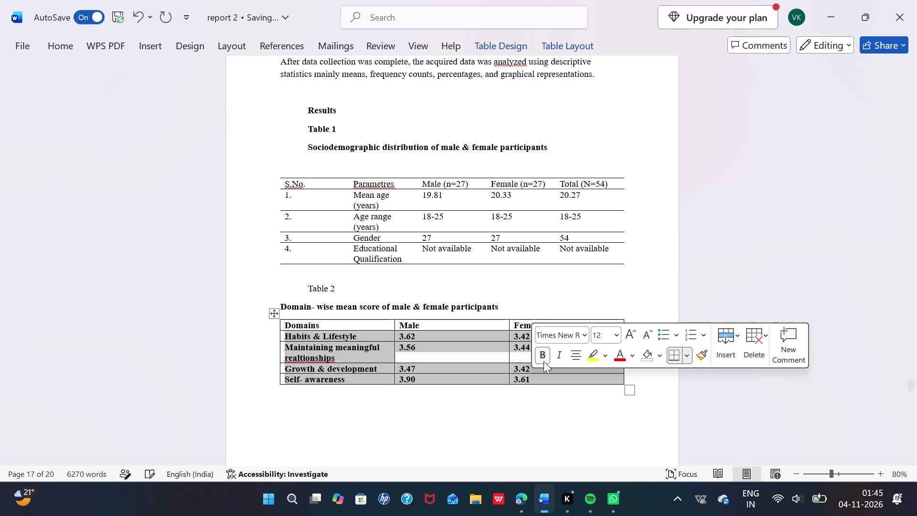
left_click(542, 355)
left_click(461, 408)
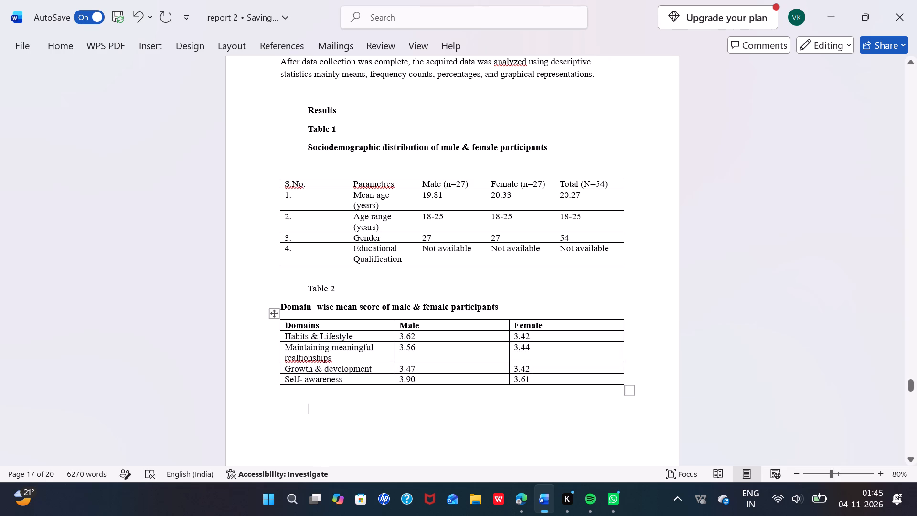
Make the "Table 2" label above the domain-wise table bold.
left_click_drag(348, 285, 296, 282)
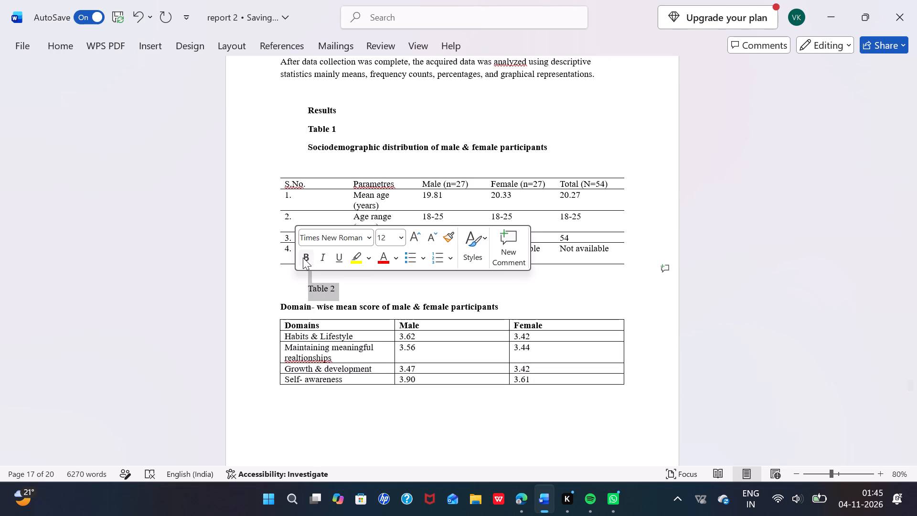
left_click(303, 258)
left_click(304, 411)
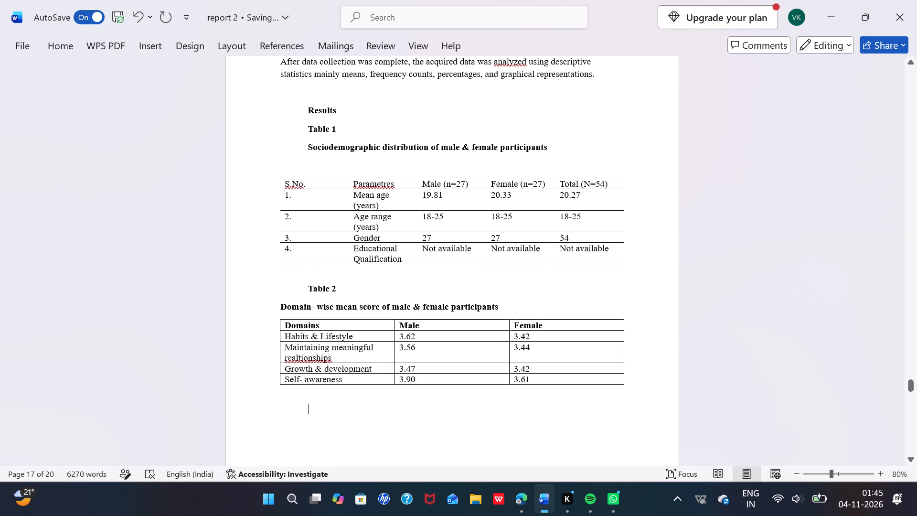
Indent the title "Domain- wise mean score of male & female participants" with spaces so it aligns with the Table 2 label.
left_click(276, 304)
key("space")
key("space")
key("space")
key("space")
key("space")
key("space")
key("space")
key("space")
key("space")
key("space")
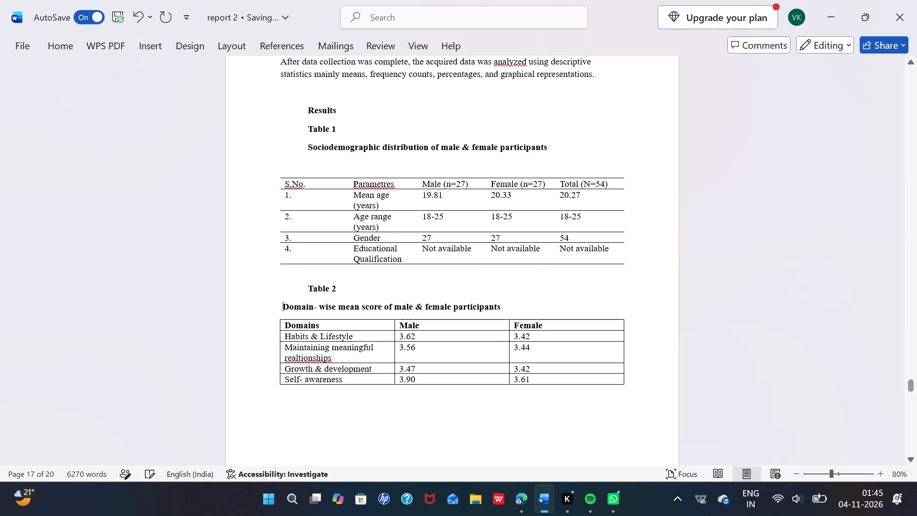
key("space")
key("space")
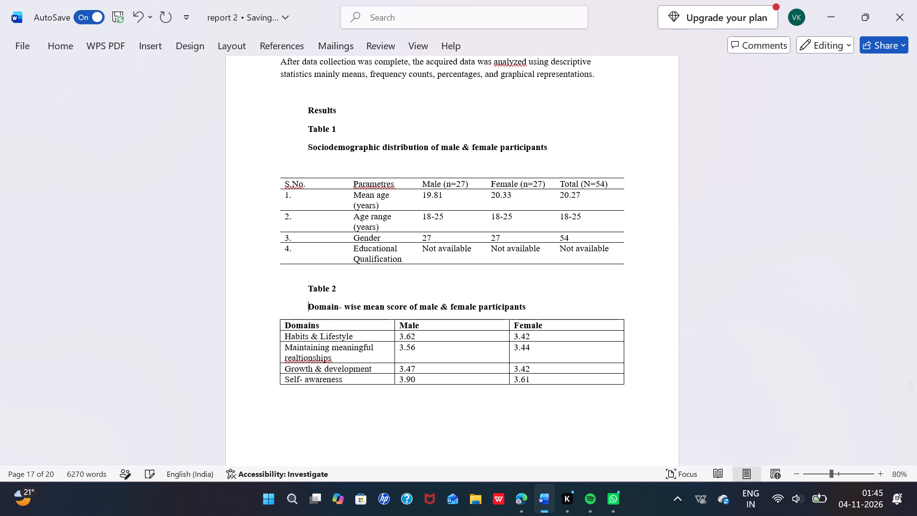
left_click(365, 407)
Delete the empty lines and indent before the Table 3 label so Table 3 moves up directly below Table 2.
scroll(365, 407, "down", 1)
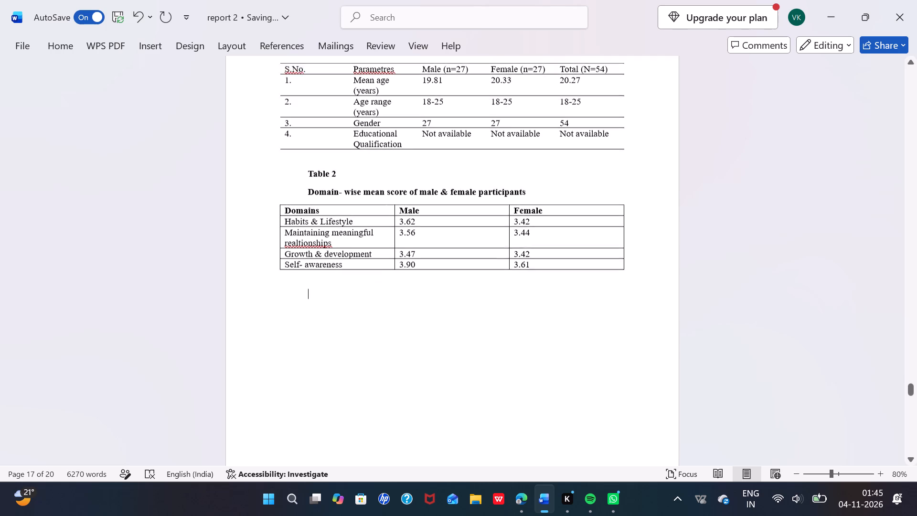
scroll(365, 407, "down", 1)
scroll(352, 361, "down", 1)
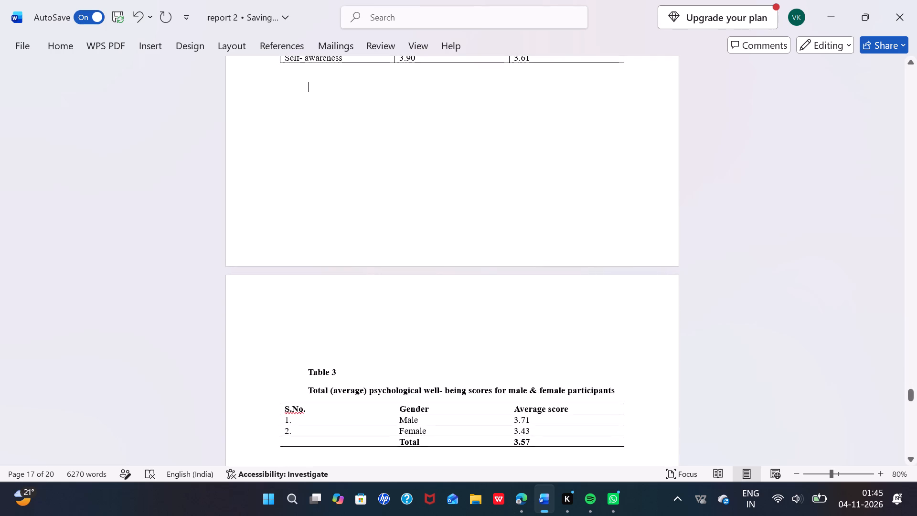
left_click(302, 377)
key("BackSpace")
key("BackSpace")
key("BackSpace")
key("BackSpace")
key("BackSpace")
key("BackSpace")
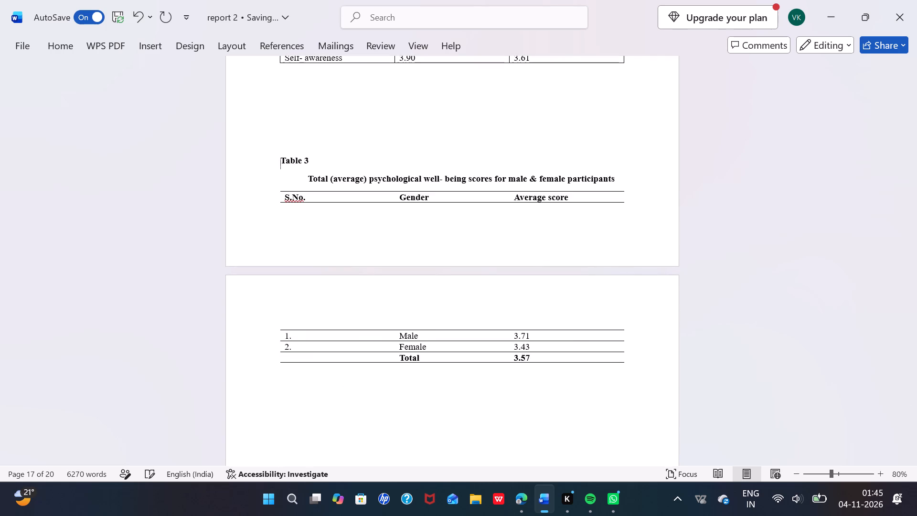
key("BackSpace")
key("BackSpace")
key("BackSpace")
key("BackSpace")
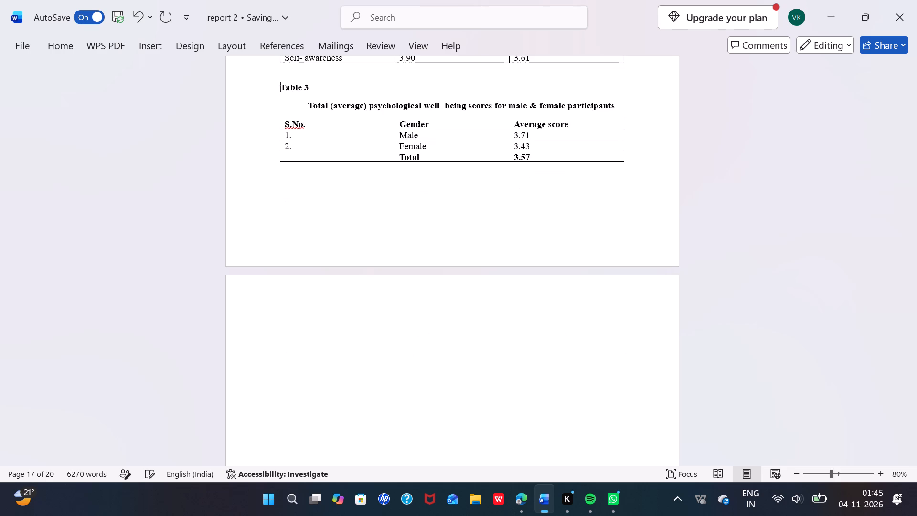
Indent the "Table 3" label with spaces until it aligns with the table title beneath it.
key("space")
key("space")
key("space")
key("space")
key("space")
key("space")
key("space")
key("space")
key("space")
key("space")
key("space")
key("space")
key("space")
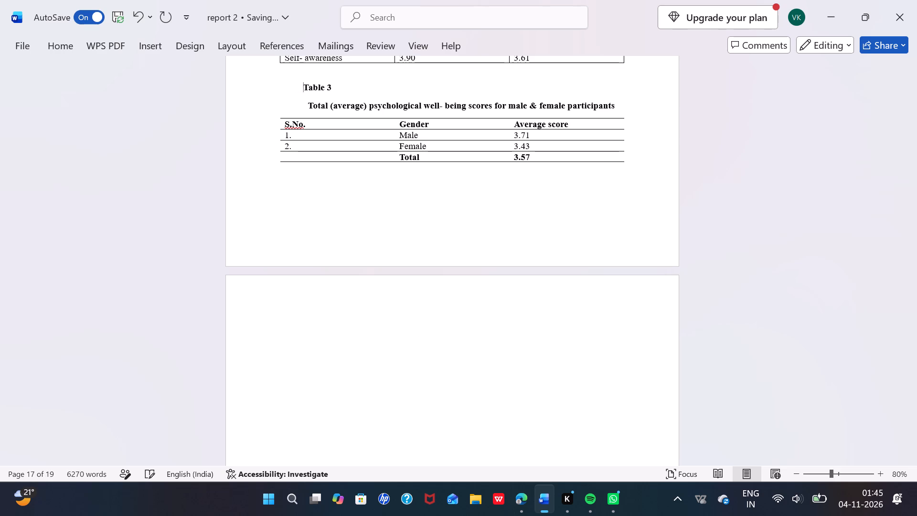
key("BackSpace")
key("BackSpace")
scroll(302, 377, "up", 2)
key("space")
scroll(302, 377, "up", 1)
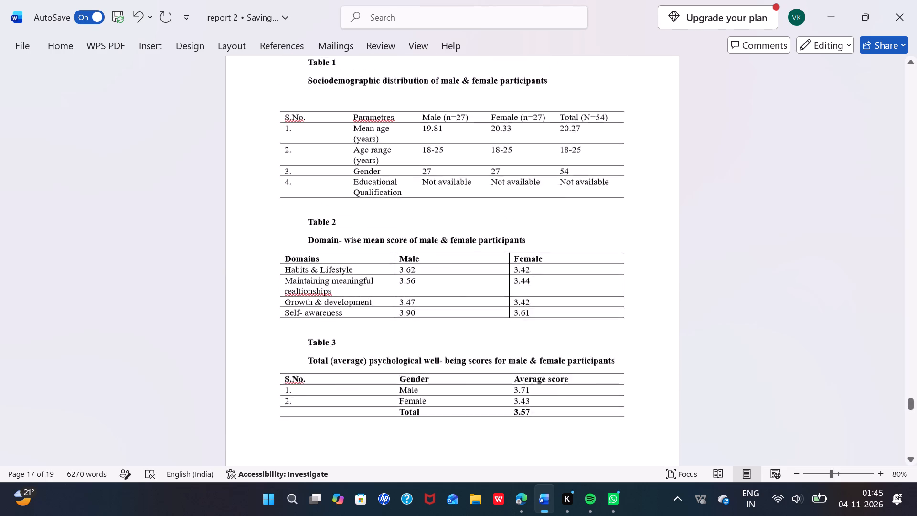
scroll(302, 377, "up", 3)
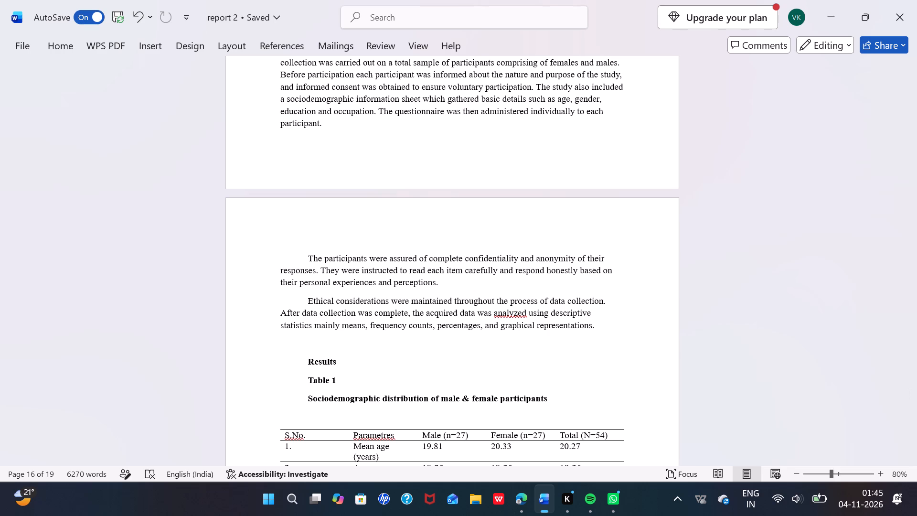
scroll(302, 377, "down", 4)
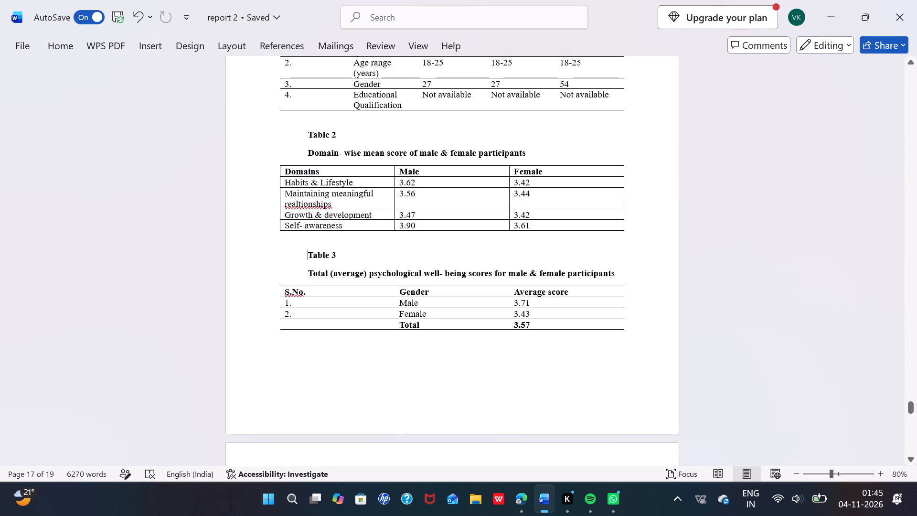
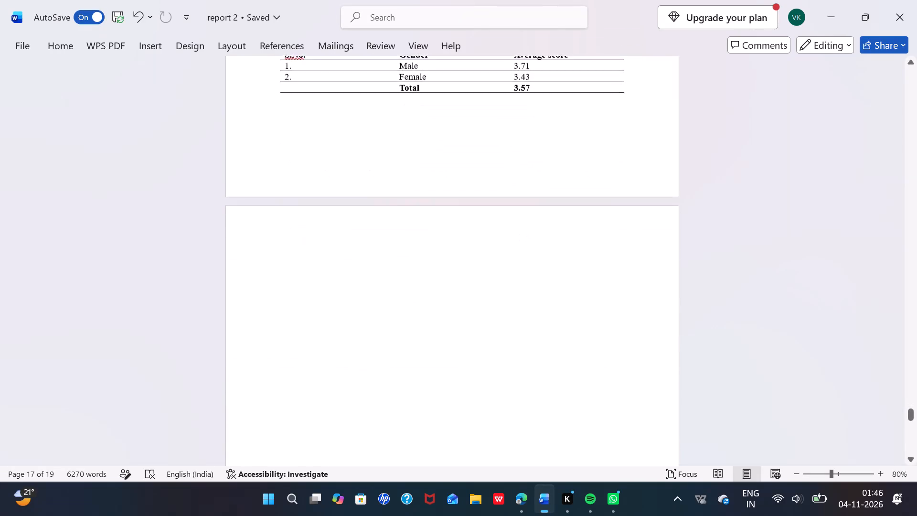
Add a bold "Discussion" heading at the top of the blank page following Table 3.
scroll(302, 377, "down", 2)
scroll(302, 377, "up", 2)
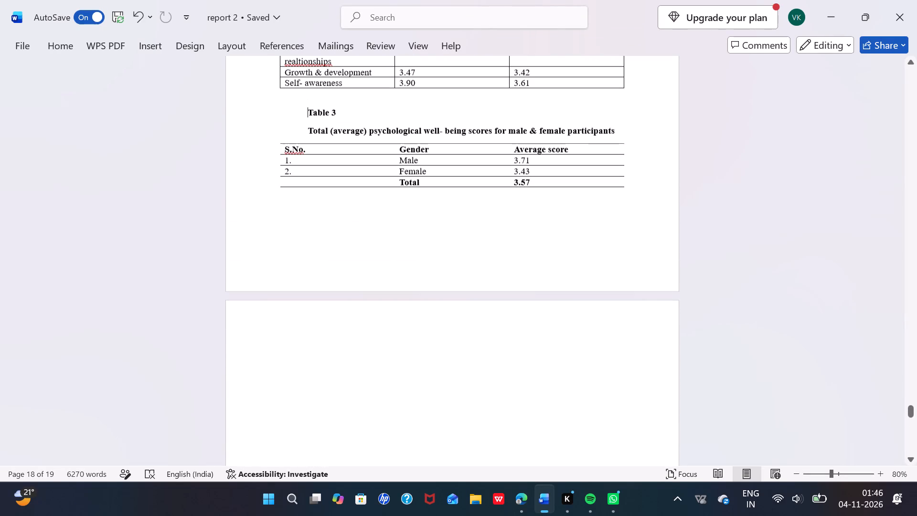
left_click(297, 349)
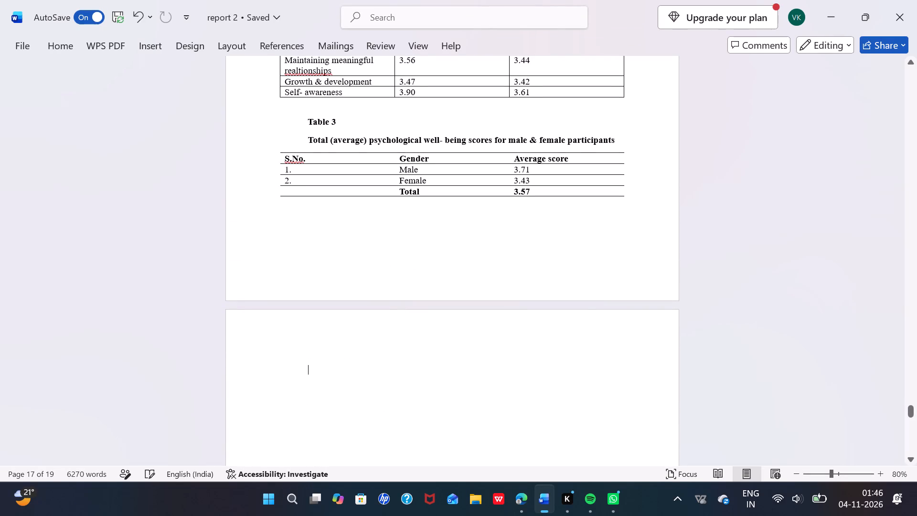
key("d")
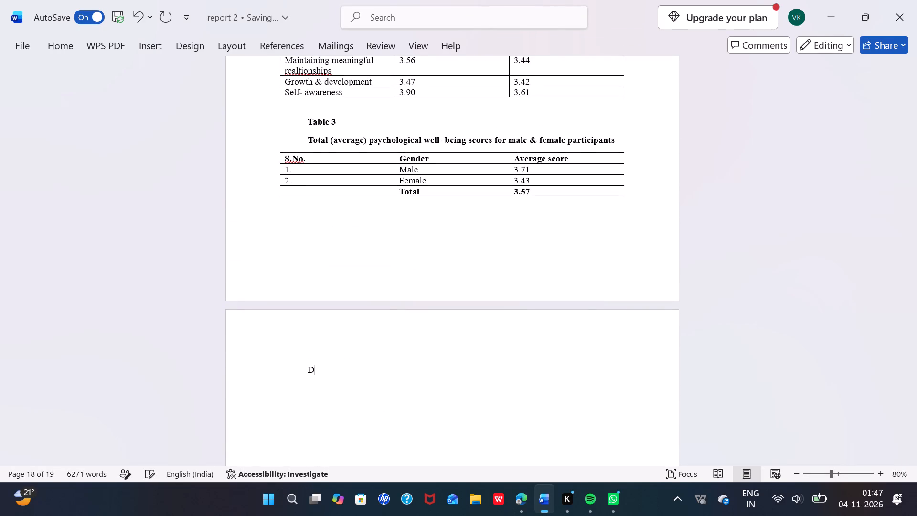
type("iscussio")
key("n")
left_click_drag(347, 372, 309, 371)
left_click(319, 347)
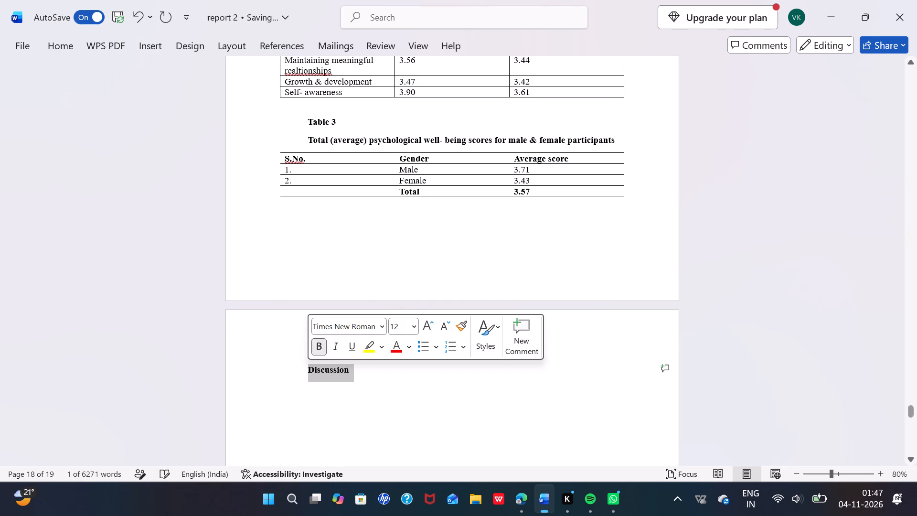
left_click(325, 432)
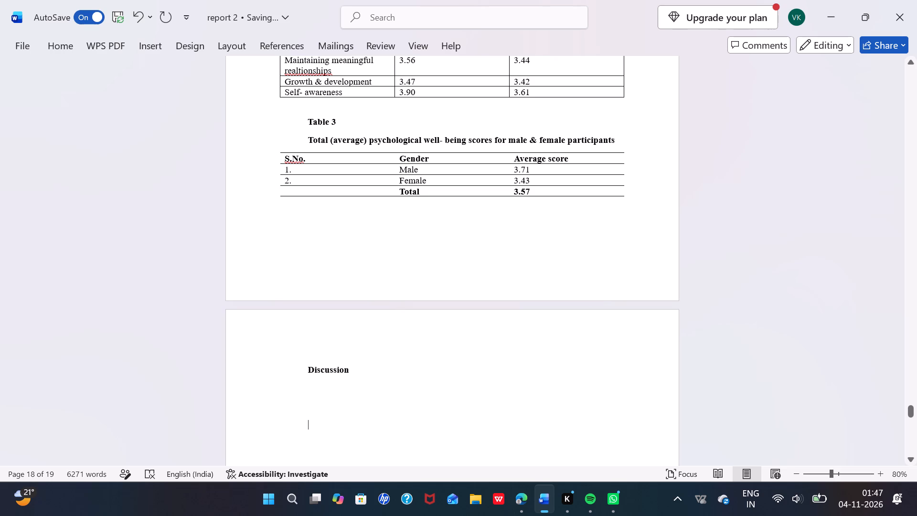
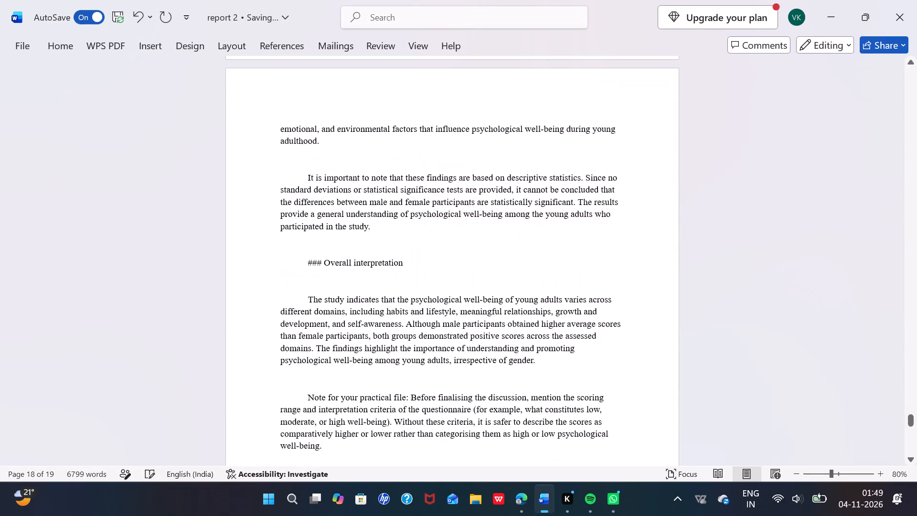
Delete the "### Overall interpretation" heading and the "Note for your practical file" paragraph from the end of the discussion text.
left_click_drag(440, 273, 292, 265)
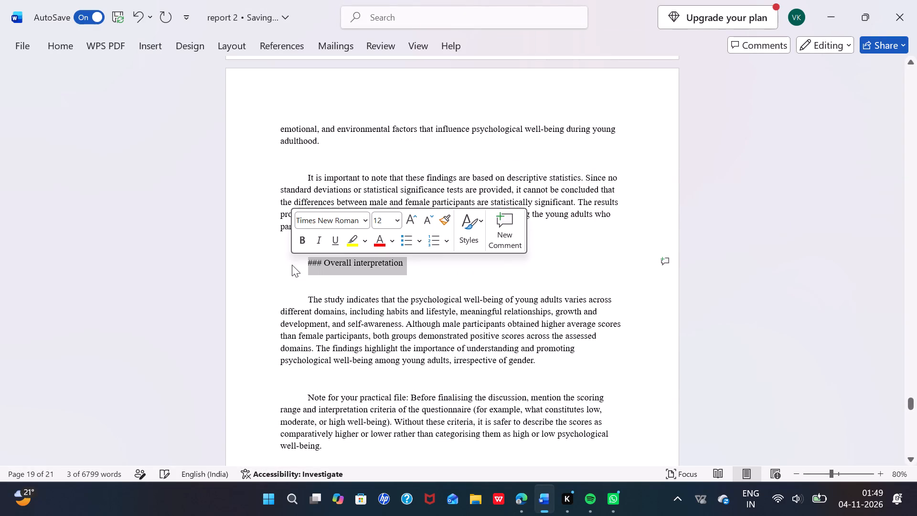
key("BackSpace")
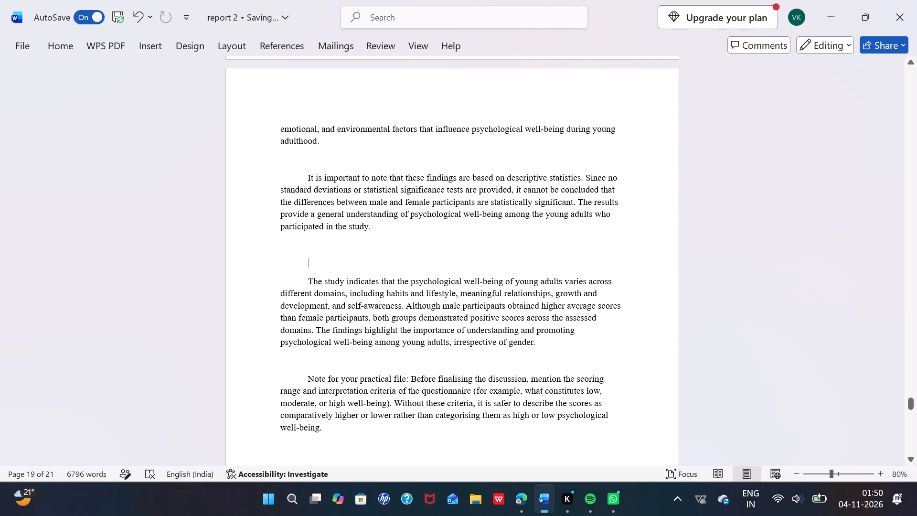
left_click_drag(305, 375, 343, 430)
key("BackSpace")
Delete the "It is important to note" paragraph about the findings being based on descriptive statistics.
scroll(343, 430, "up", 1)
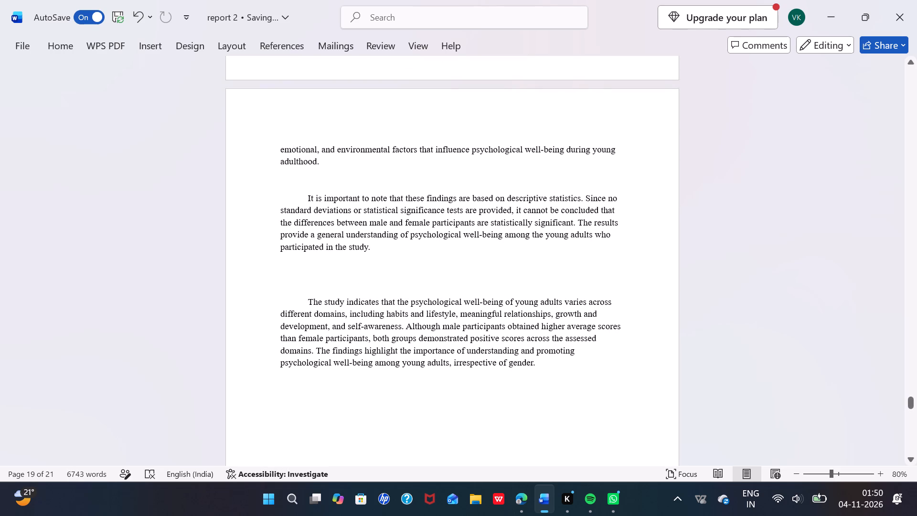
left_click_drag(389, 254, 299, 200)
key("BackSpace")
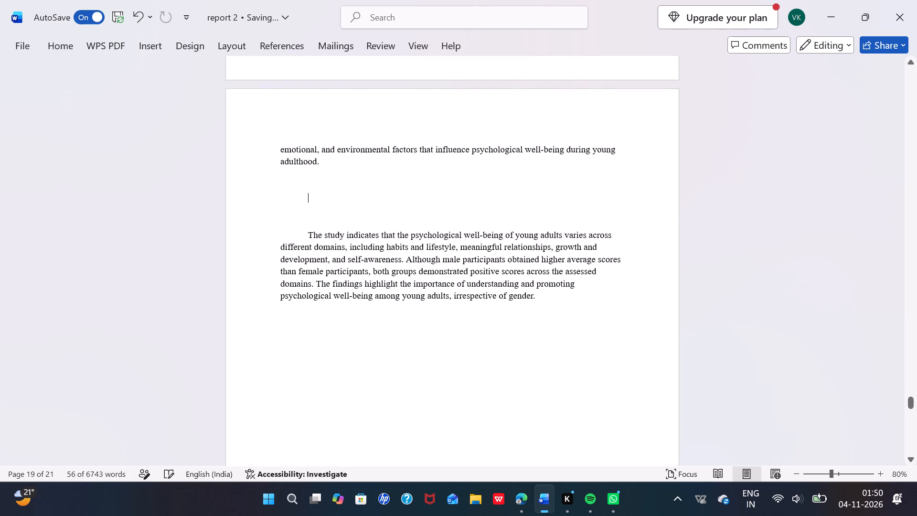
Join the "The study indicates" paragraph onto the end of the "Overall, the findings suggest" paragraph, separated by a space.
scroll(299, 200, "up", 1)
left_click(308, 375)
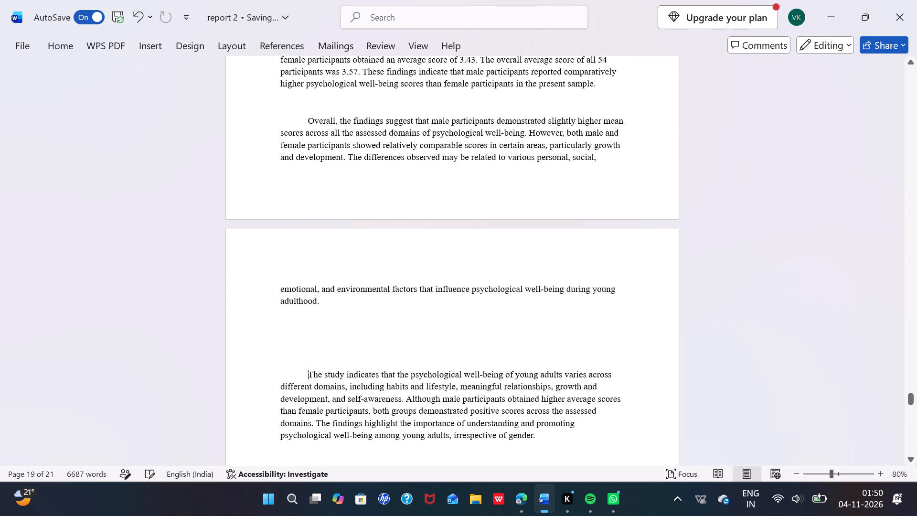
key("BackSpace")
key("BackSpace")
key("BackSpace")
key("BackSpace")
key("BackSpace")
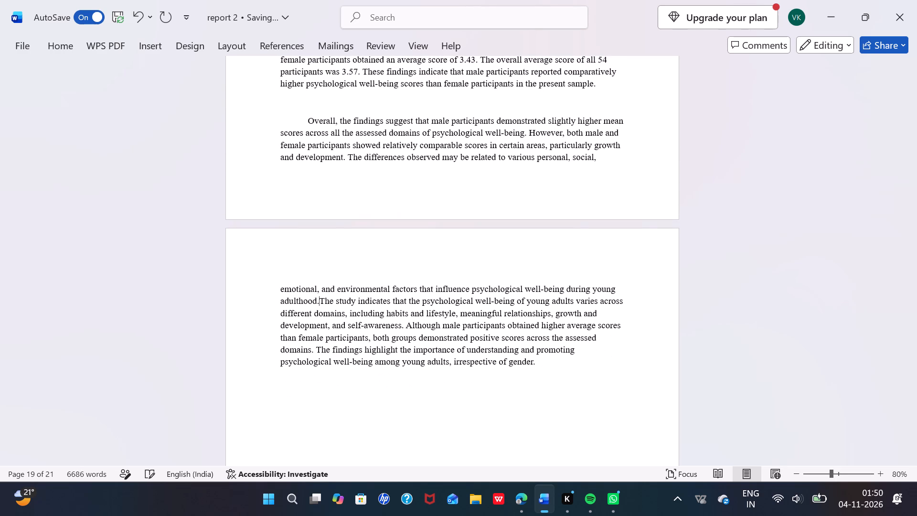
key("space")
Remove "Furthermore," from the start of the Table 3 paragraph, along with its first-line indent and the blank line above it.
scroll(308, 375, "up", 2)
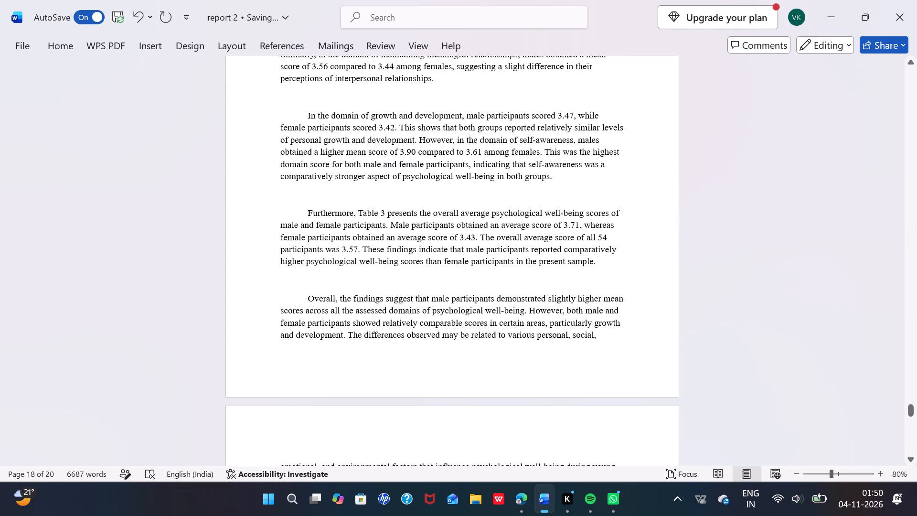
left_click_drag(358, 215, 301, 212)
key("BackSpace")
key("BackSpace")
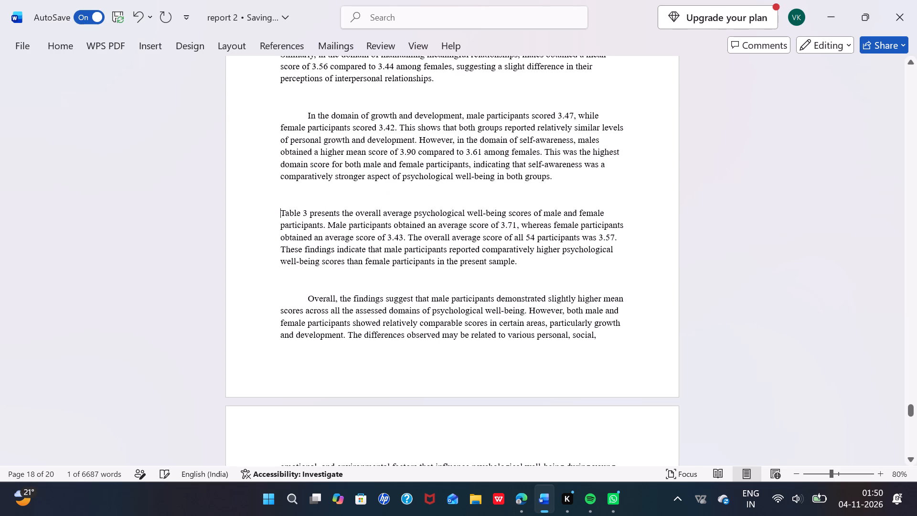
key("BackSpace")
Reword the opening of the second discussion paragraph to begin "Table 2 indicates that male participants".
scroll(308, 233, "up", 1)
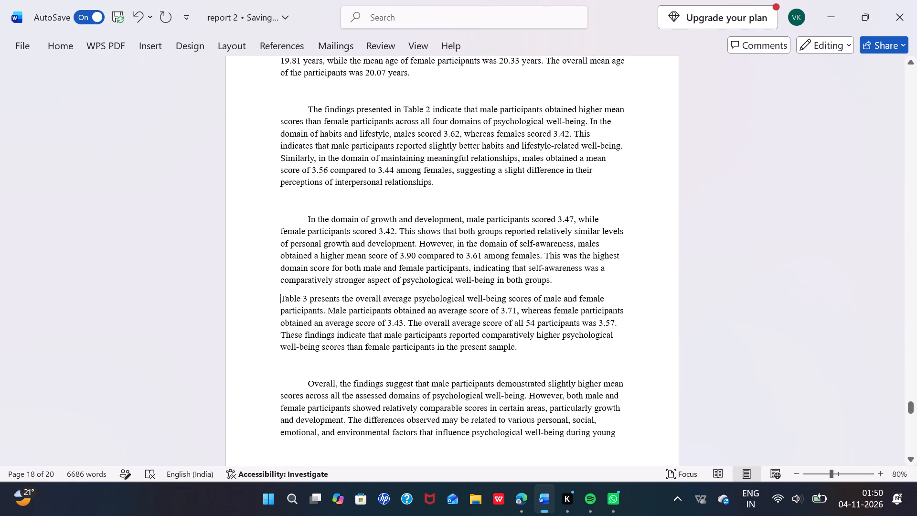
scroll(363, 115, "up", 1)
scroll(399, 222, "up", 1)
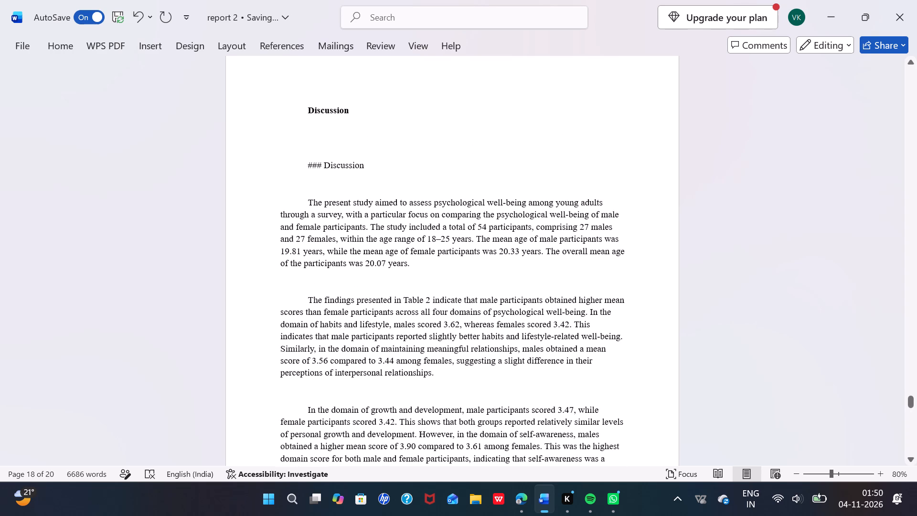
left_click_drag(403, 301, 307, 301)
key("BackSpace")
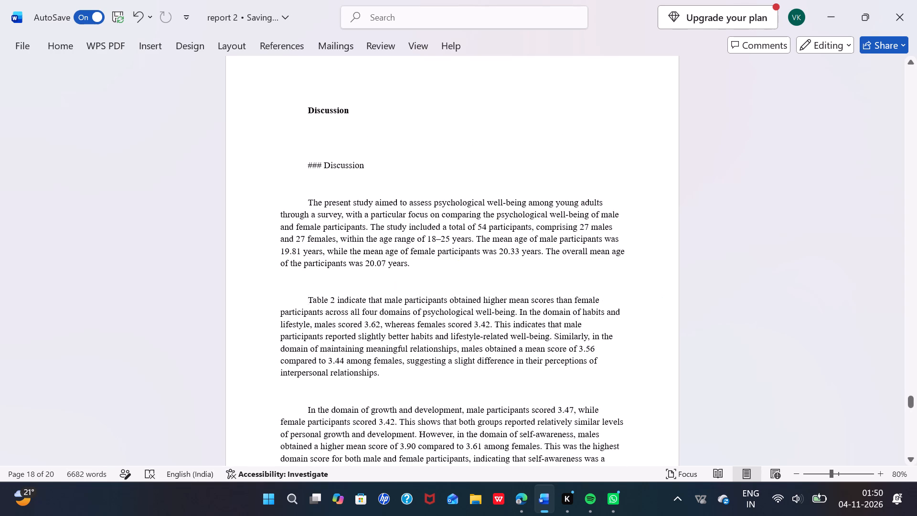
left_click(365, 300)
key("s")
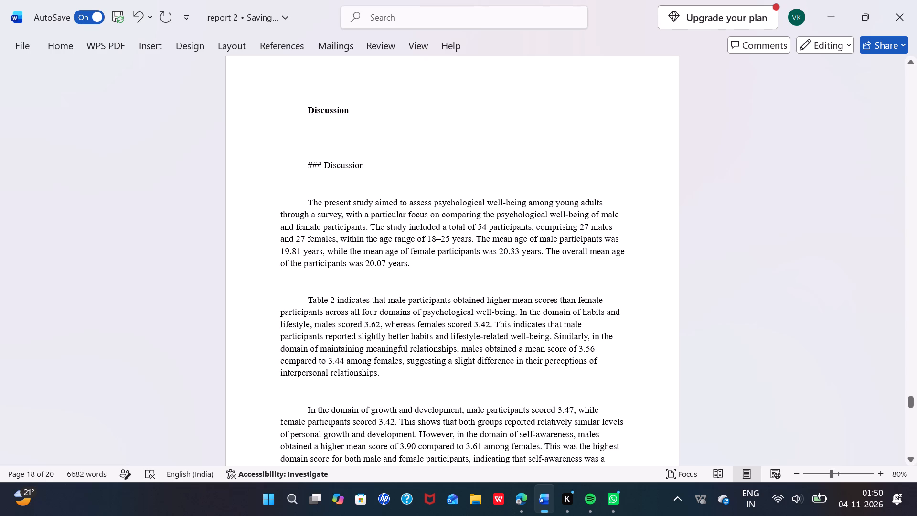
Delete the duplicate "### Discussion" line and the blank lines beneath the bold Discussion heading.
left_click_drag(373, 163, 304, 159)
key("BackSpace")
key("BackSpace")
key("BackSpace")
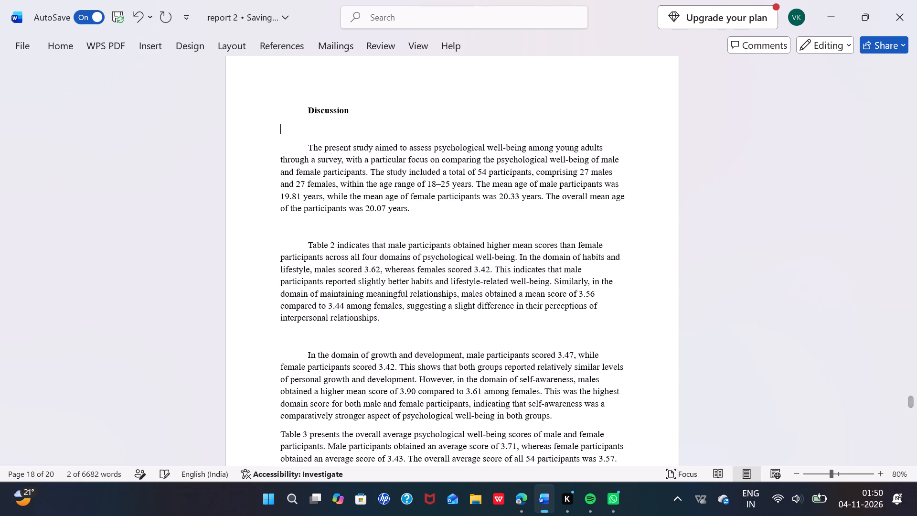
key("BackSpace")
Remove the blank line above the Table 2 paragraph and indent its first line with spaces to match the paragraph above.
left_click(301, 225)
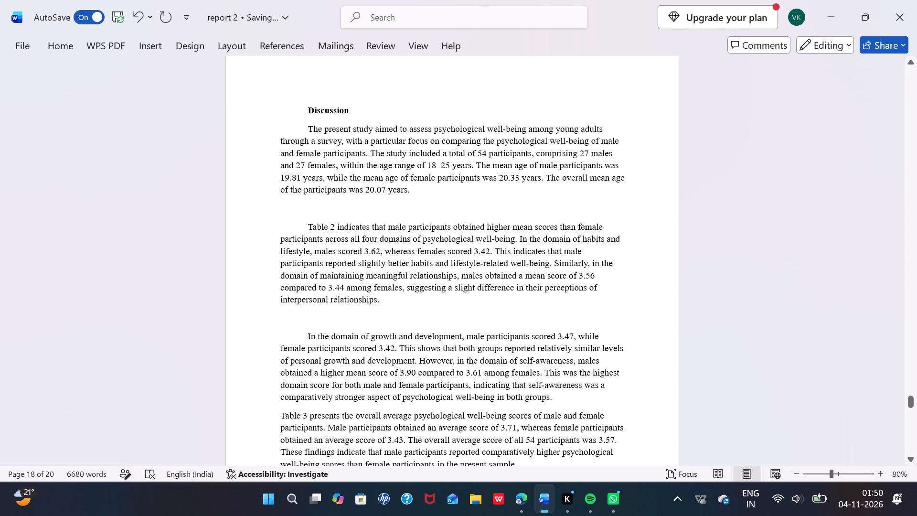
key("BackSpace")
key("BackSpace")
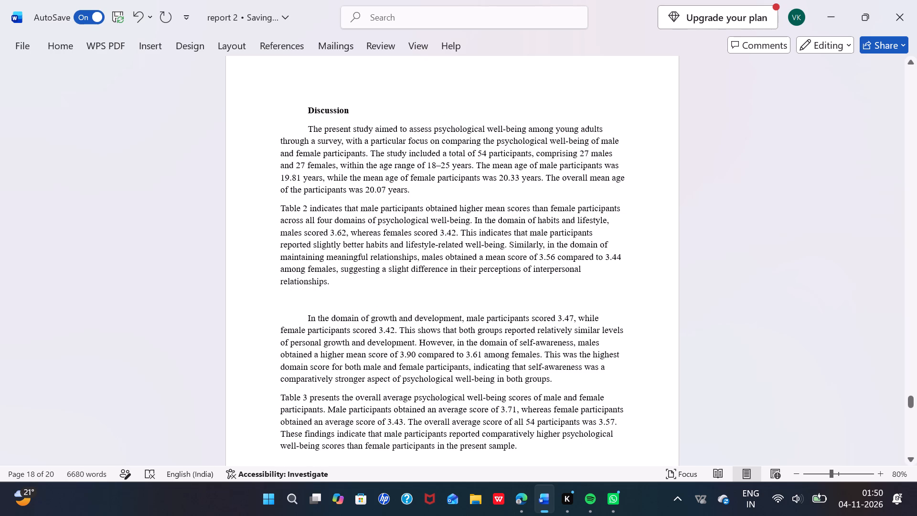
key("space")
key("space")
key("space")
key("space")
key("space")
key("space")
key("space")
key("space")
key("space")
key("space")
key("space")
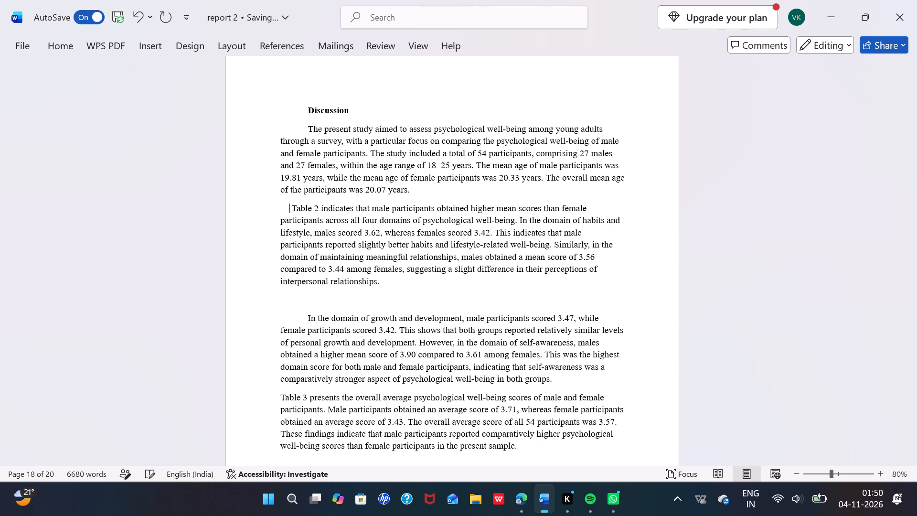
key("space")
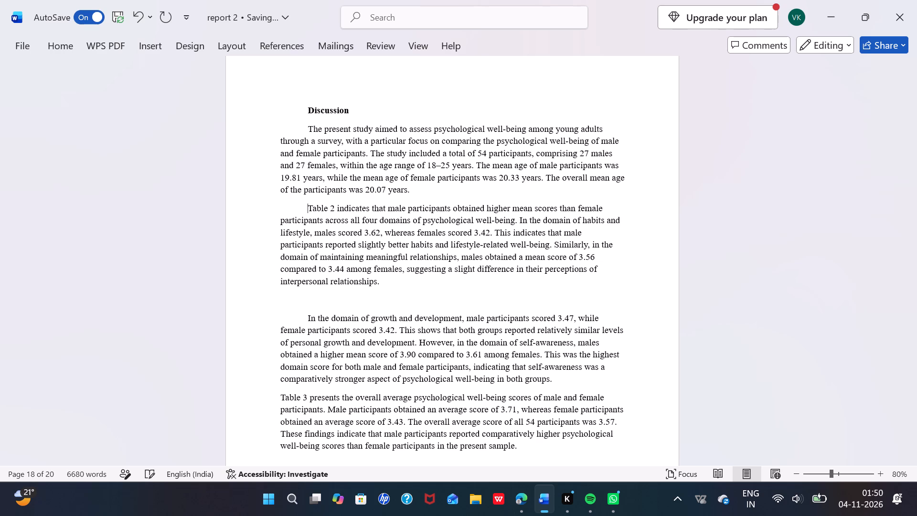
Remove the blank lines above the "In the domain of growth and development" and "Overall, the findings suggest" paragraphs.
left_click(300, 311)
key("BackSpace")
key("BackSpace")
scroll(300, 311, "down", 1)
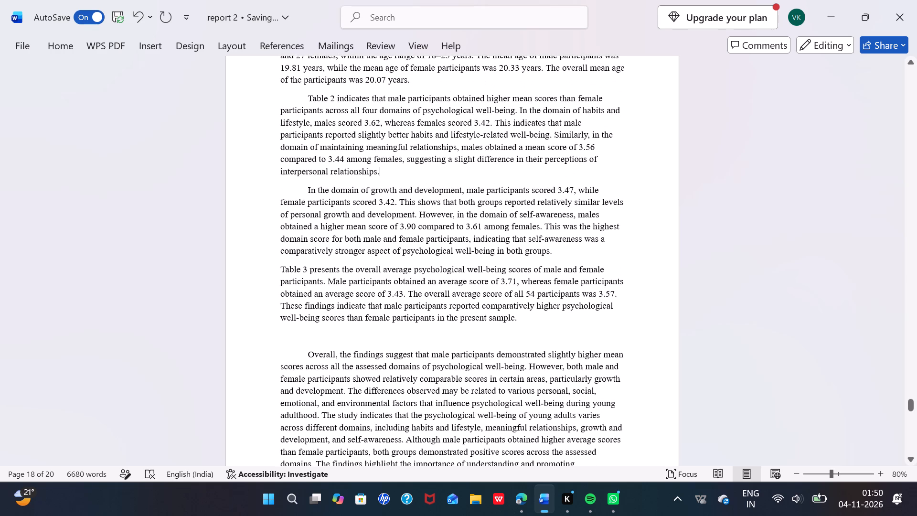
left_click(303, 347)
key("BackSpace")
key("BackSpace")
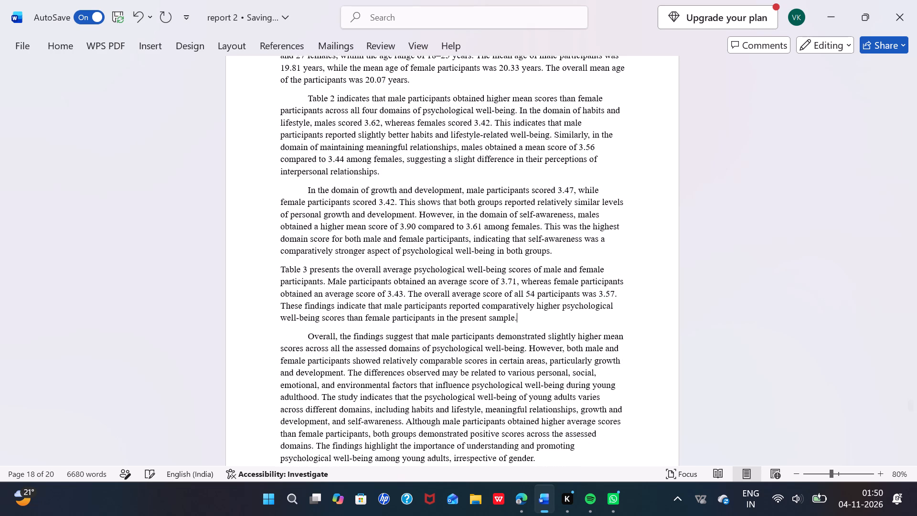
Review the cleaned-up Discussion section and the survey and results tables on the preceding pages.
scroll(303, 347, "down", 2)
scroll(303, 347, "up", 1)
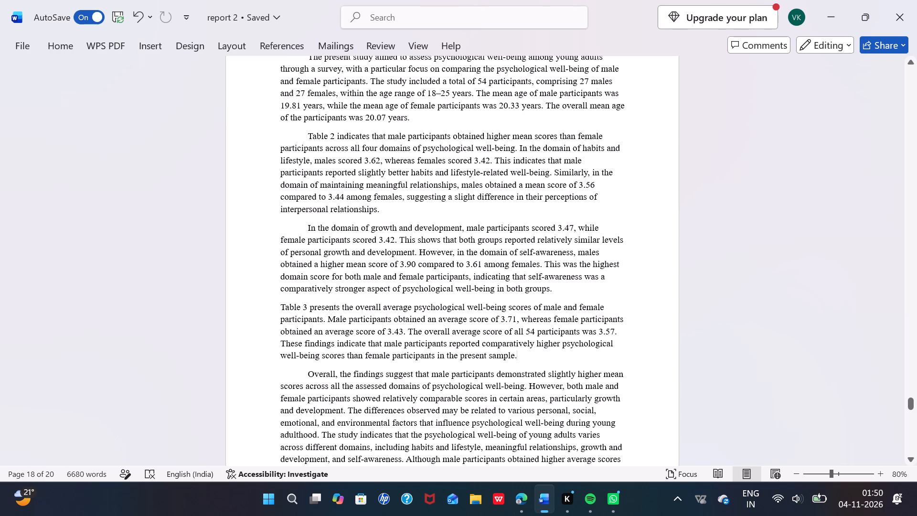
scroll(455, 307, "down", 4)
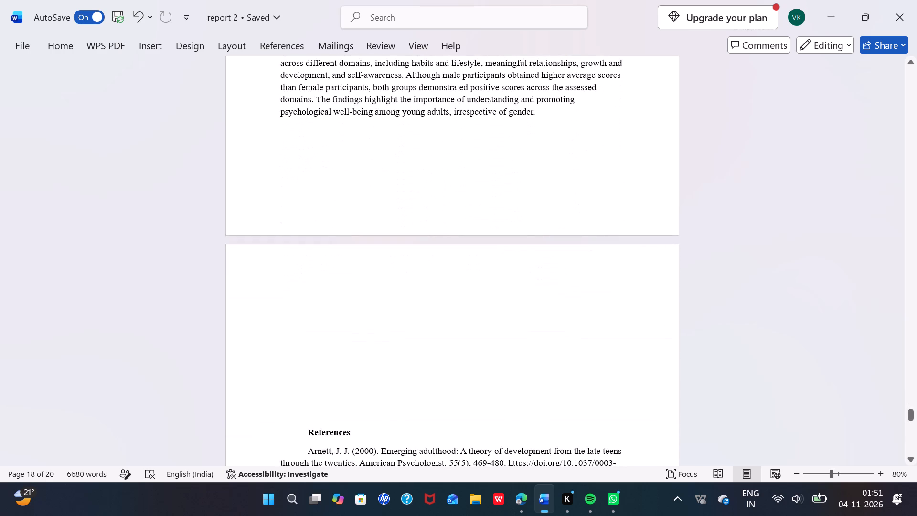
scroll(455, 307, "up", 3)
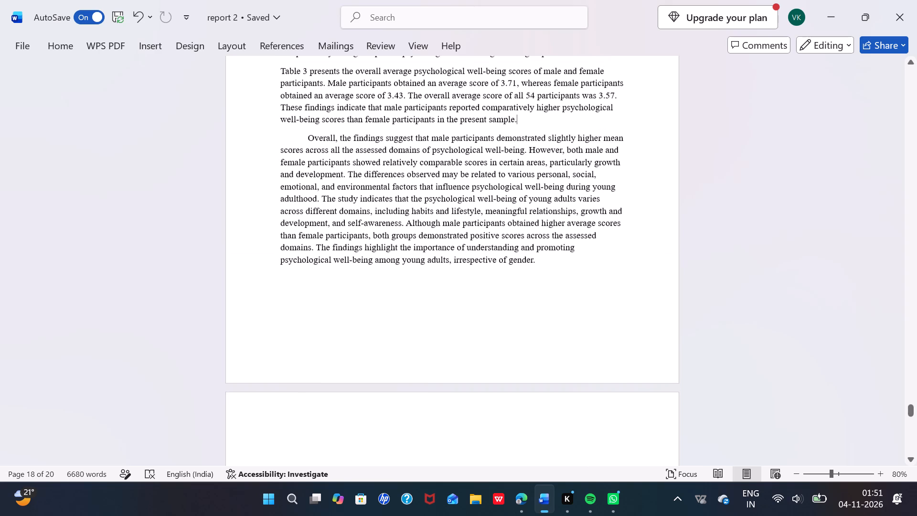
scroll(455, 307, "up", 5)
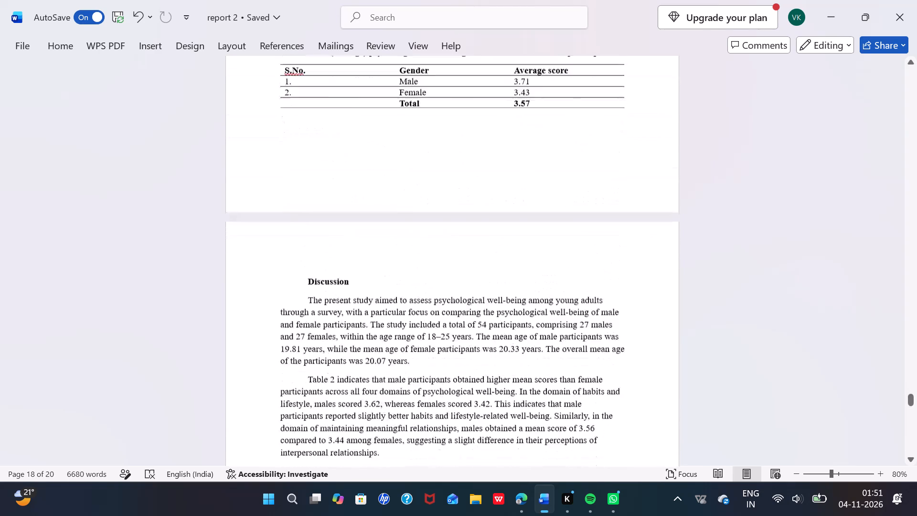
scroll(455, 307, "up", 1)
scroll(455, 307, "down", 1)
scroll(455, 307, "up", 7)
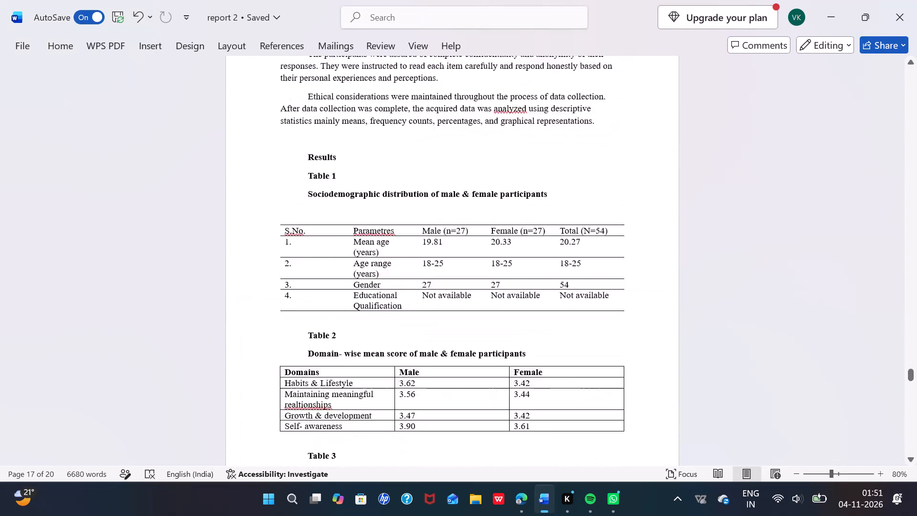
scroll(455, 307, "up", 1)
scroll(455, 307, "down", 5)
scroll(455, 307, "up", 1)
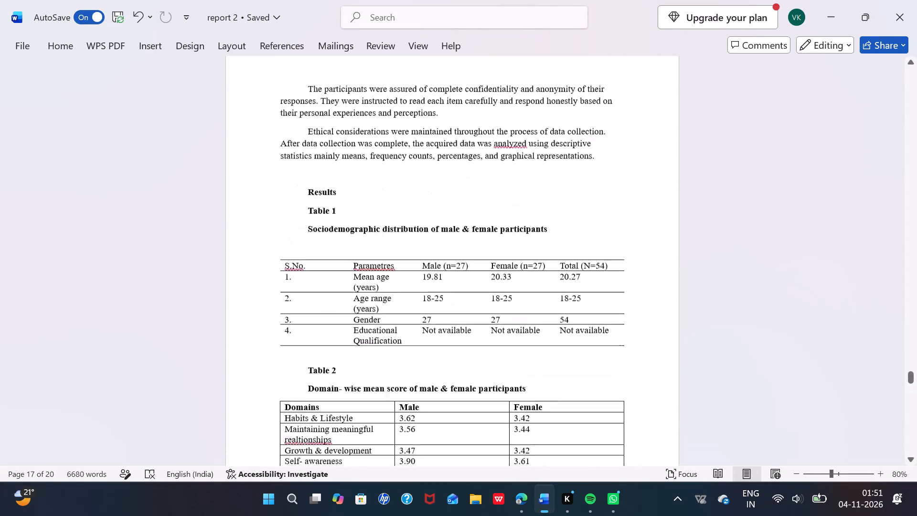
scroll(455, 307, "up", 1)
scroll(455, 307, "down", 4)
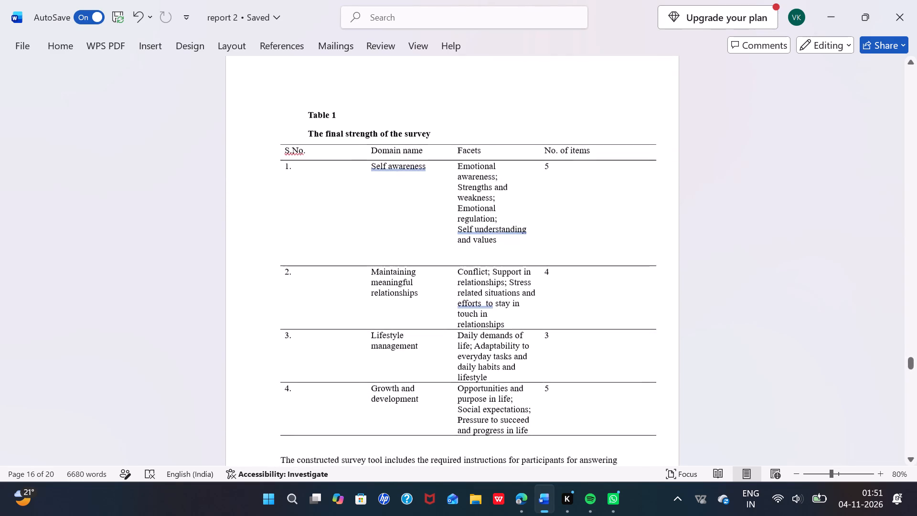
scroll(455, 307, "down", 4)
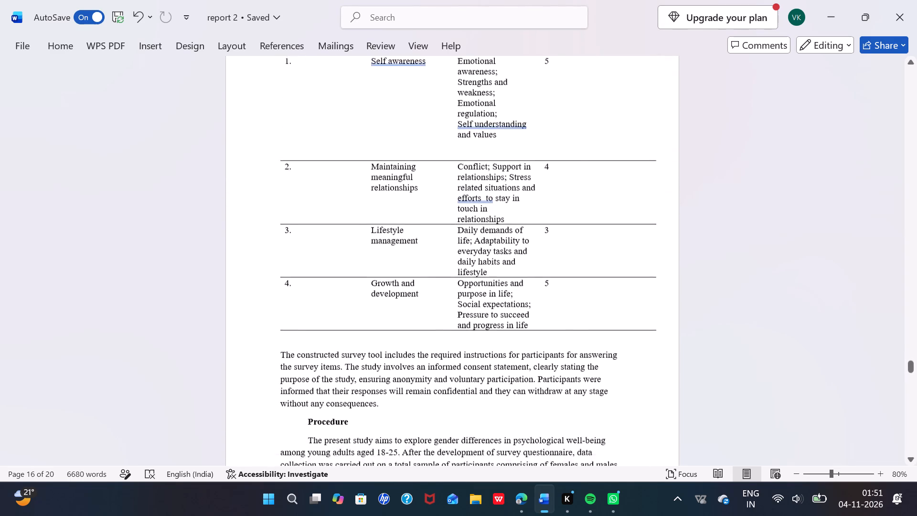
scroll(455, 307, "down", 5)
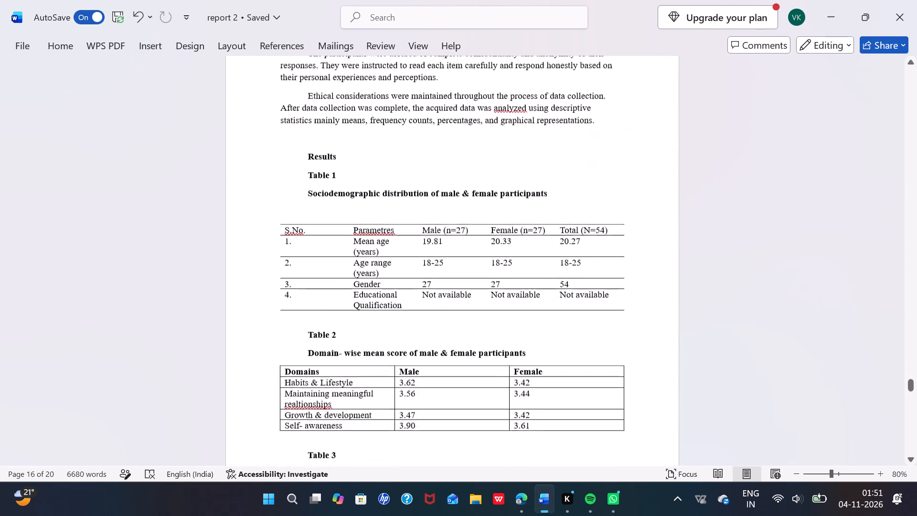
Remove the inside vertical borders from Table 2, the domain-wise mean score table.
scroll(455, 307, "down", 2)
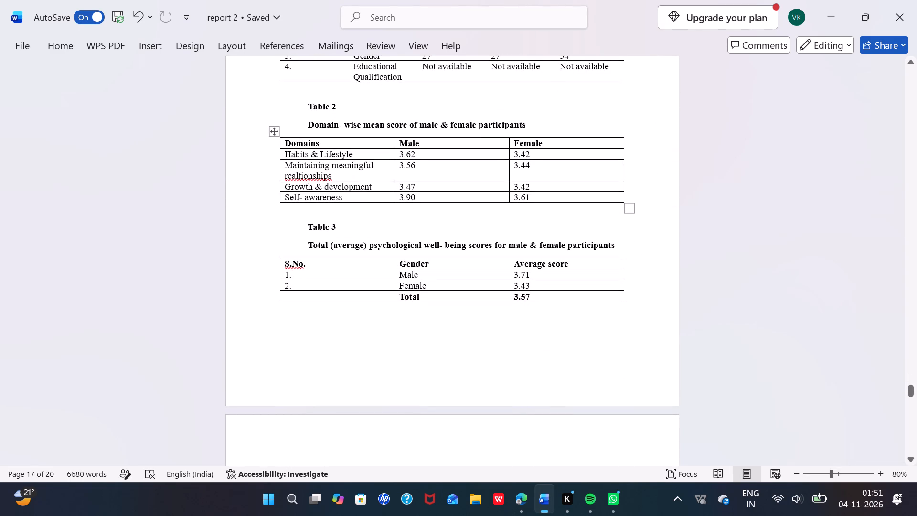
left_click(276, 134)
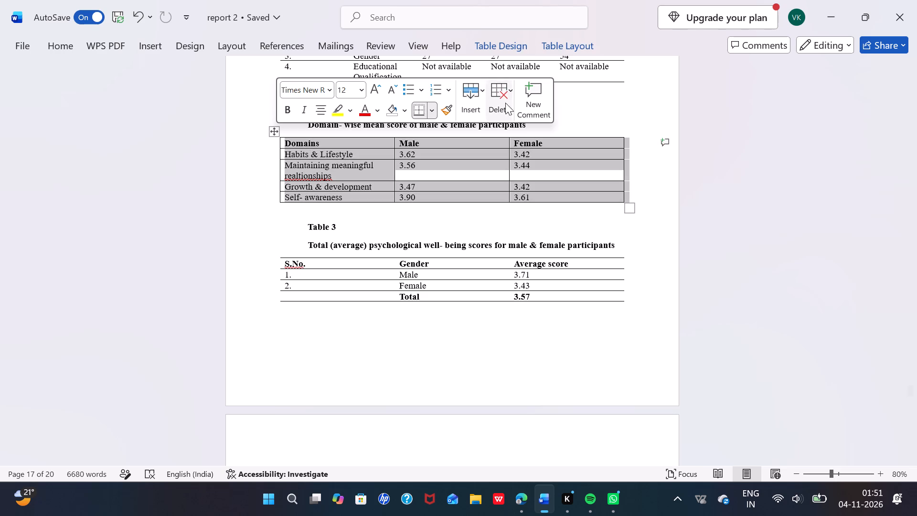
left_click(516, 44)
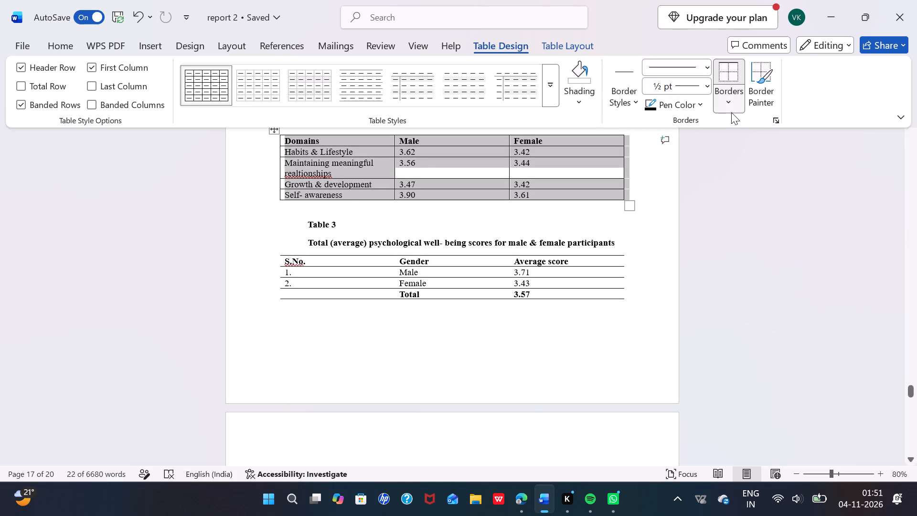
left_click(728, 102)
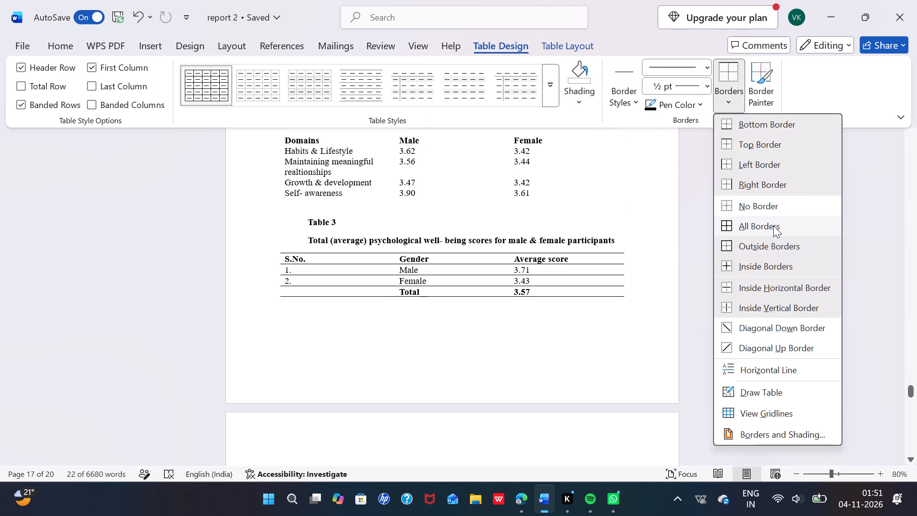
left_click(819, 489)
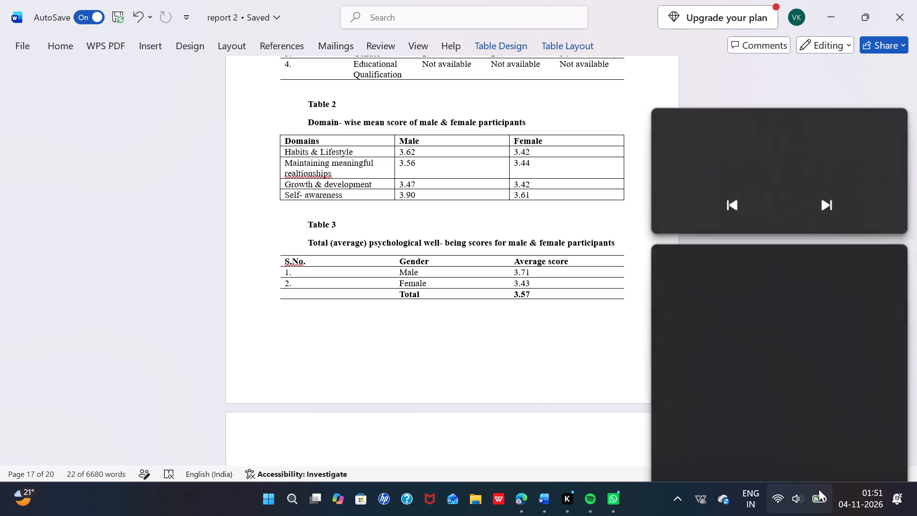
left_click(819, 489)
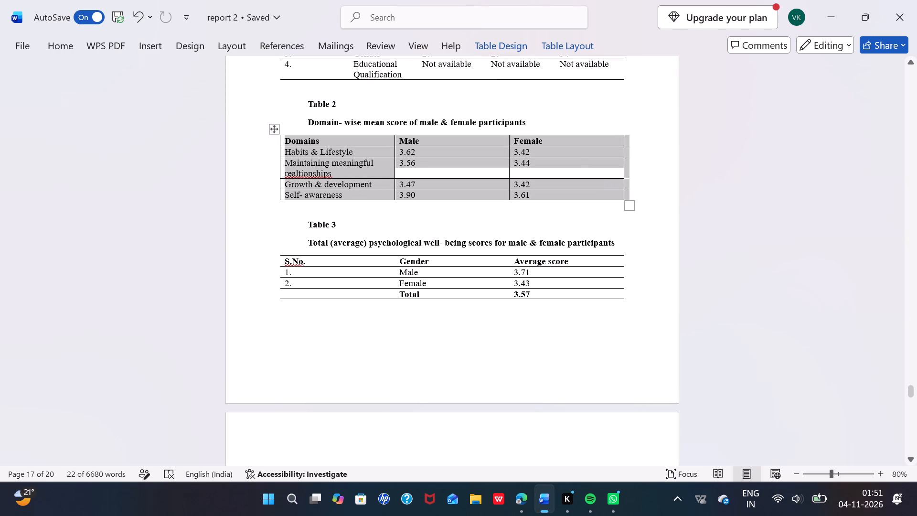
left_click(512, 43)
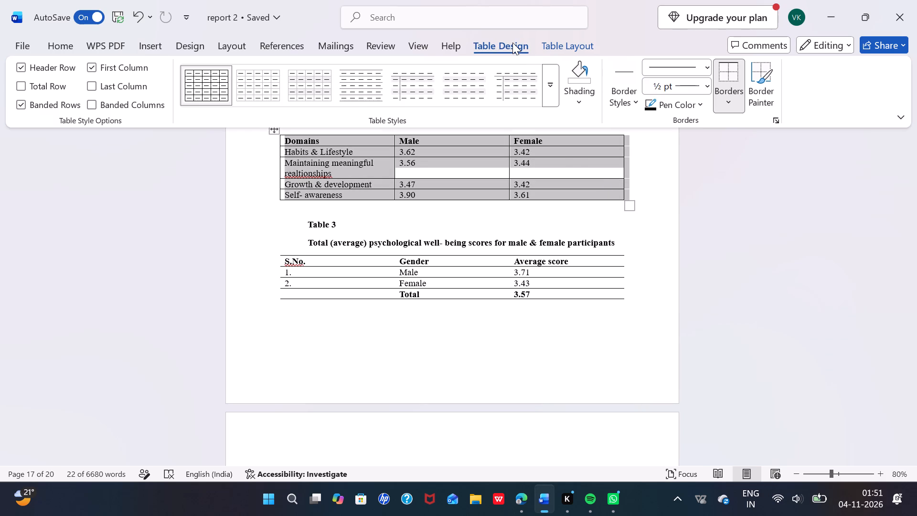
left_click(725, 107)
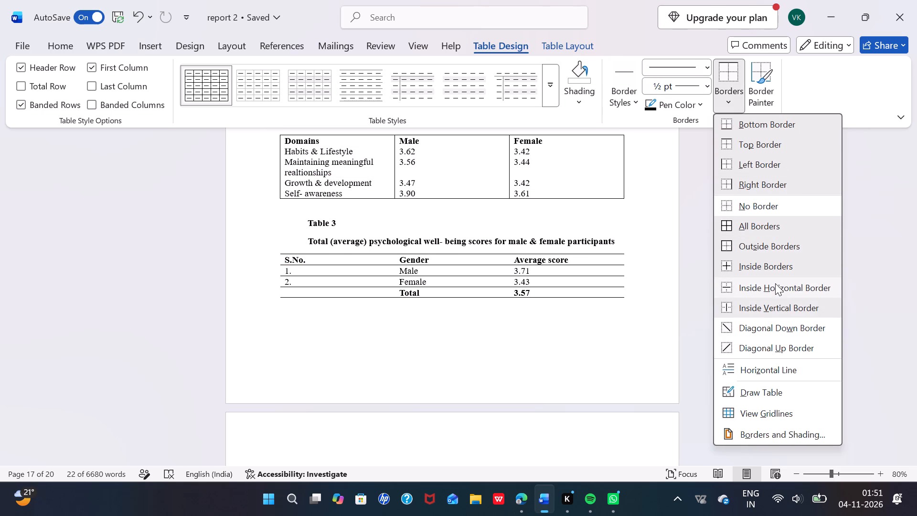
left_click(776, 308)
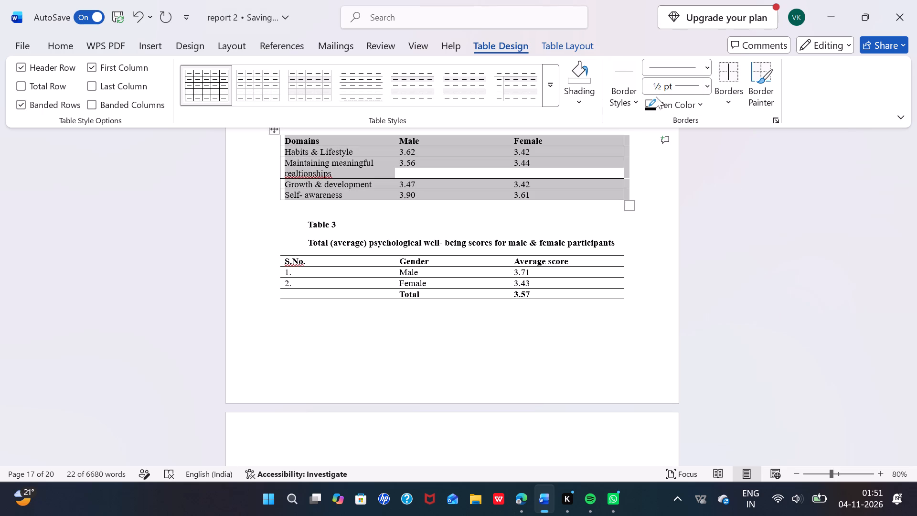
Remove Table 2's outside borders, restoring only its bottom and top borders to match the other results tables.
left_click(724, 101)
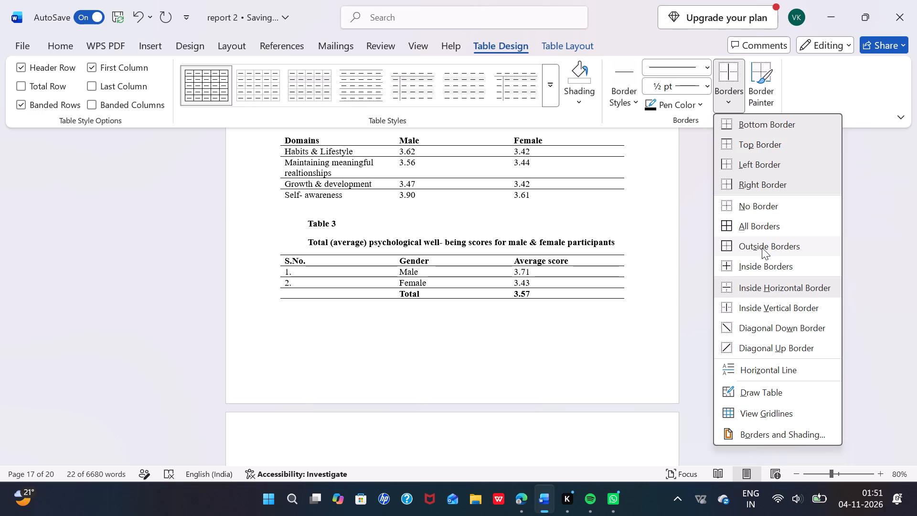
left_click(762, 247)
left_click(729, 97)
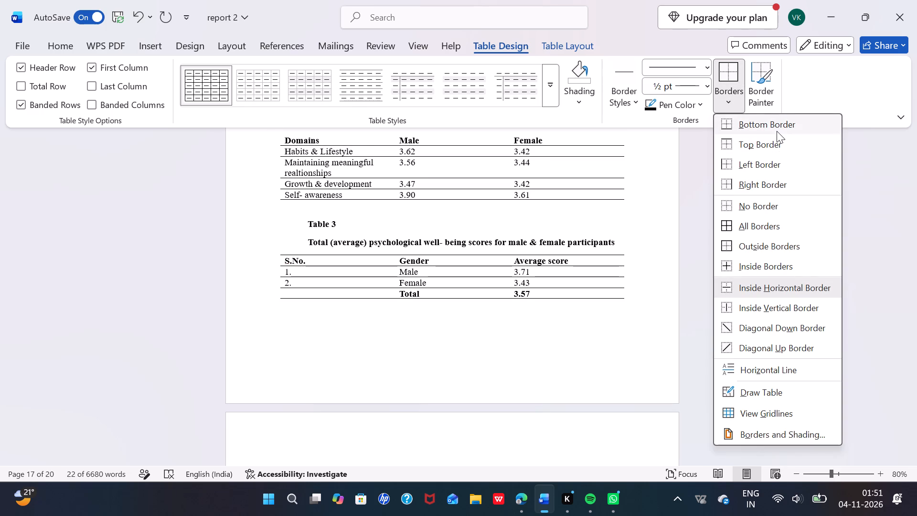
left_click(777, 131)
left_click(731, 107)
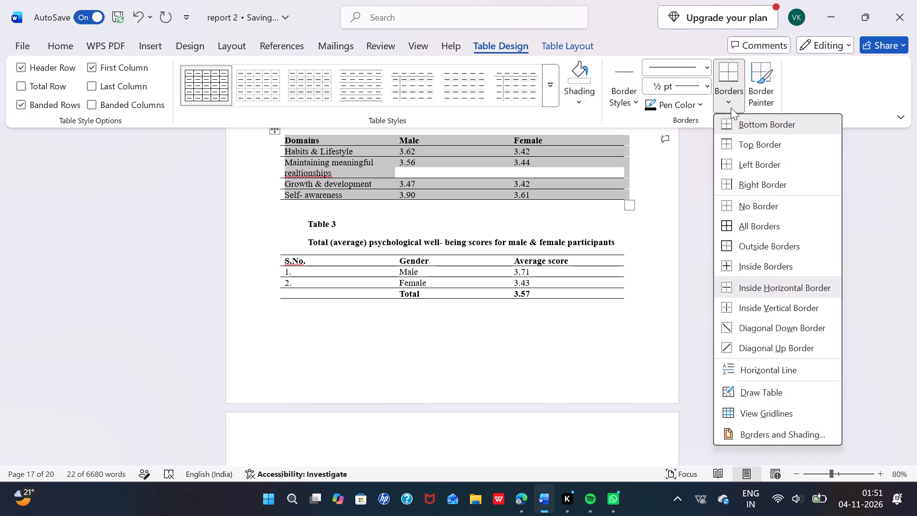
left_click(752, 153)
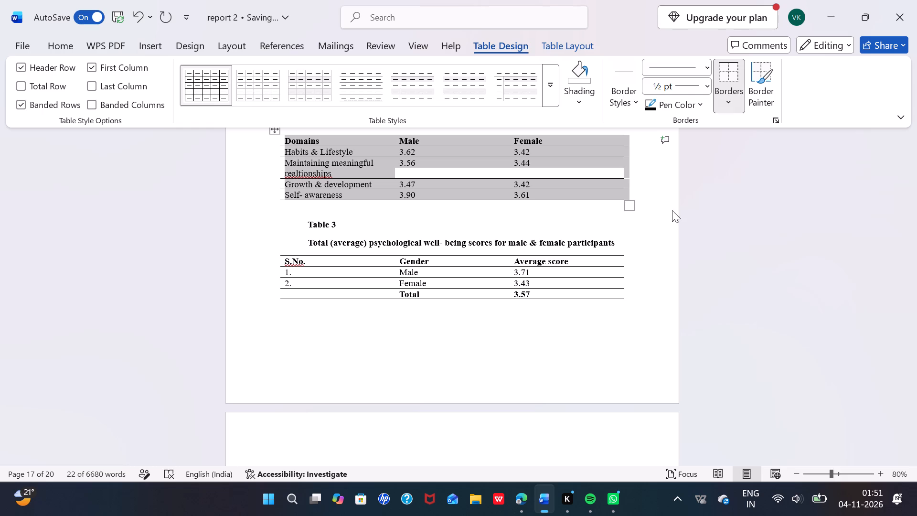
left_click(647, 226)
left_click(590, 228)
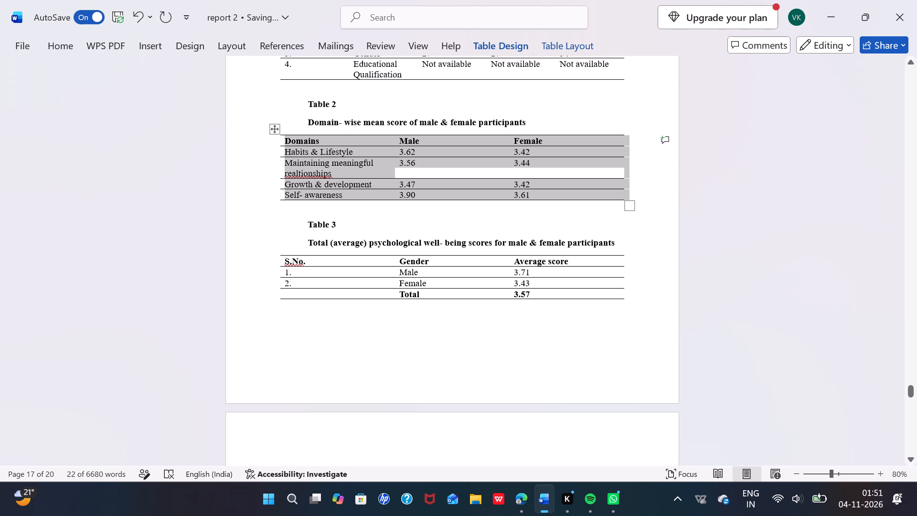
Compare the layout and borders of Tables 1, 2 and 3 in the Results section.
scroll(539, 228, "up", 1)
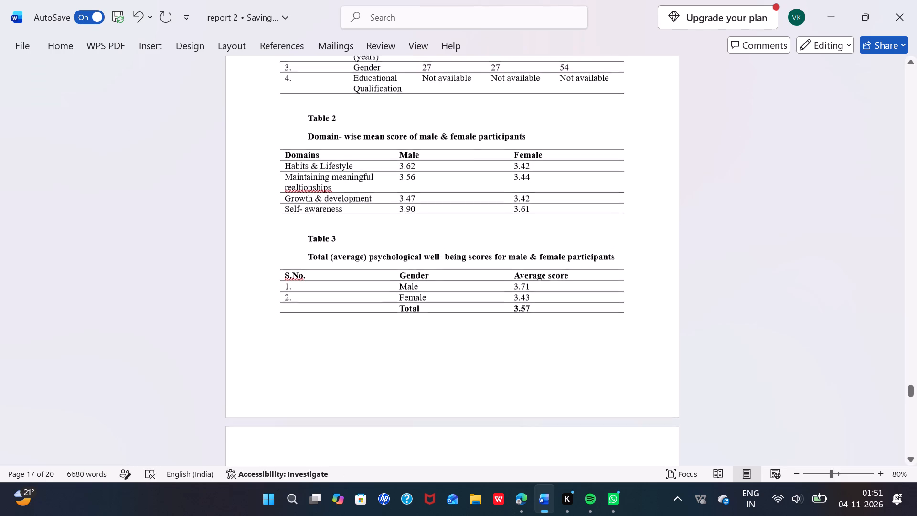
scroll(539, 228, "up", 3)
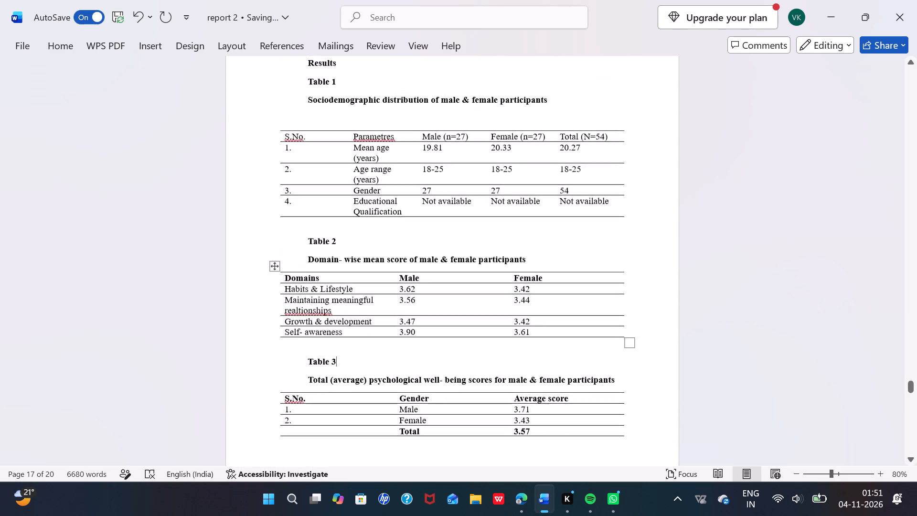
scroll(539, 228, "up", 1)
scroll(539, 228, "down", 2)
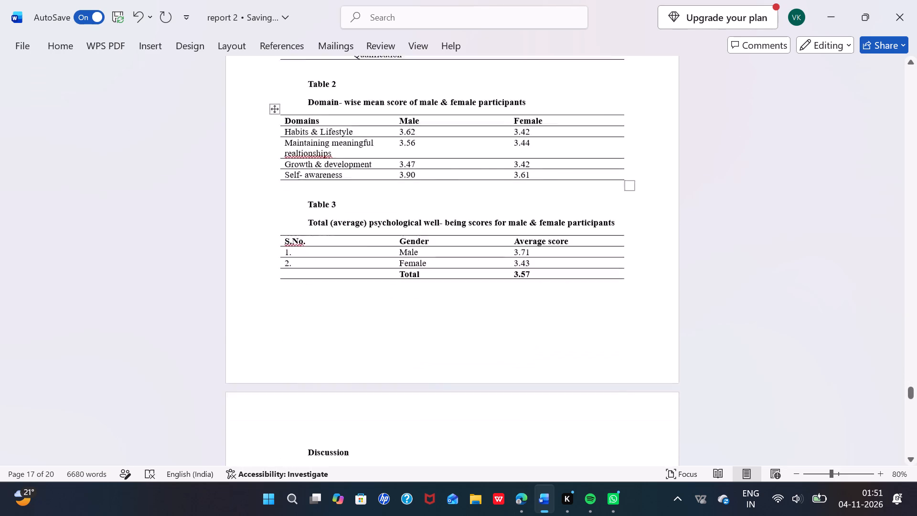
scroll(539, 228, "up", 2)
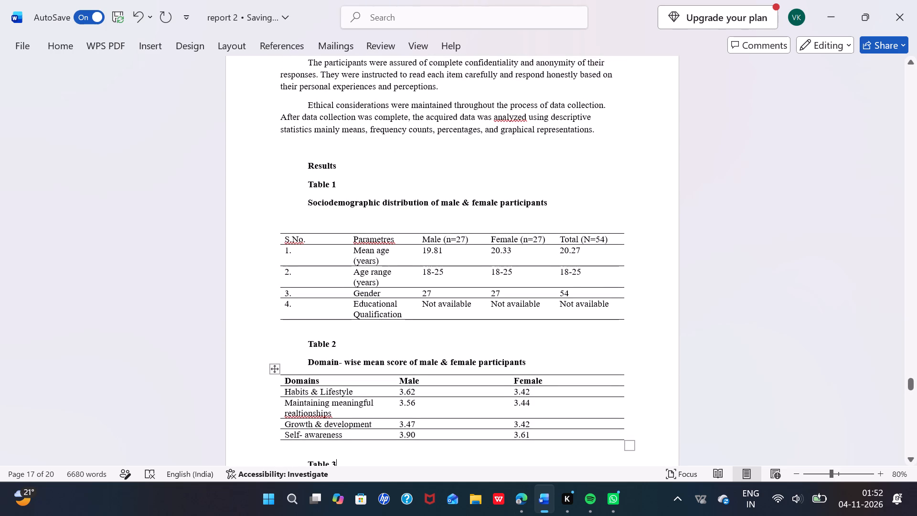
scroll(416, 164, "down", 1)
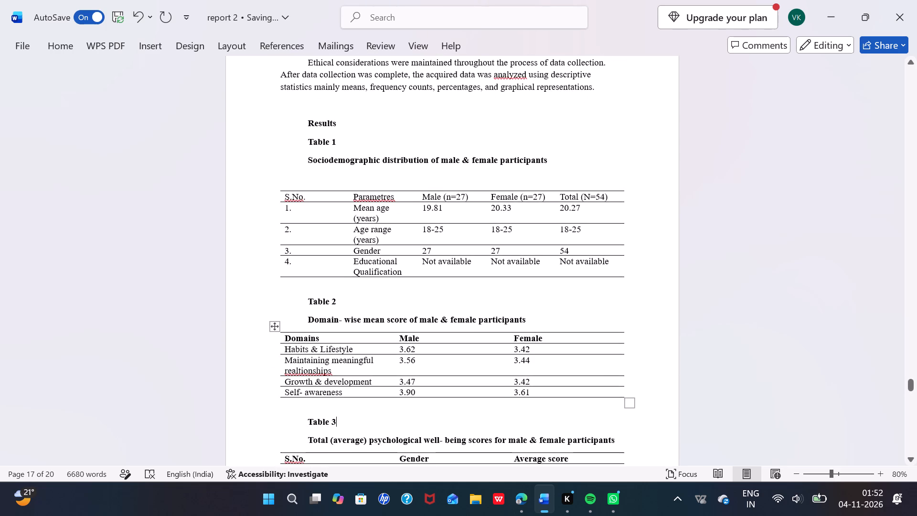
scroll(416, 164, "down", 1)
scroll(382, 278, "down", 1)
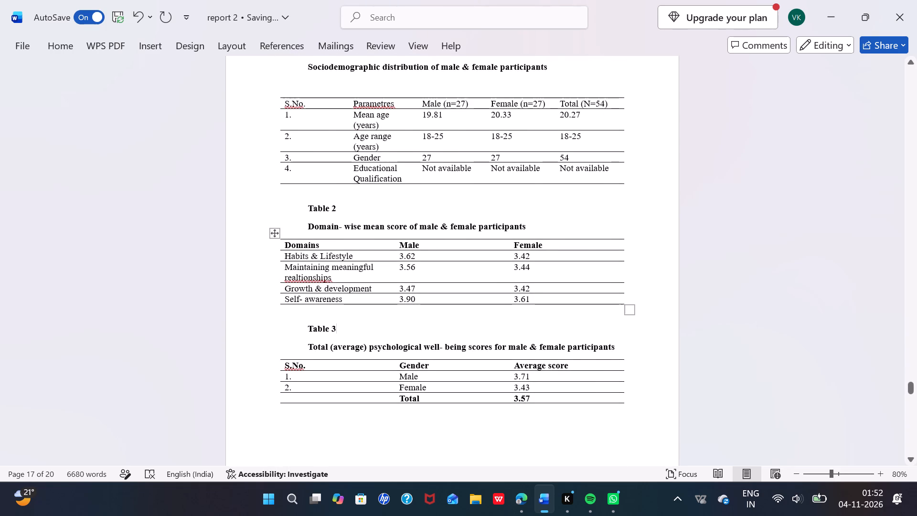
scroll(382, 278, "down", 1)
left_click(266, 417)
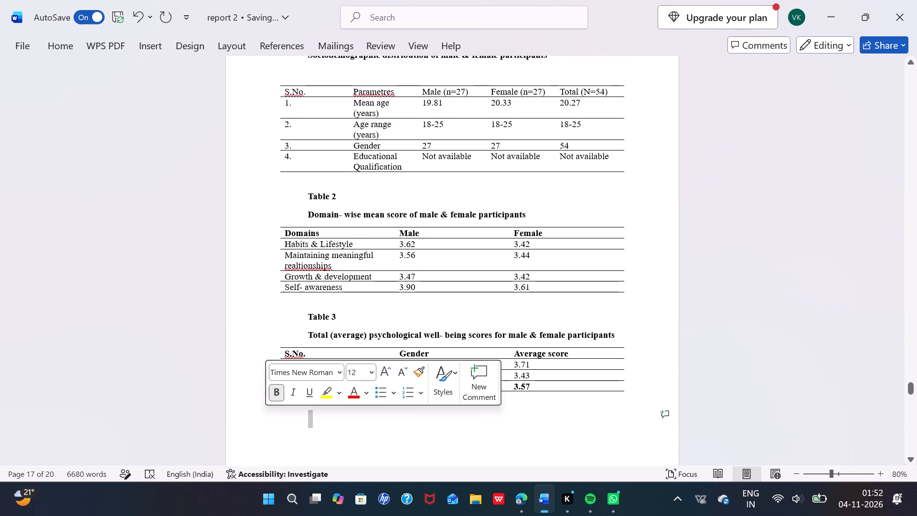
left_click(281, 422)
Correct the misspelled word in Table 2's "Maintaining meaningful" row so it reads "relationships".
scroll(281, 422, "up", 1)
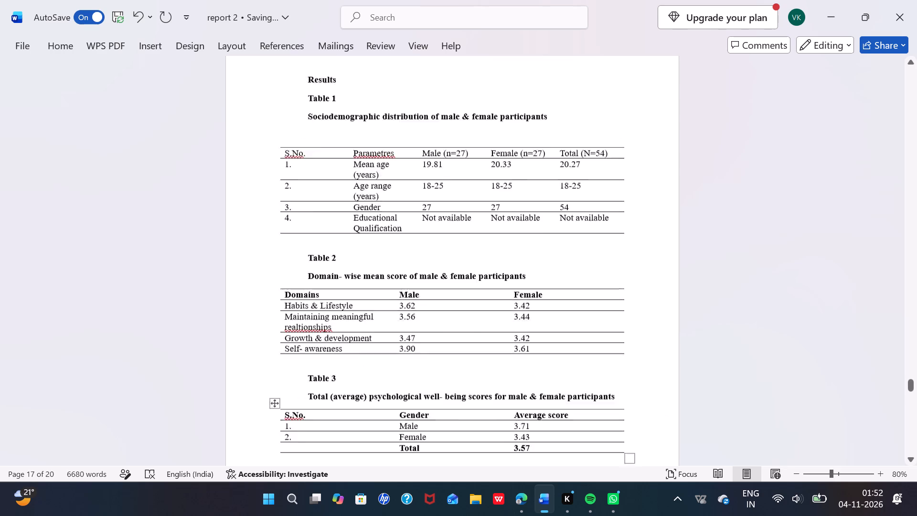
scroll(281, 422, "up", 1)
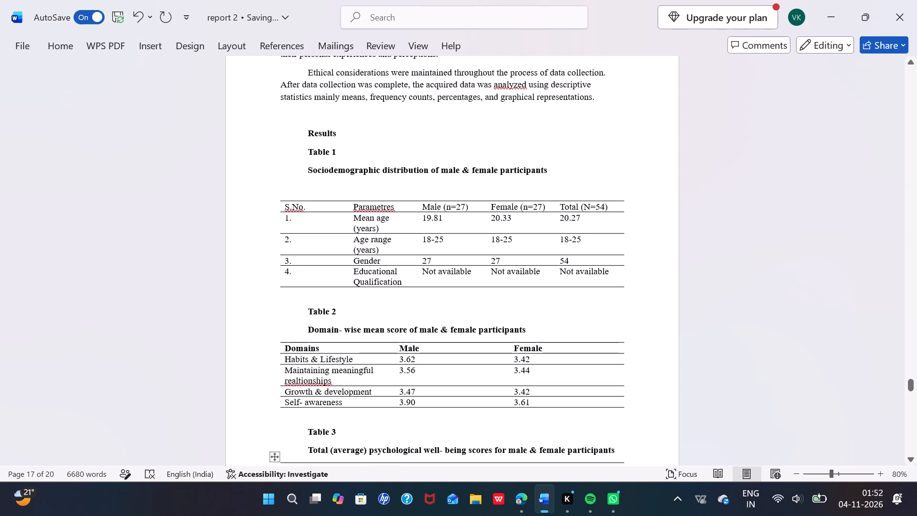
left_click(301, 378)
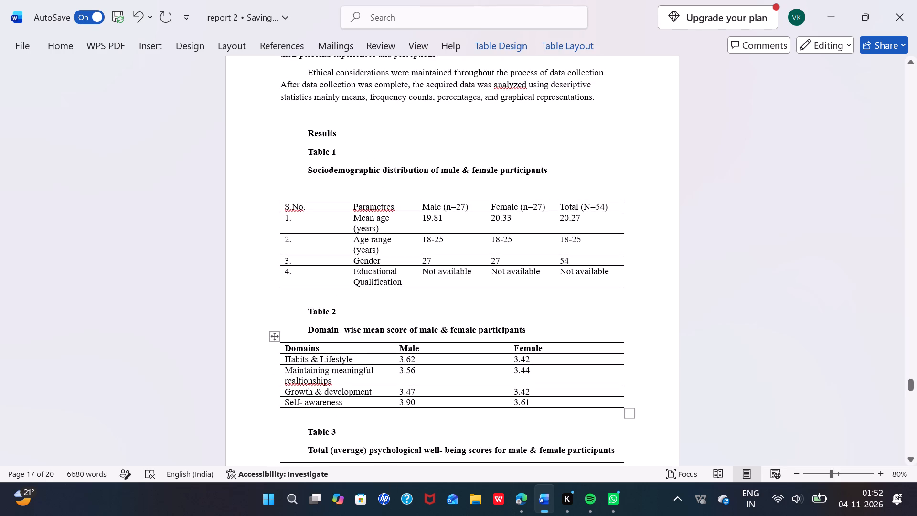
key("BackSpace")
key("BackSpace")
key("BackSpace")
type("lat")
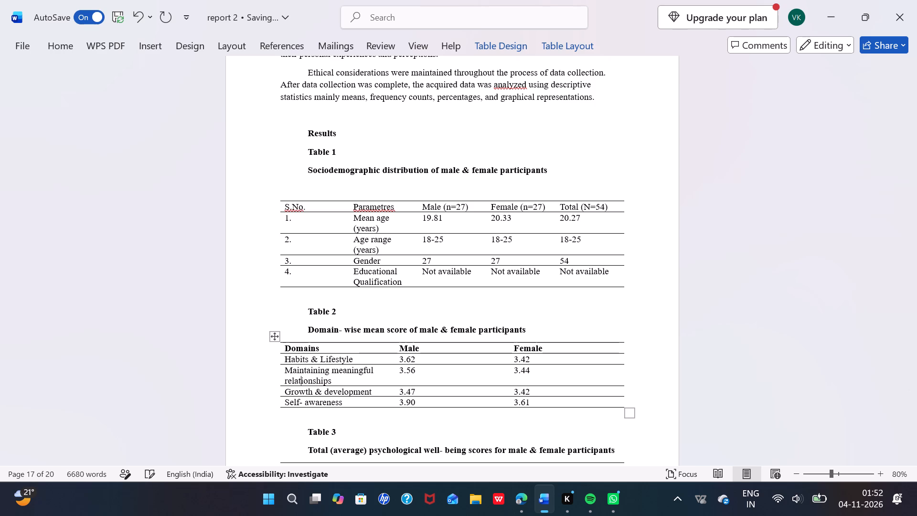
Correct the spelling of the second column header in Table 1 to "Parameters".
left_click(393, 207)
key("BackSpace")
key("BackSpace")
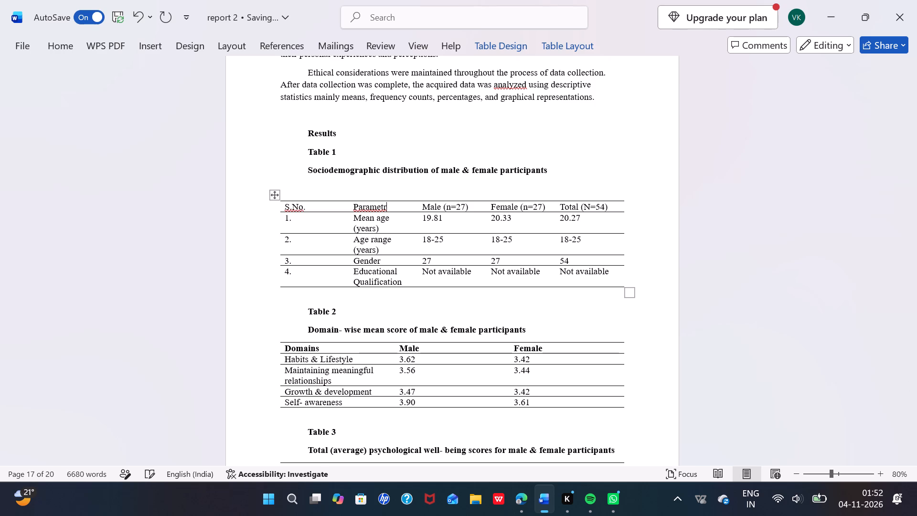
key("BackSpace")
key("r")
key("BackSpace")
type("ers")
key("space")
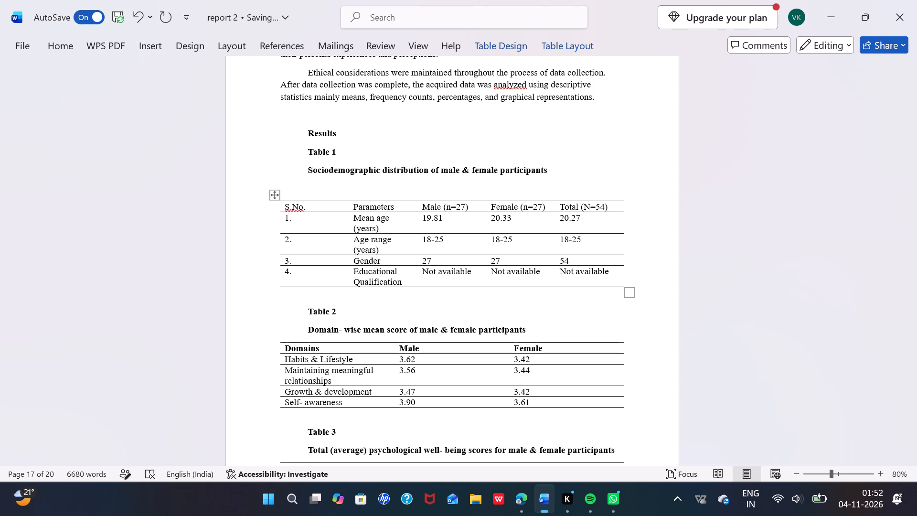
key("BackSpace")
Insert a space in the serial number headers of Table 1 and Table 3 so both read "S. No.".
left_click(292, 208)
key("space")
left_click(277, 305)
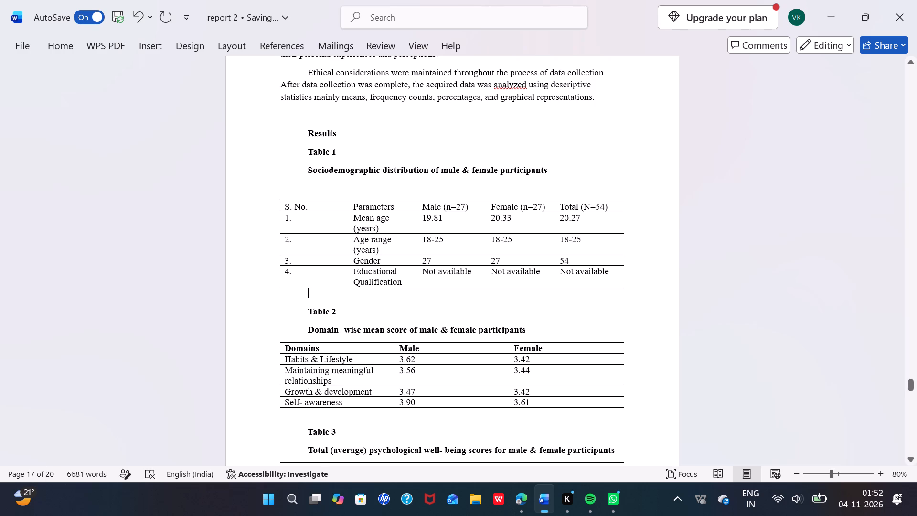
scroll(277, 305, "up", 1)
scroll(277, 305, "down", 2)
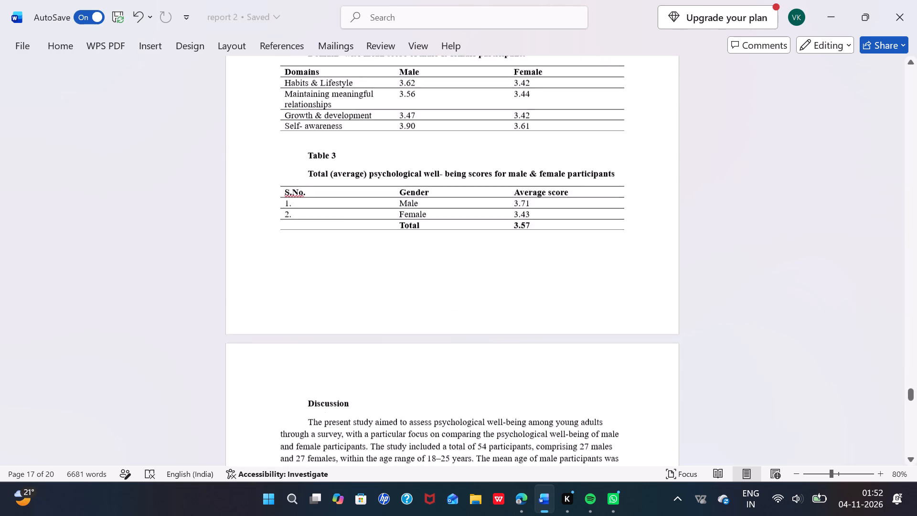
scroll(277, 305, "down", 1)
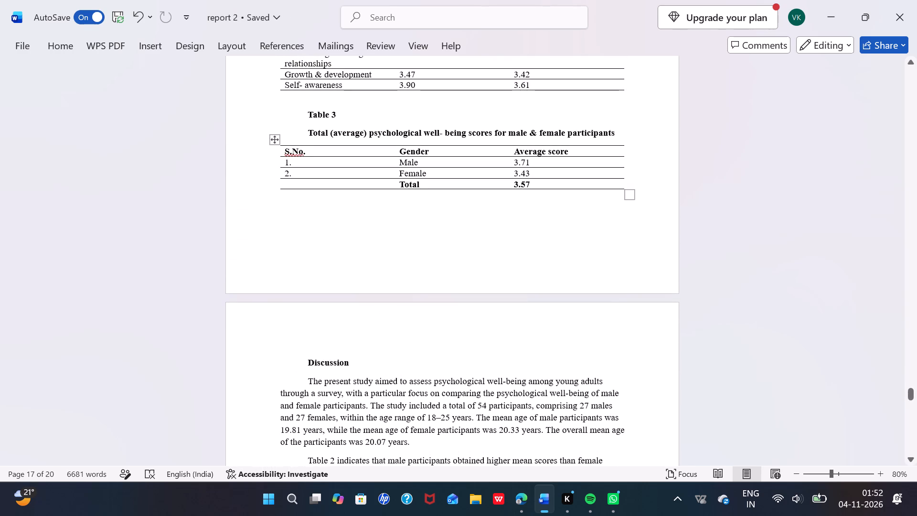
left_click(293, 153)
key("space")
Copy the entire text of the report, from the end of the References back to the Aim line.
scroll(293, 153, "down", 2)
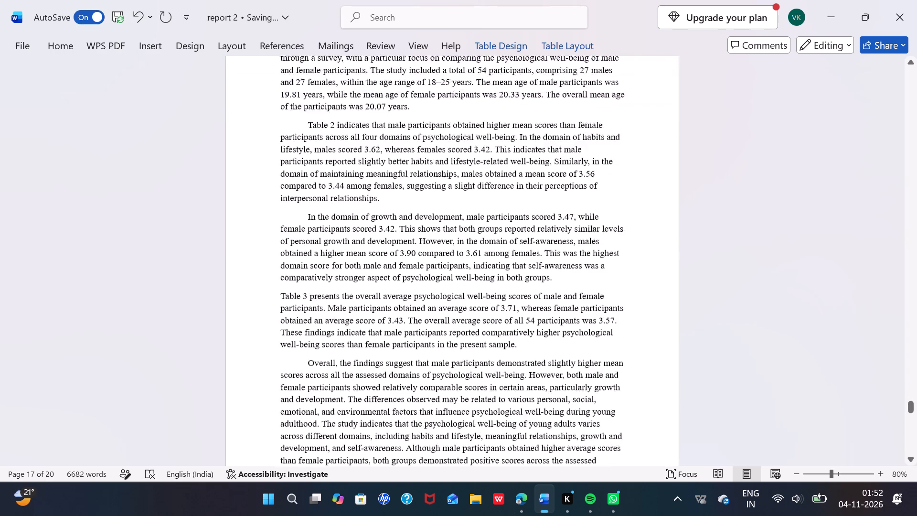
scroll(293, 153, "down", 1)
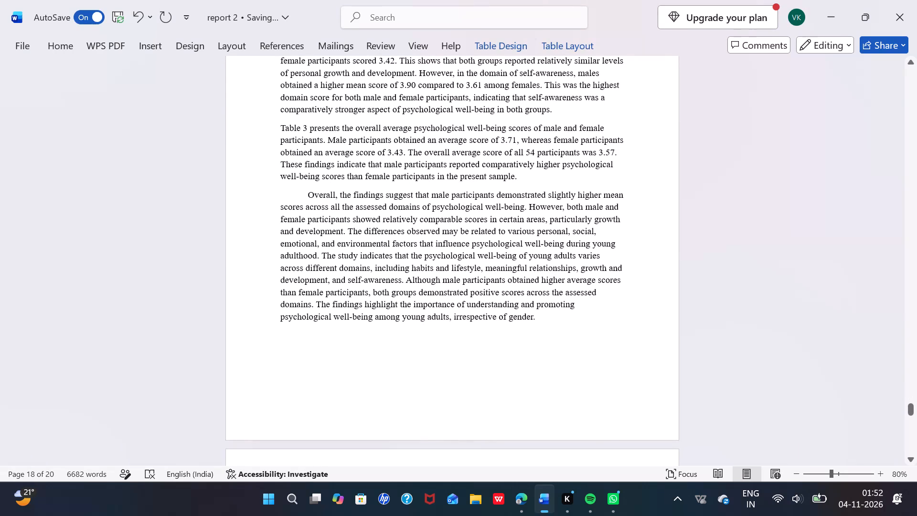
scroll(293, 153, "down", 4)
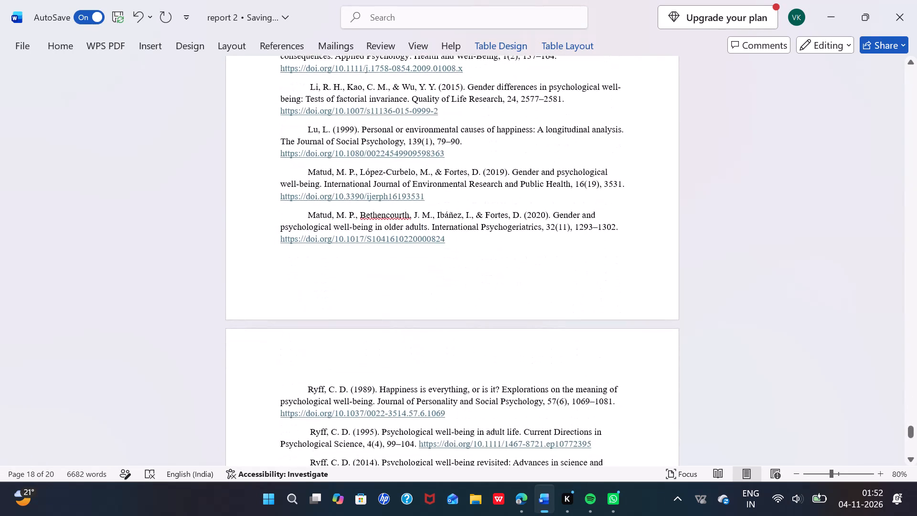
scroll(470, 223, "down", 2)
left_click_drag(558, 328, 430, 0)
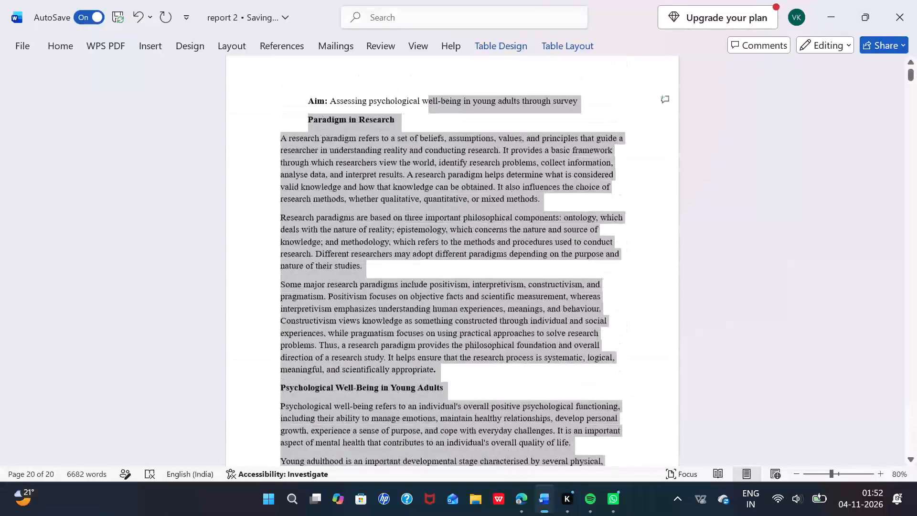
left_click_drag(430, 0, 280, 0)
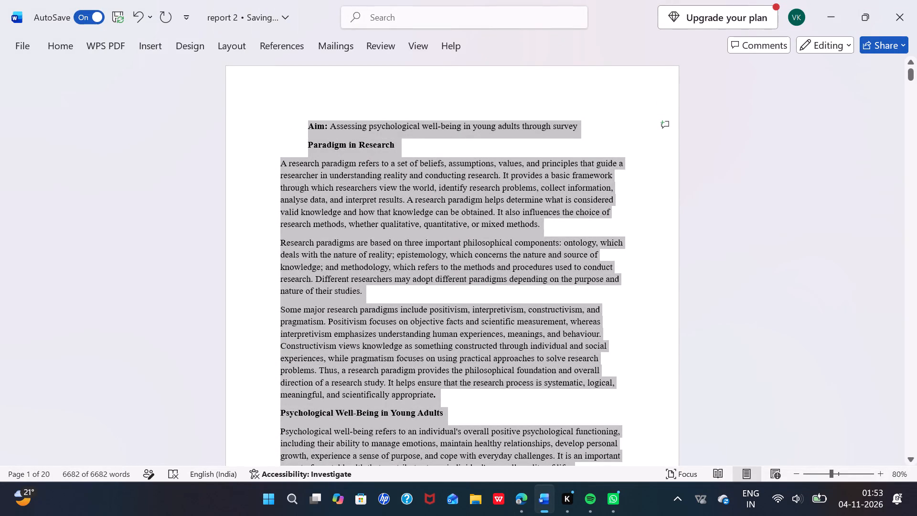
key("ctrl+c")
left_click(521, 513)
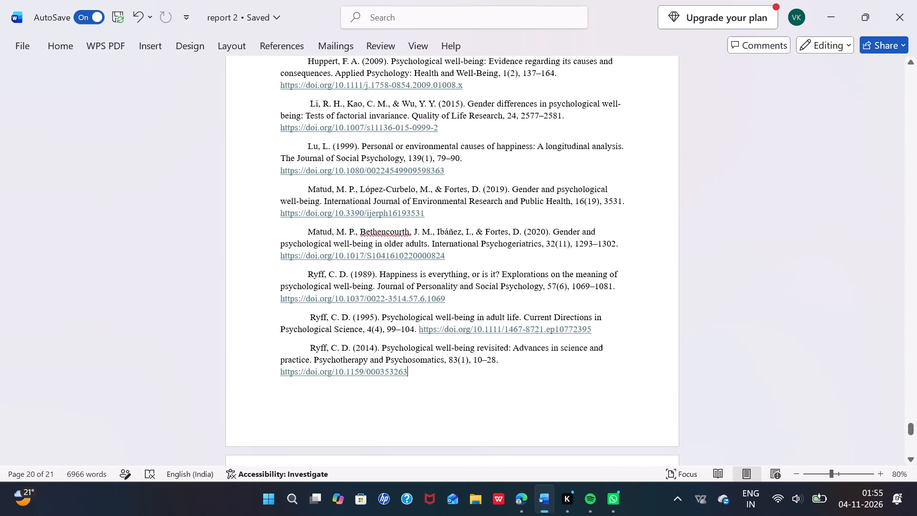
scroll(448, 379, "down", 3)
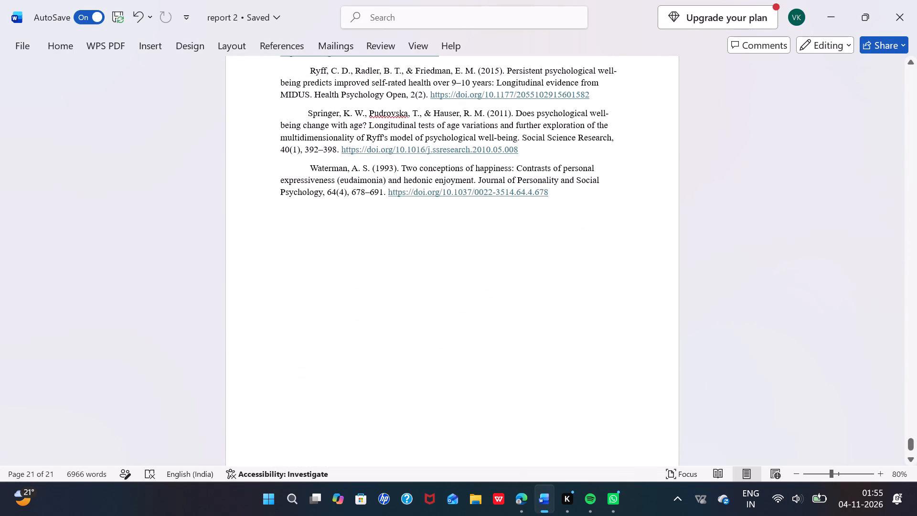
left_click_drag(554, 193, 434, 36)
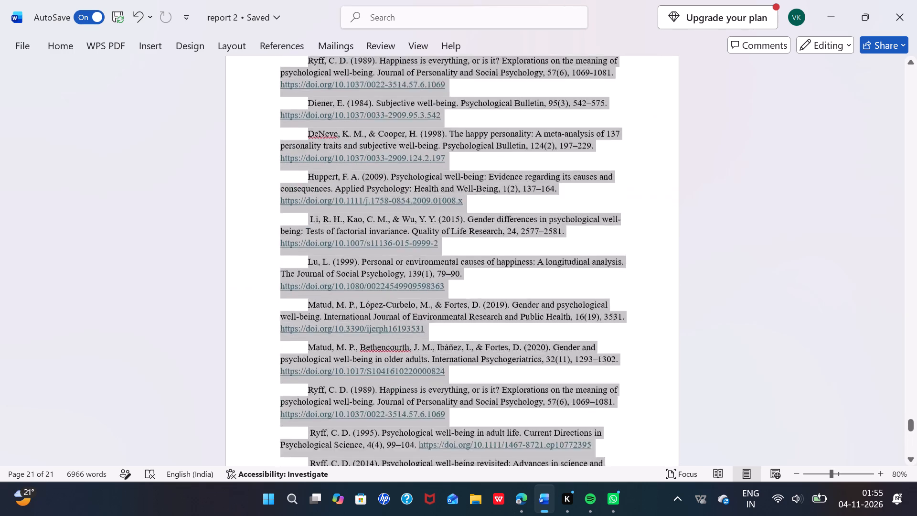
left_click_drag(434, 36, 308, 232)
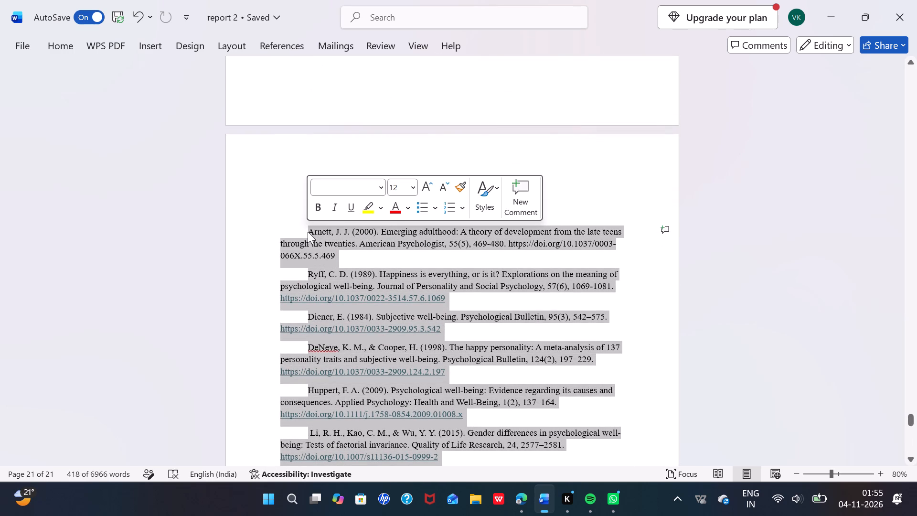
key("BackSpace")
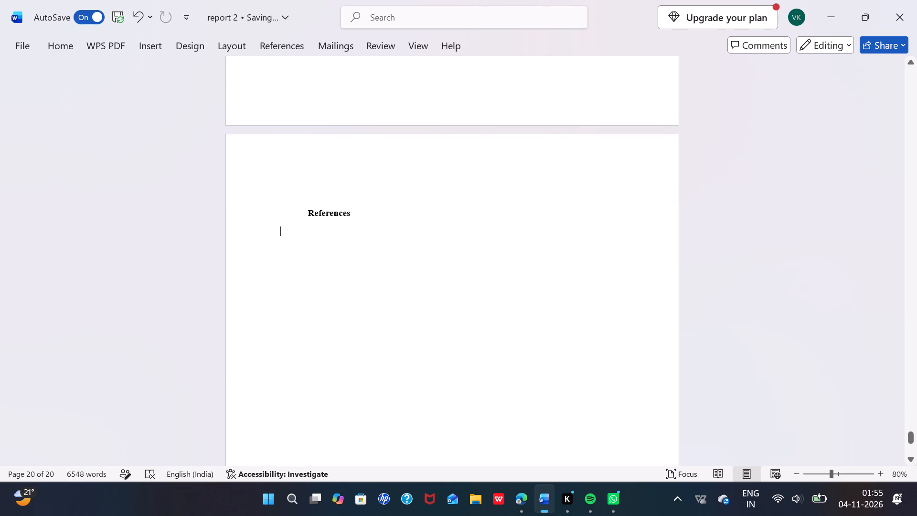
key("ctrl+v")
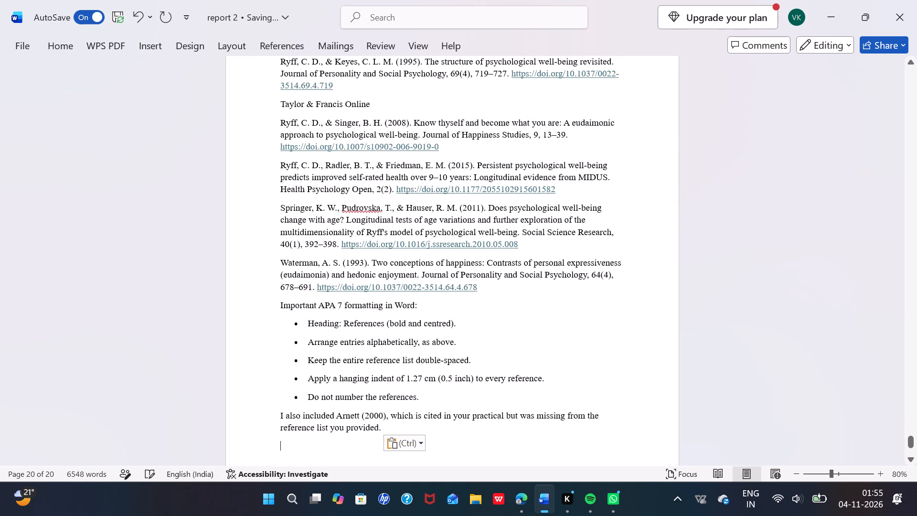
Delete the "Important APA 7 formatting in Word" notes and the closing remark about Arnett (2000) after the pasted references.
scroll(431, 400, "down", 1)
left_click_drag(395, 378, 301, 260)
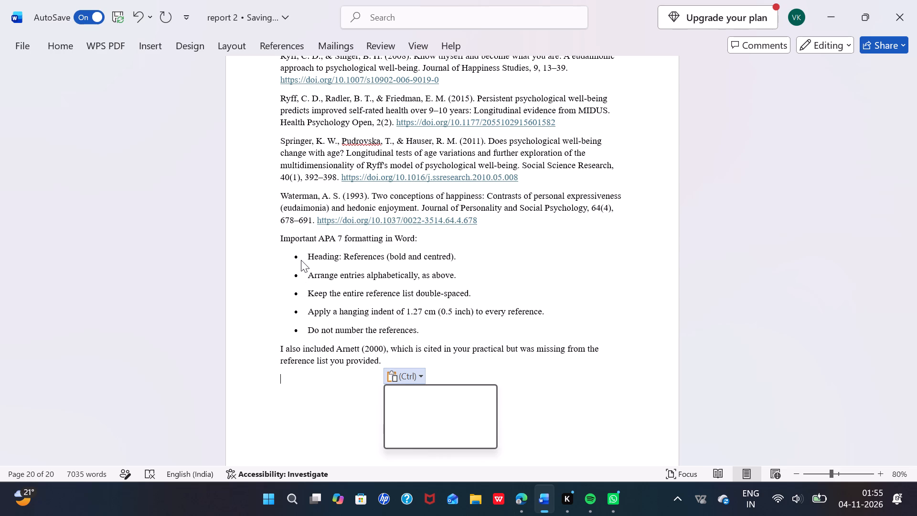
left_click_drag(301, 260, 301, 259)
left_click_drag(280, 231, 292, 258)
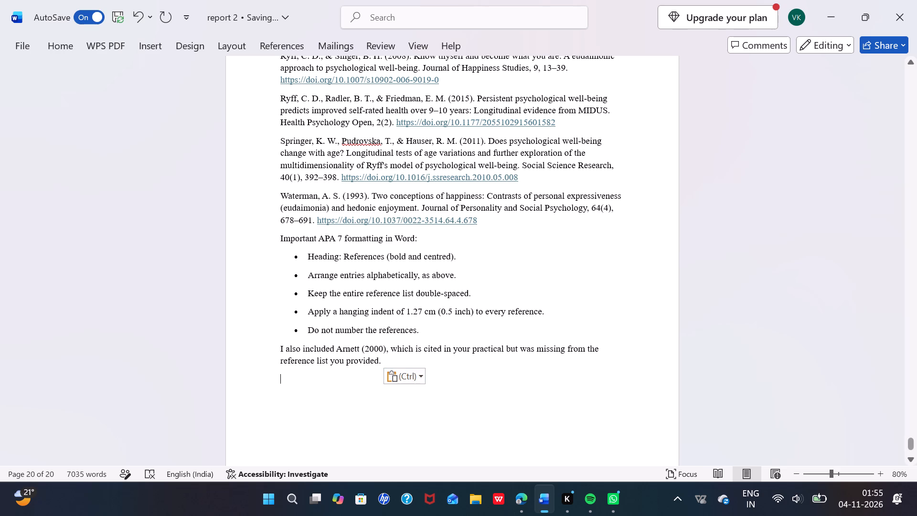
left_click_drag(292, 258, 294, 261)
left_click(550, 333)
left_click(390, 360)
left_click_drag(384, 360, 277, 245)
key("BackSpace")
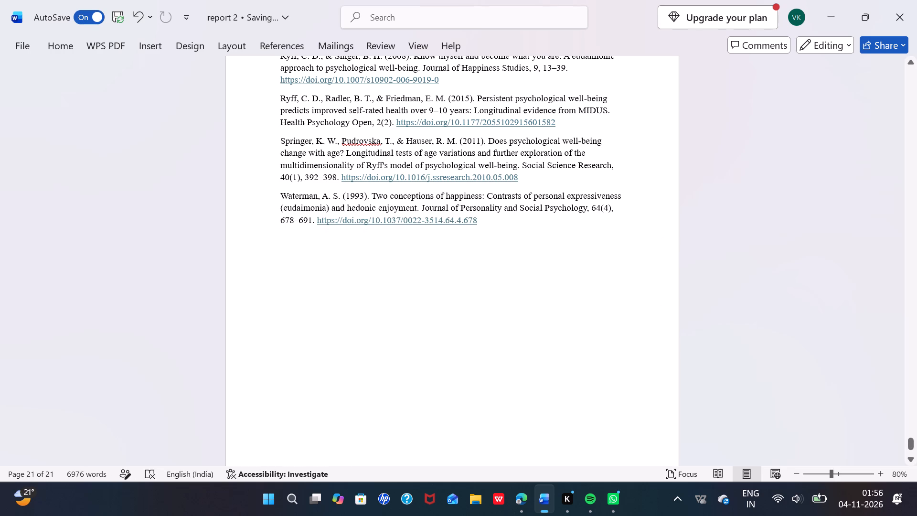
Delete the original indented References heading and the "Below are the references" introduction, keeping the pasted References heading.
scroll(277, 245, "up", 4)
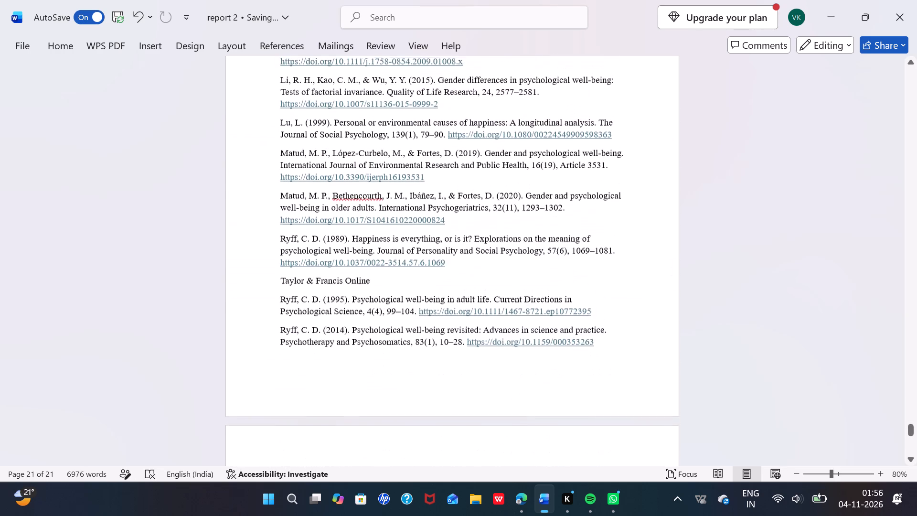
scroll(277, 245, "up", 2)
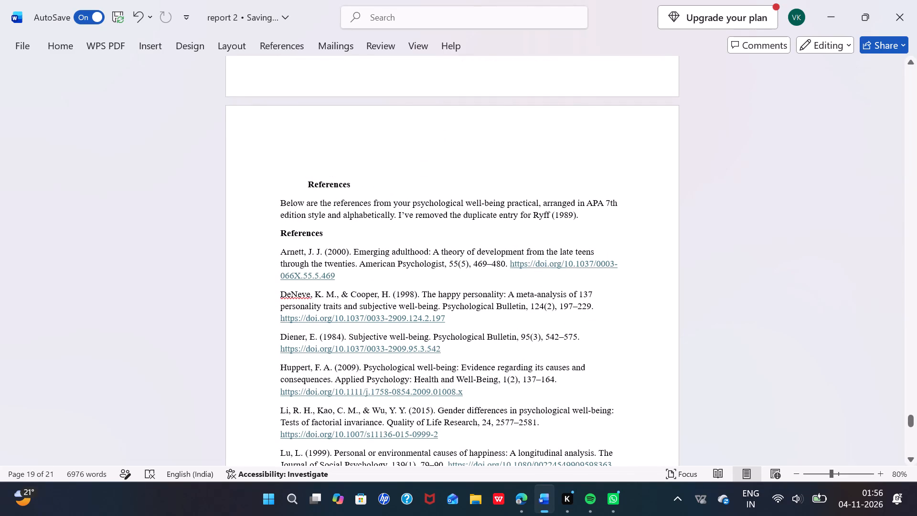
left_click_drag(581, 226, 301, 163)
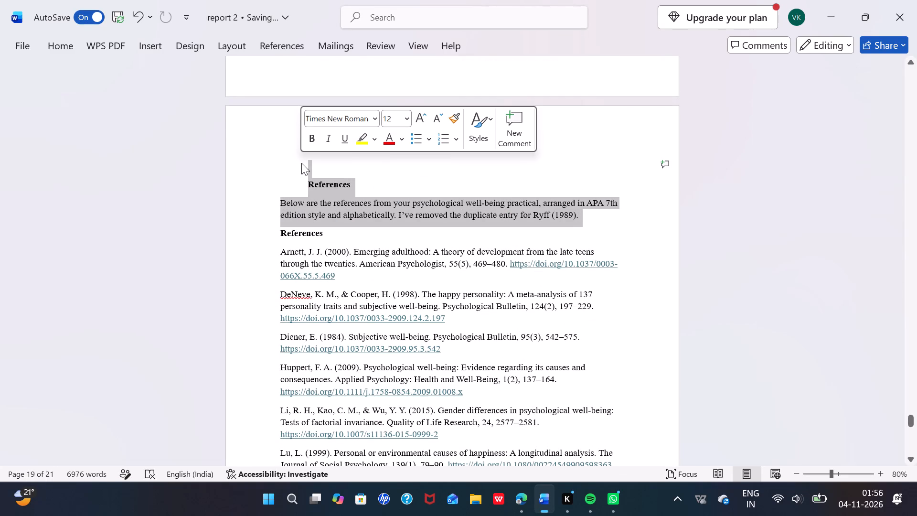
key("BackSpace")
left_click(301, 163)
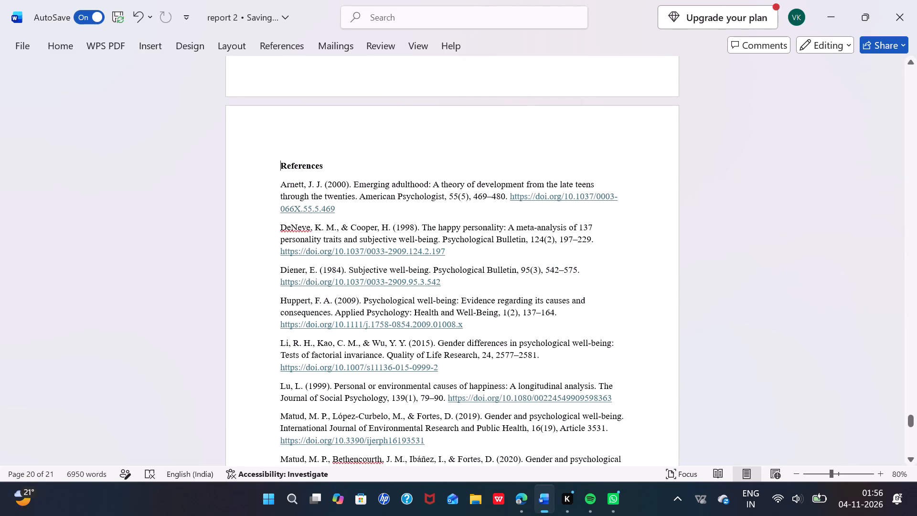
Review the pasted reference list, and check back through the Conclusion, Discussion and earlier method sections of the report.
scroll(301, 163, "down", 3)
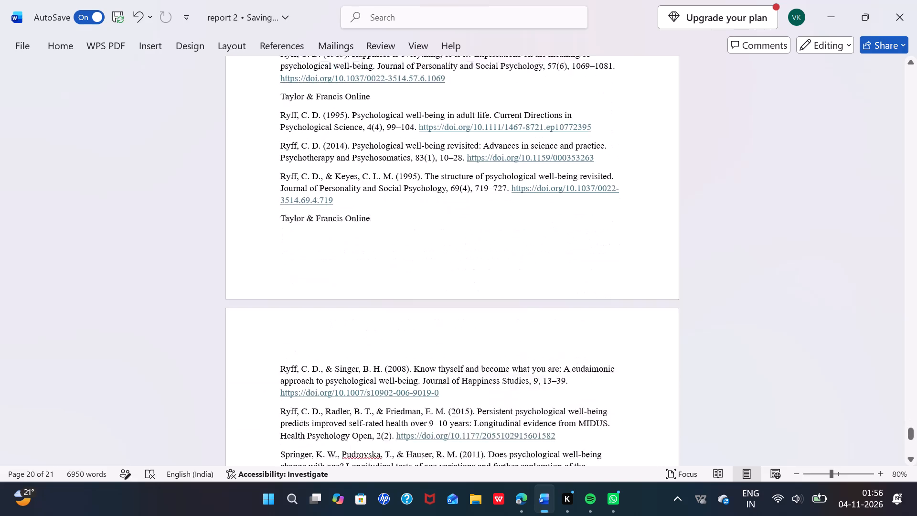
scroll(301, 163, "down", 2)
scroll(301, 163, "up", 3)
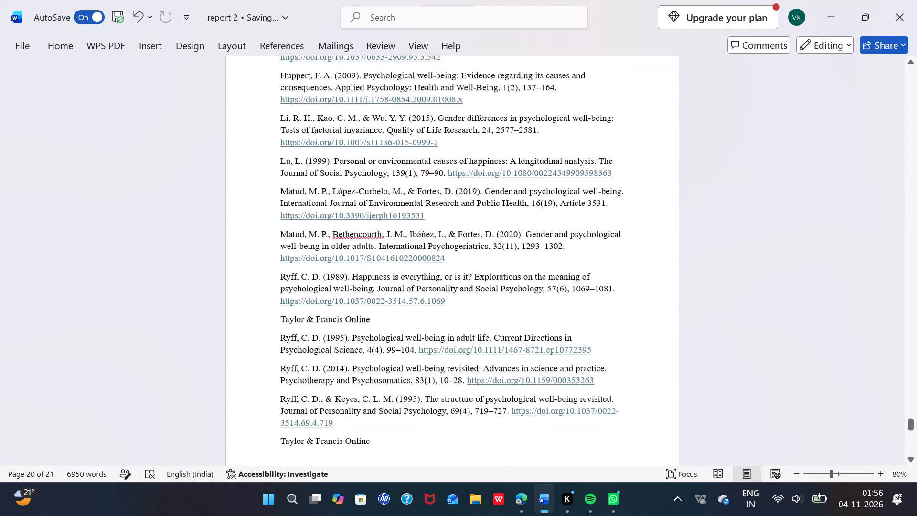
scroll(301, 163, "up", 3)
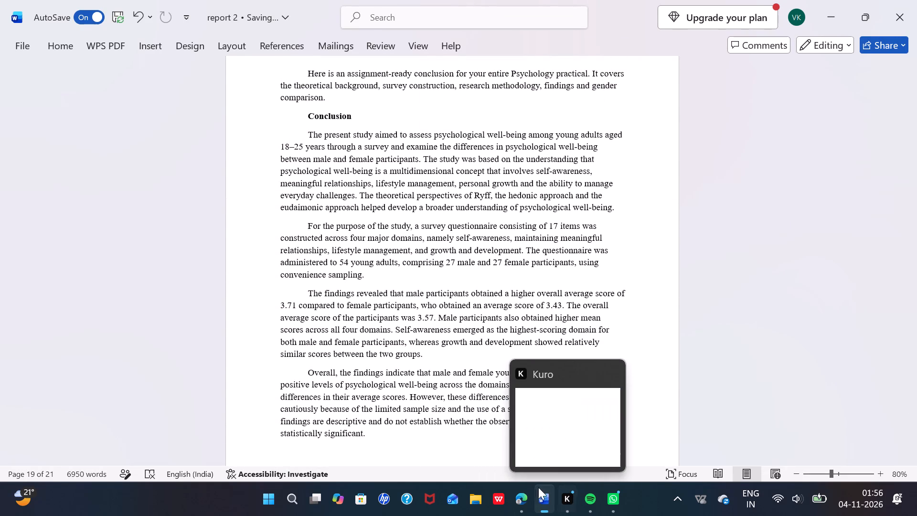
scroll(279, 236, "up", 3)
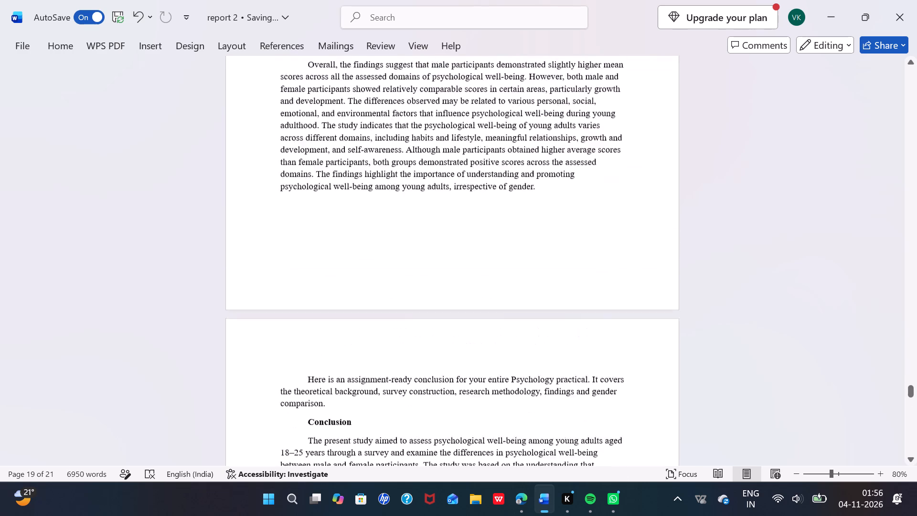
scroll(279, 236, "up", 8)
scroll(279, 236, "down", 1)
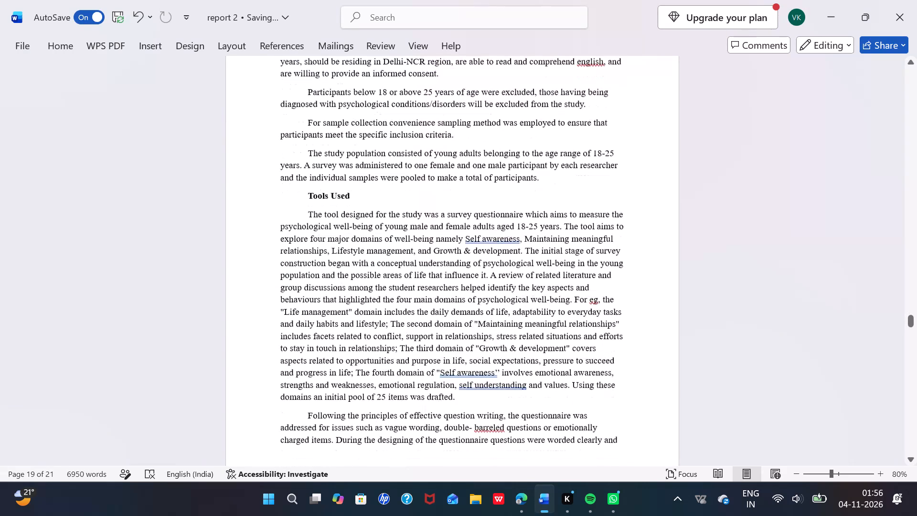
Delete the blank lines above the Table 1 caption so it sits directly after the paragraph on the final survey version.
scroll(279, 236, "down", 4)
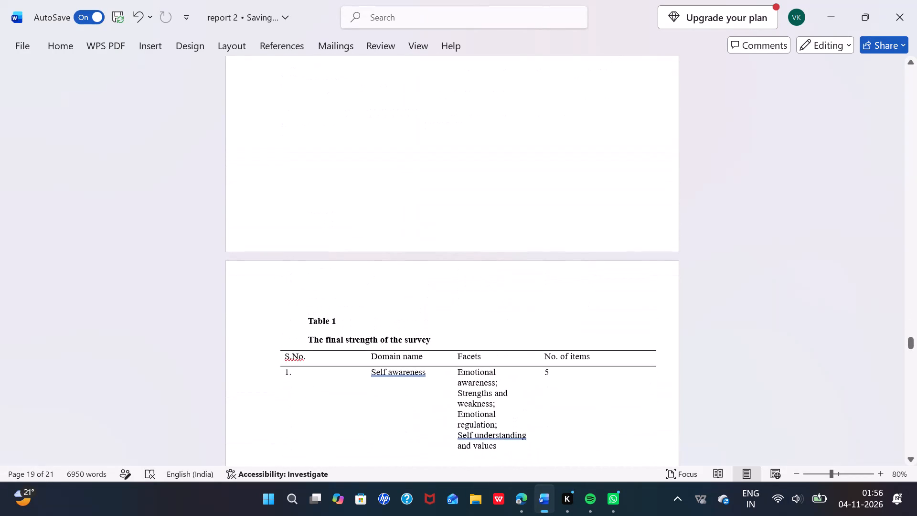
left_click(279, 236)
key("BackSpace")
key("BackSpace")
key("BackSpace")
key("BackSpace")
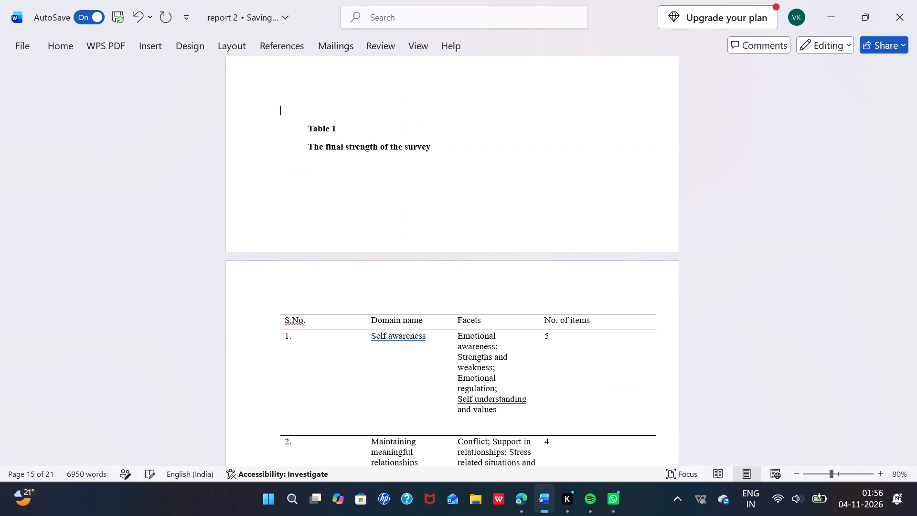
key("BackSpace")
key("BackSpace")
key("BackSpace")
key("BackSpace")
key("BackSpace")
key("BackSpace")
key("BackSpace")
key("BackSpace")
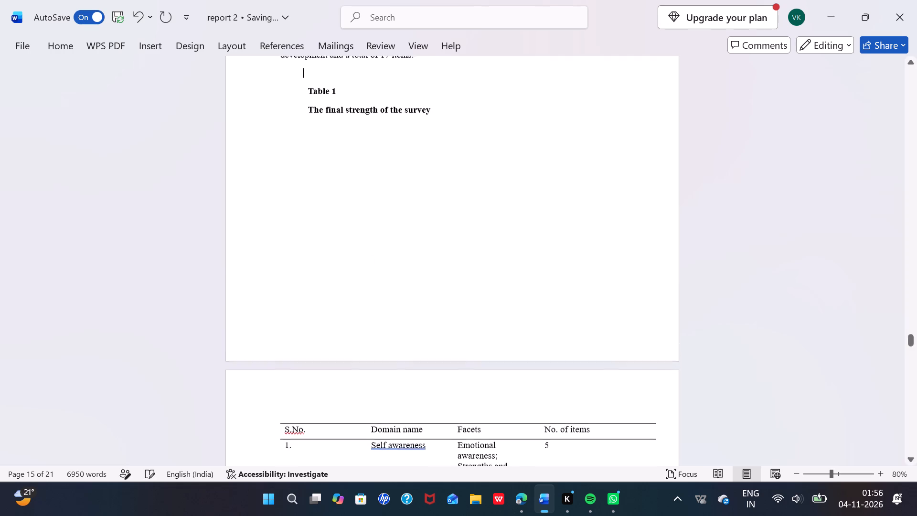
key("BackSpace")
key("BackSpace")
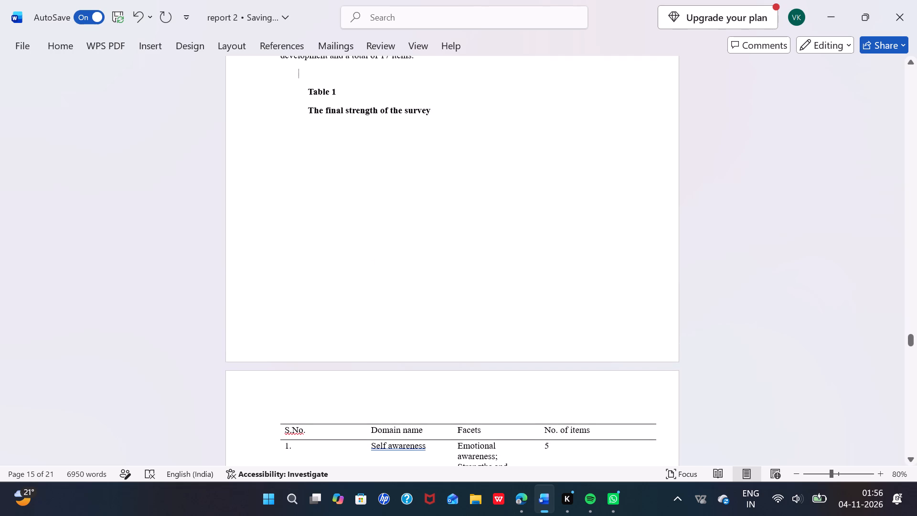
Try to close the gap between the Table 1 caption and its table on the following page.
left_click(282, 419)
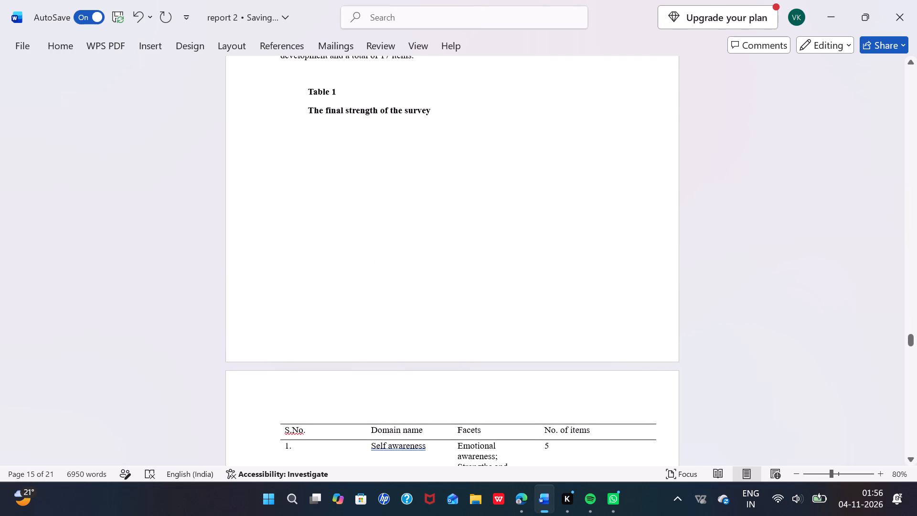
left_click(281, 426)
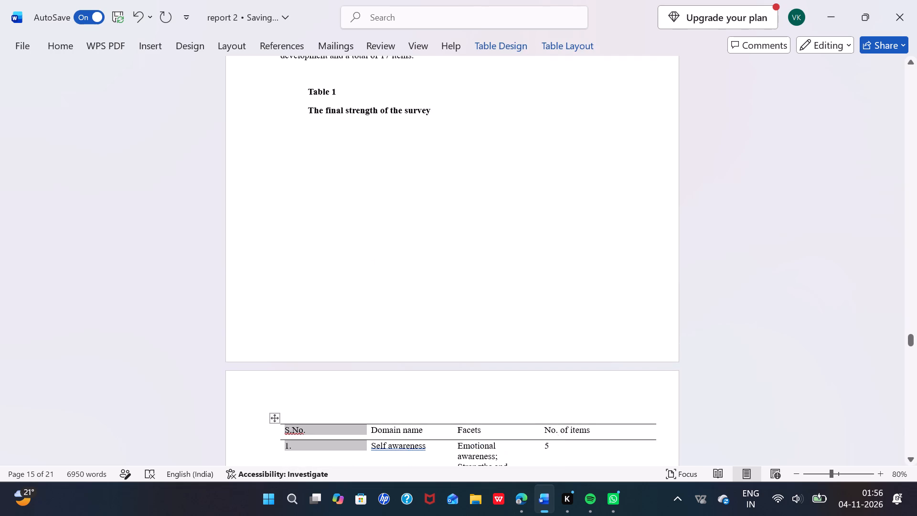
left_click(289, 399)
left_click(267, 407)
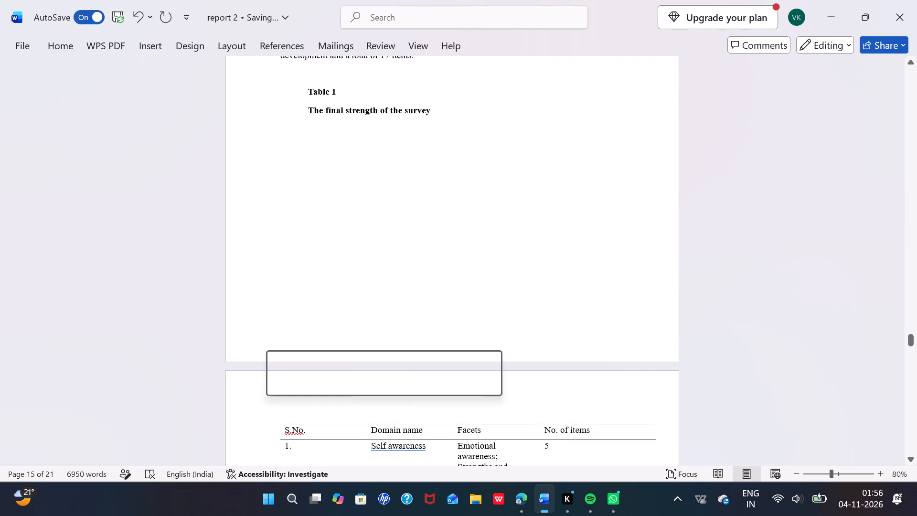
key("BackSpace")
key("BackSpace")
Insert blank lines before the Table 1 caption to bring it onto its table's page, and remove the surplus ones.
scroll(267, 407, "up", 1)
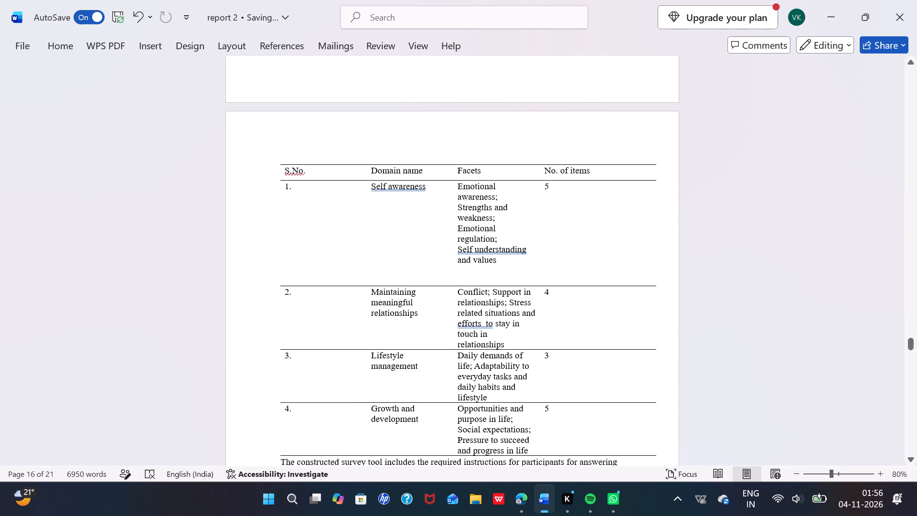
scroll(267, 407, "up", 2)
scroll(310, 357, "down", 2)
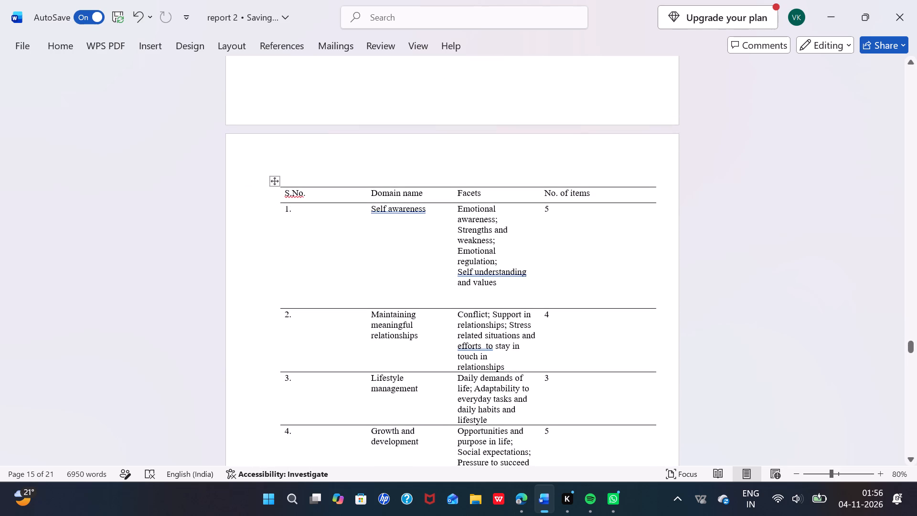
scroll(310, 357, "down", 2)
scroll(310, 357, "up", 5)
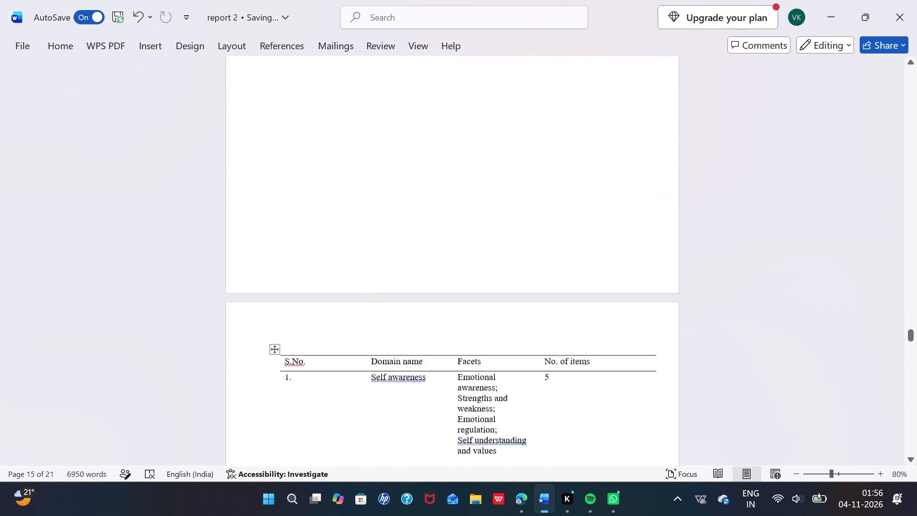
scroll(310, 357, "up", 2)
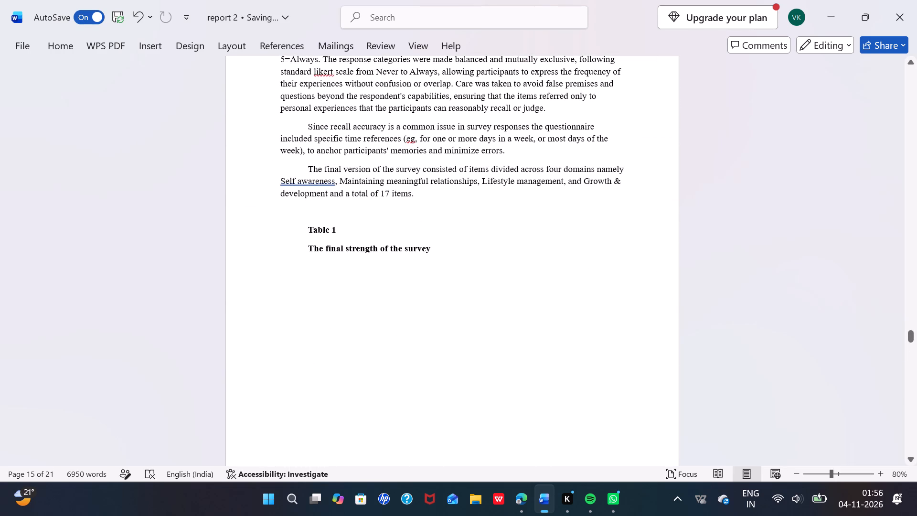
left_click(294, 231)
key("Return")
key("Return")
key("Return")
key("Return")
key("Return")
key("Return")
key("Return")
key("Return")
key("Return")
key("Return")
key("Return")
key("Return")
key("Return")
key("Return")
key("Return")
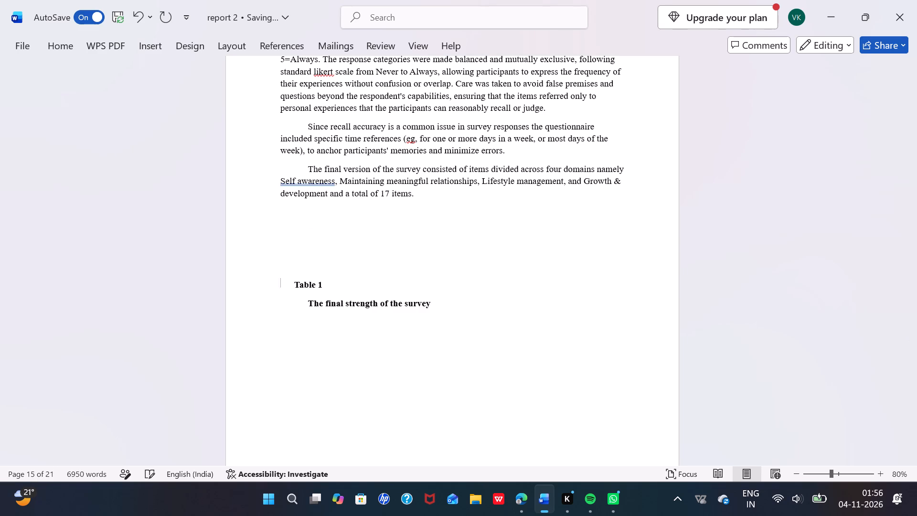
key("BackSpace")
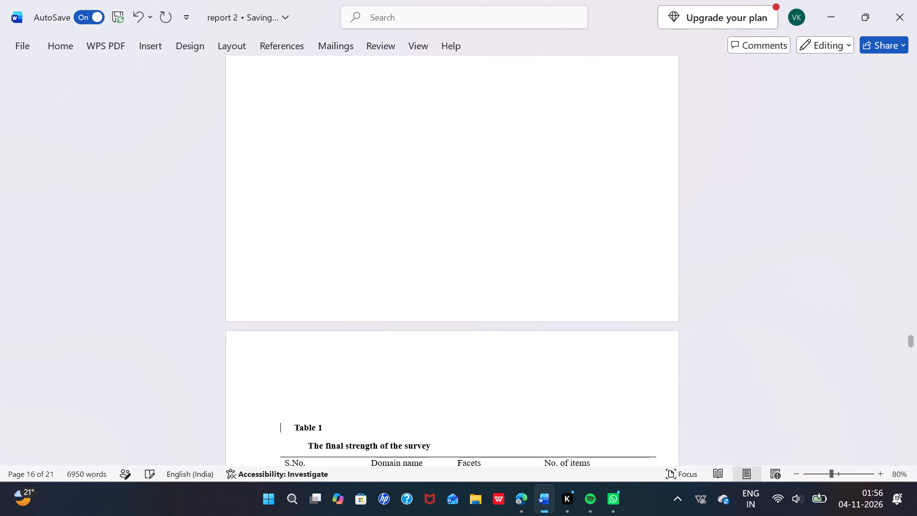
key("BackSpace")
key("BackSpace")
key("BackSpace")
key("Return")
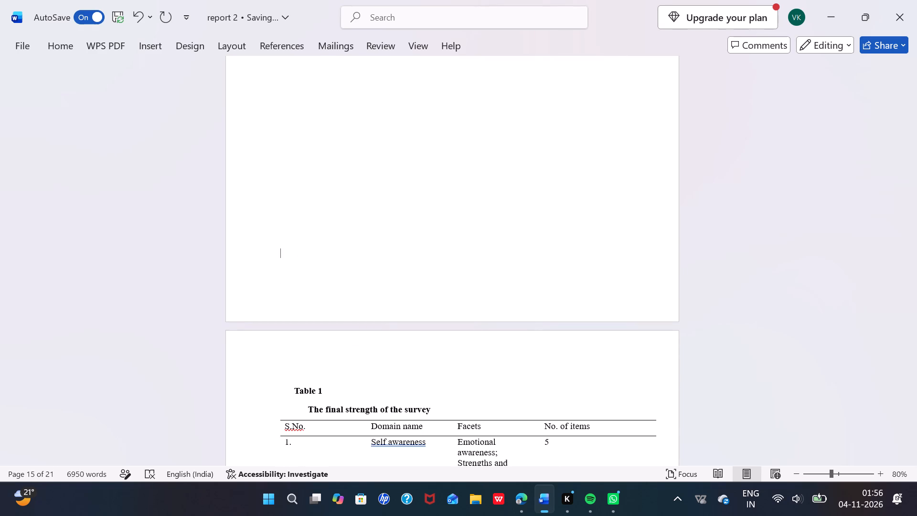
Remove the blank lines above the References heading so it follows the Conclusion, leaving one empty line between them.
scroll(294, 231, "down", 1)
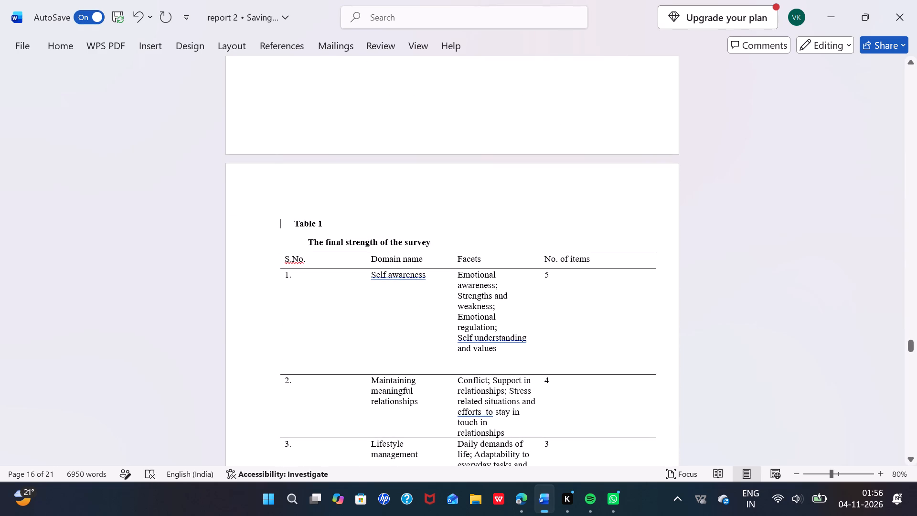
scroll(292, 212, "down", 4)
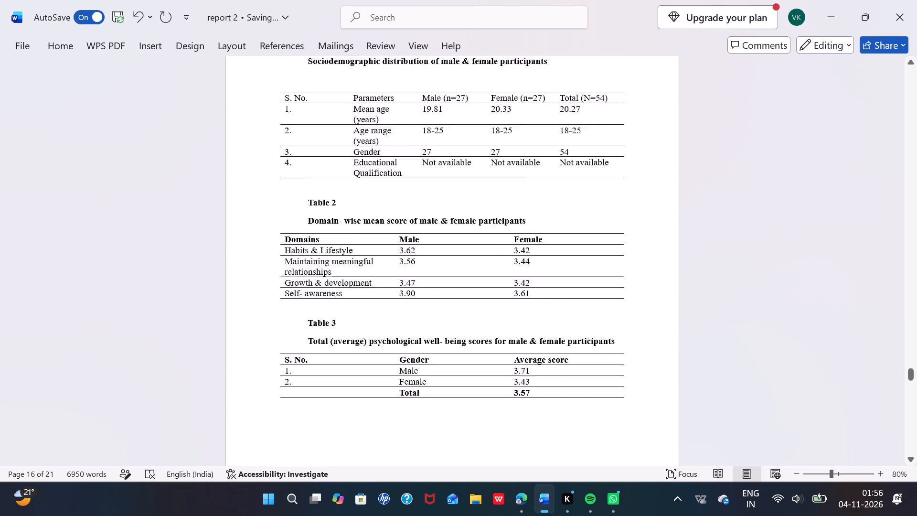
scroll(292, 212, "down", 4)
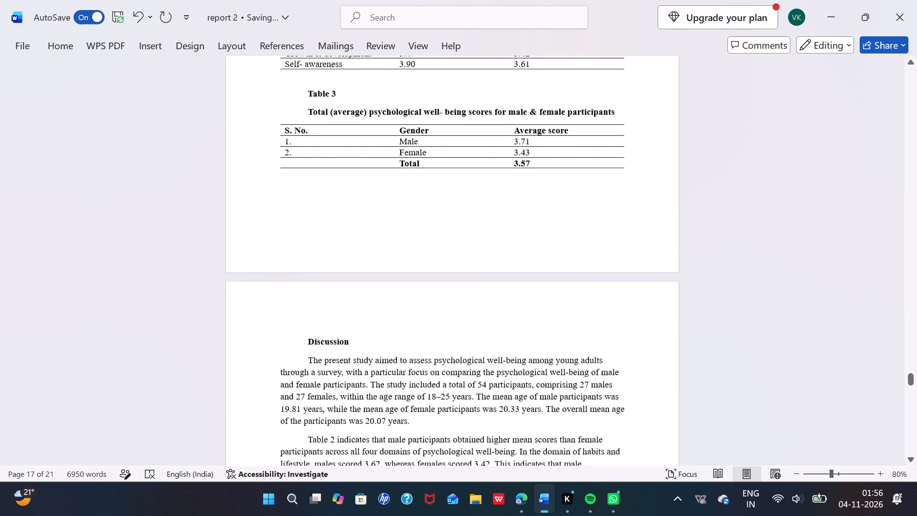
scroll(292, 212, "down", 5)
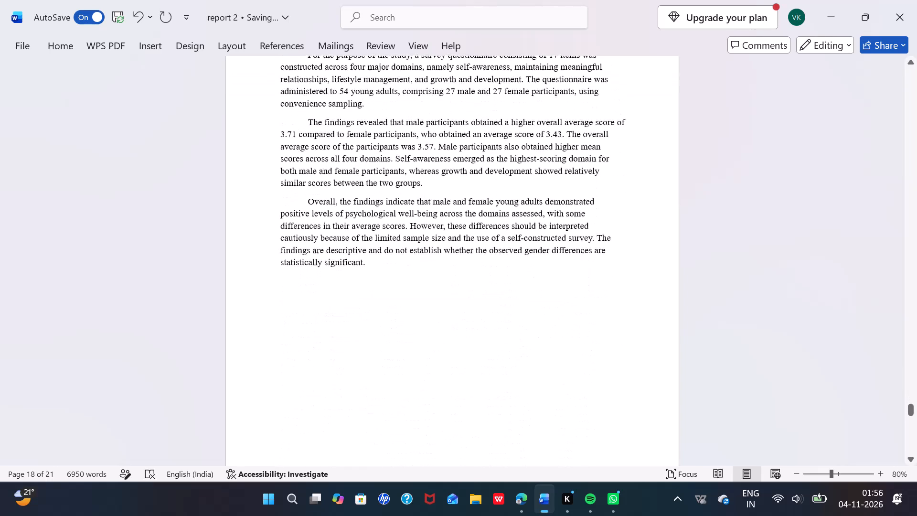
scroll(292, 212, "down", 3)
left_click(274, 198)
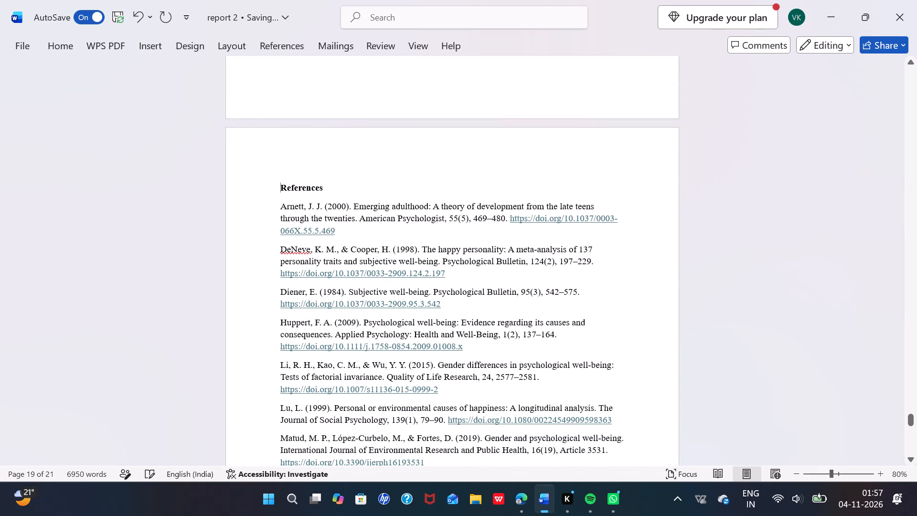
key("BackSpace")
key("BackSpace")
key("BackSpace")
key("BackSpace")
key("BackSpace")
key("BackSpace")
key("BackSpace")
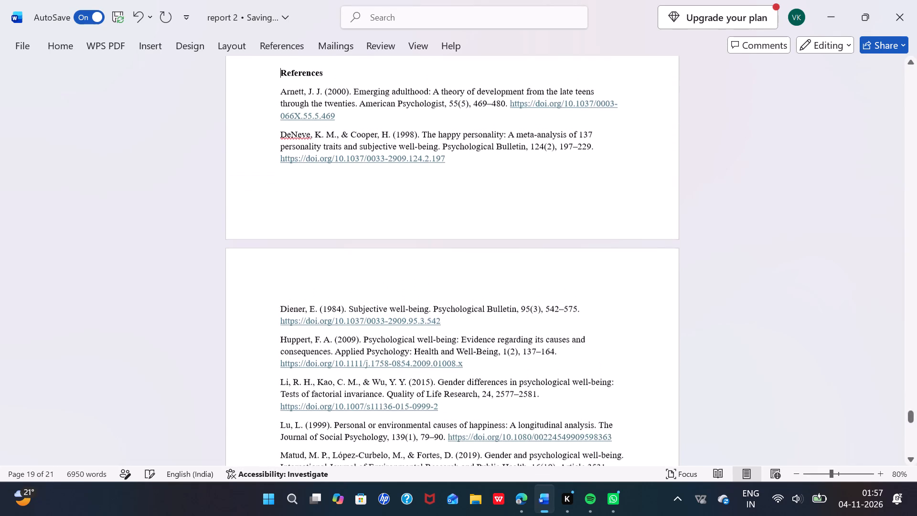
key("BackSpace")
key("BackSpace")
key("Return")
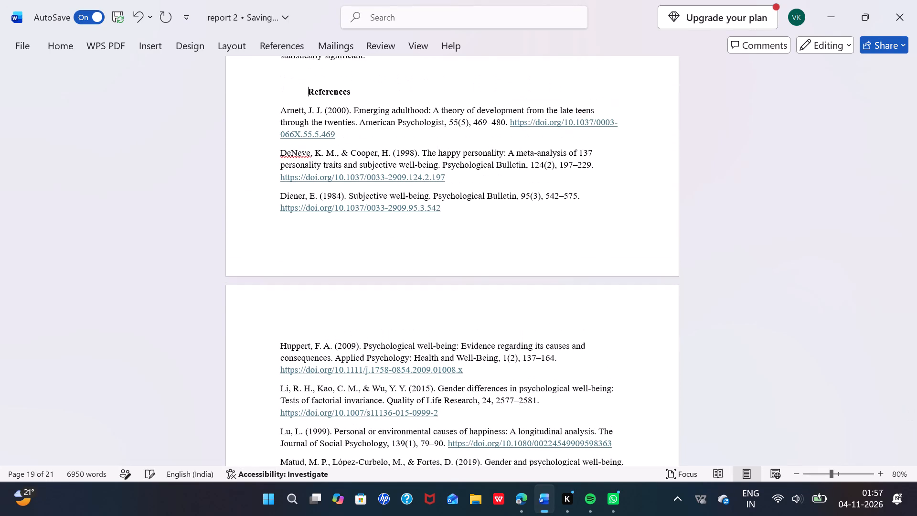
Apply double line spacing to the References heading and clear its before and after paragraph spacing values.
left_click(149, 42)
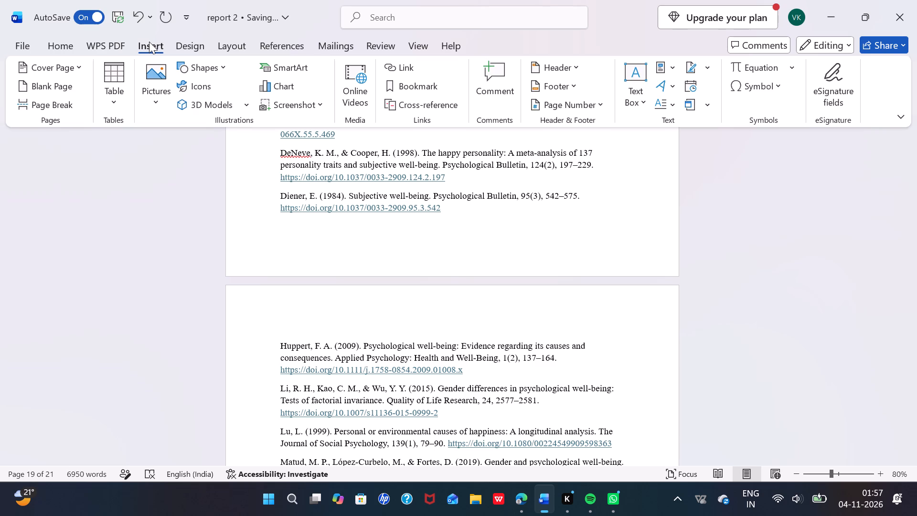
left_click(52, 44)
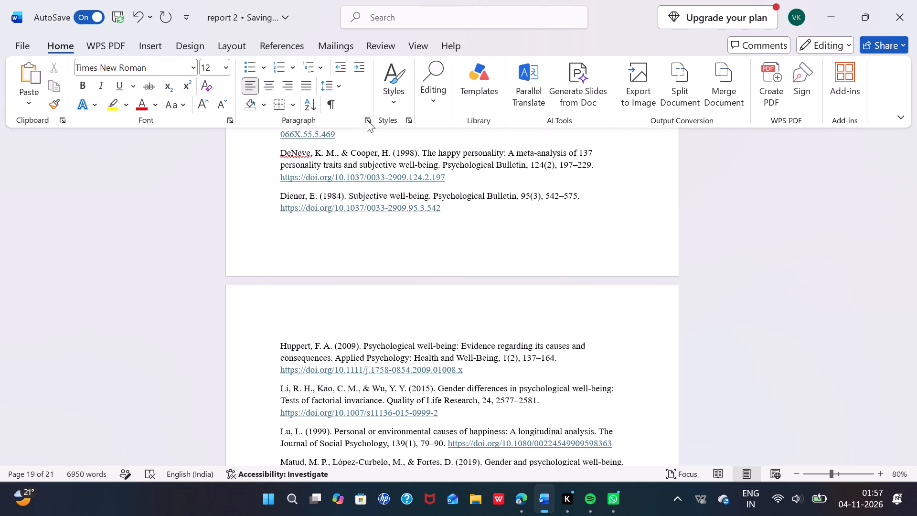
left_click(371, 119)
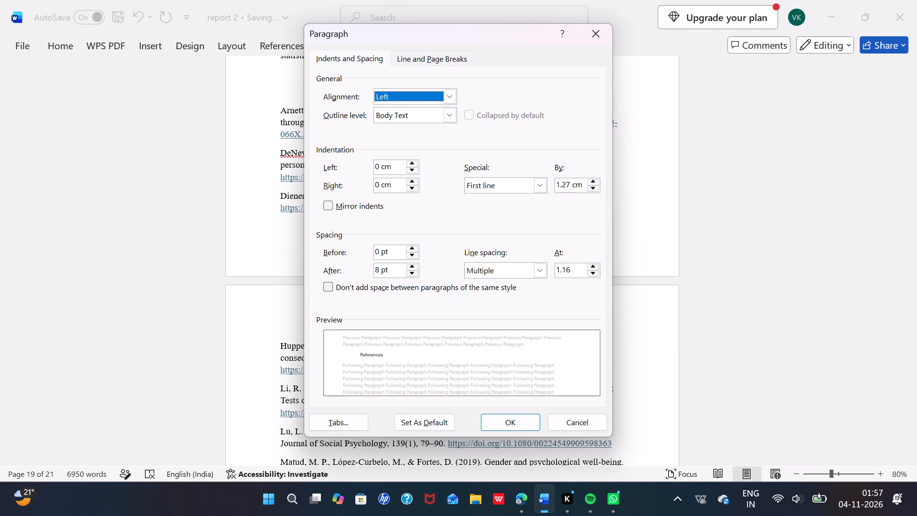
left_click_drag(401, 269, 369, 270)
key("BackSpace")
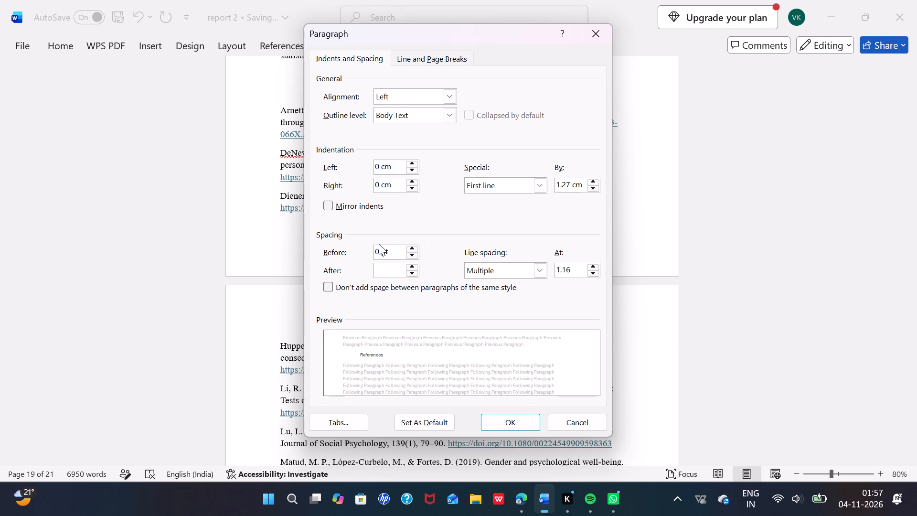
left_click_drag(389, 247, 369, 247)
key("BackSpace")
left_click(541, 267)
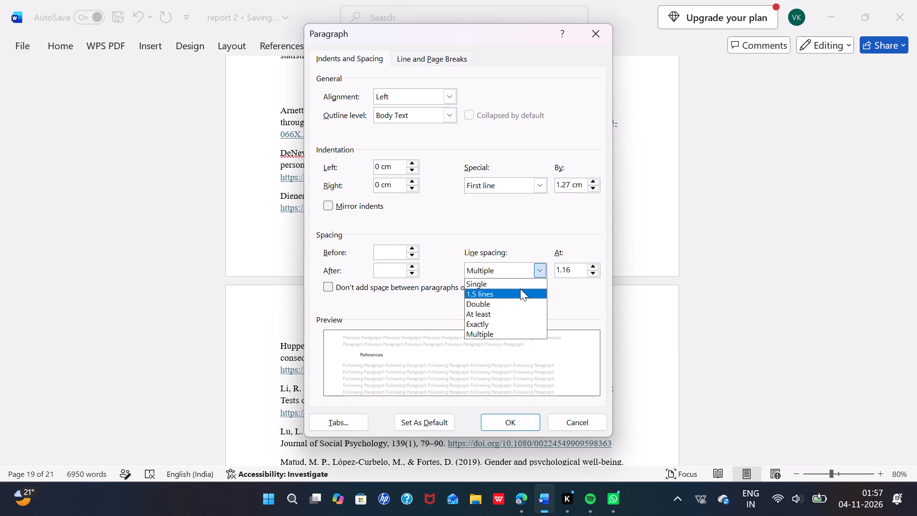
left_click(514, 301)
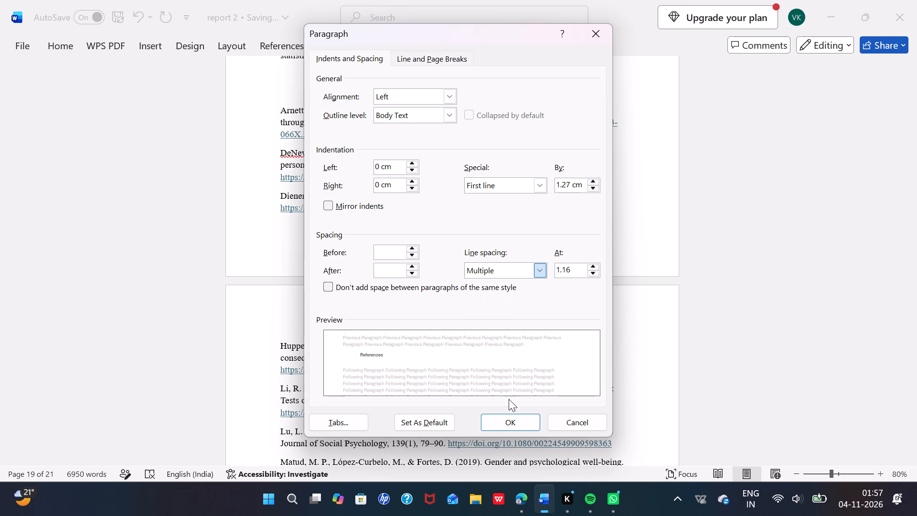
left_click(509, 419)
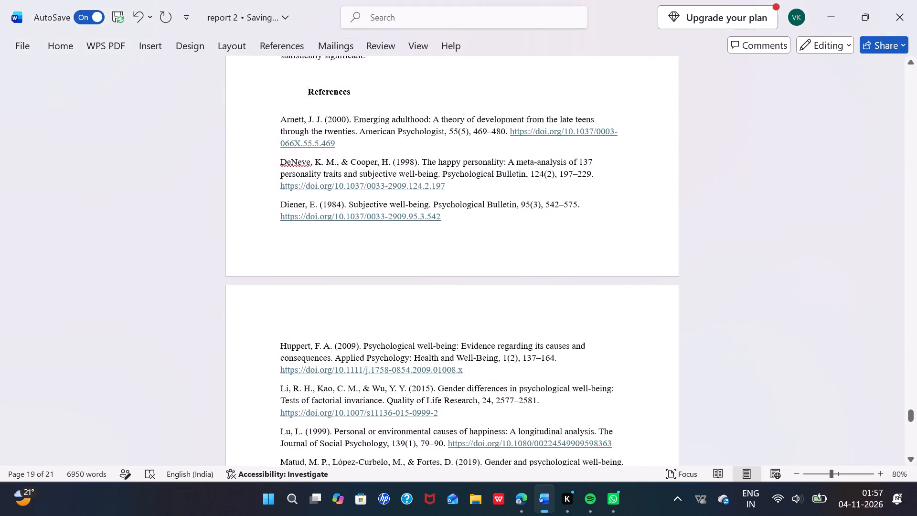
Format the whole document's paragraphs with left alignment, Body Text outline level and a 1.27 cm first-line indent.
scroll(509, 419, "up", 9)
scroll(509, 419, "down", 4)
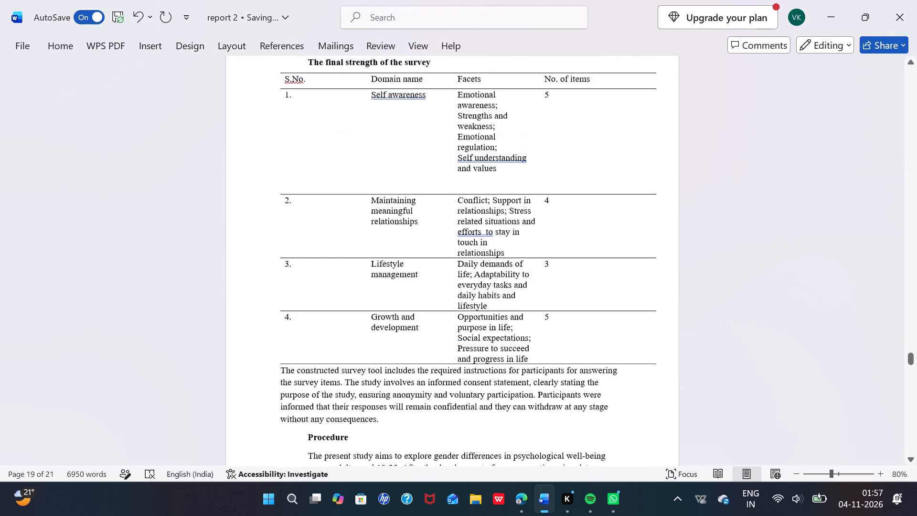
scroll(509, 419, "down", 10)
scroll(529, 287, "up", 2)
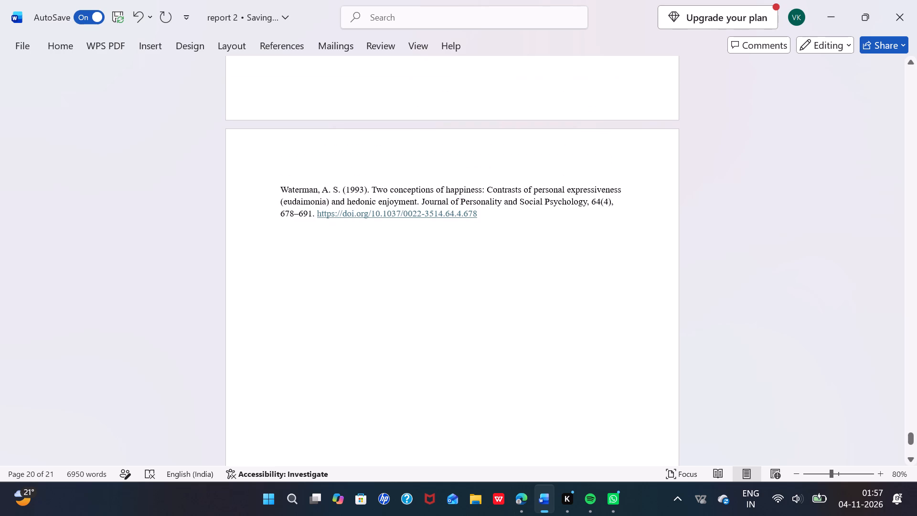
key("ctrl+a")
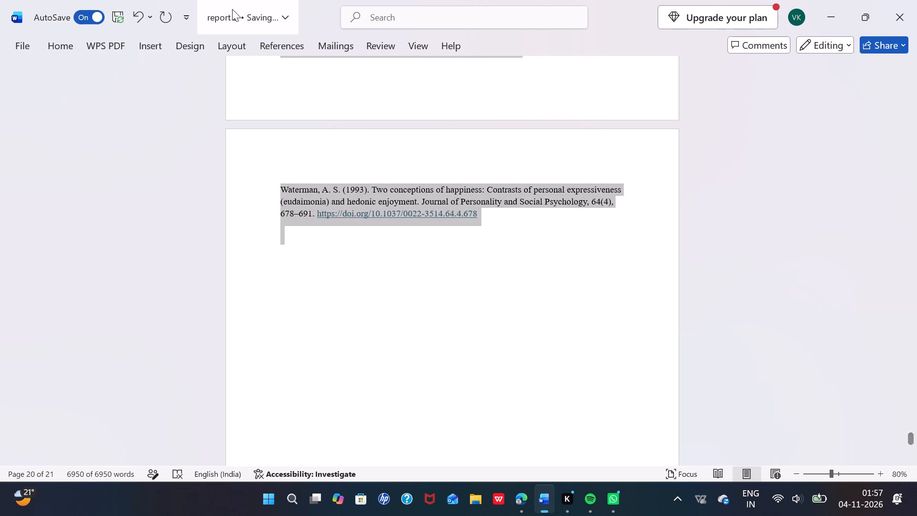
left_click(67, 37)
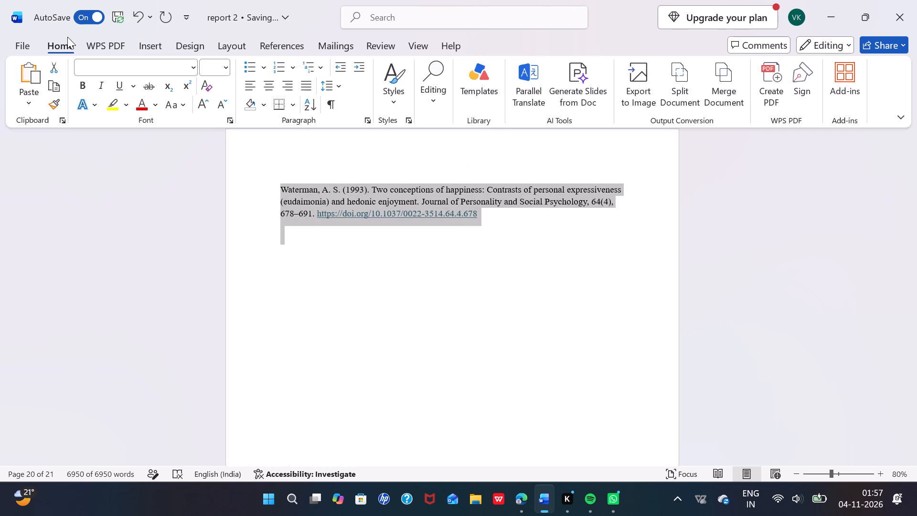
left_click(366, 118)
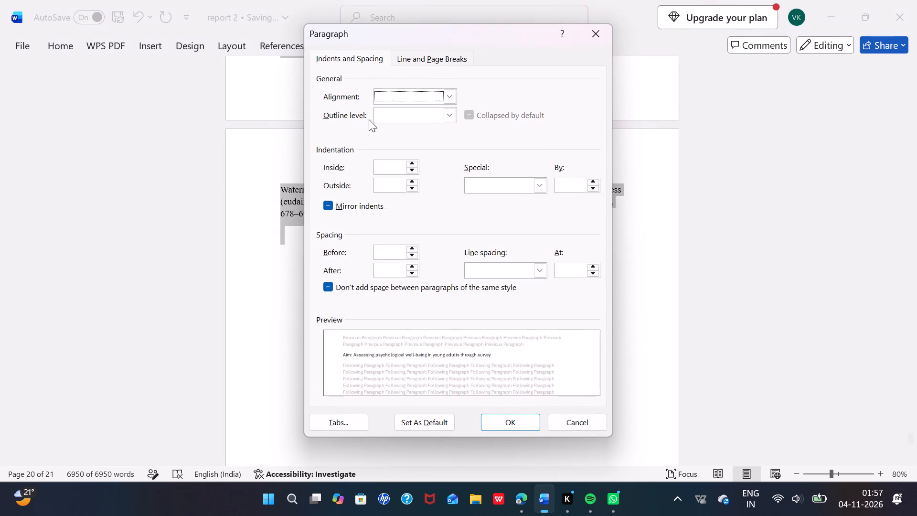
left_click(445, 97)
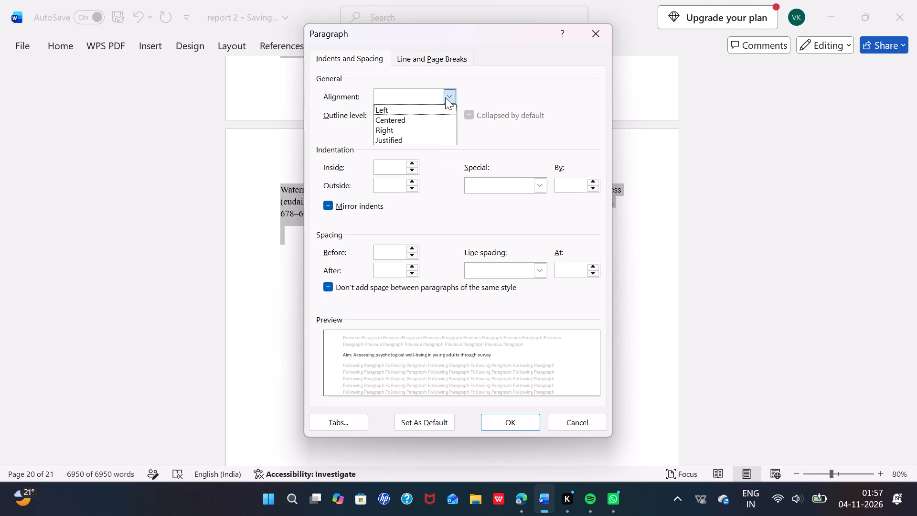
left_click(419, 109)
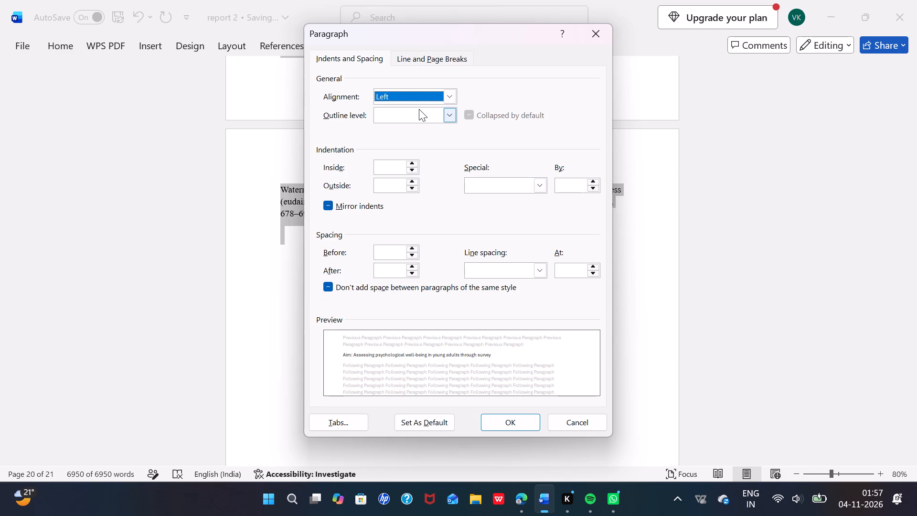
left_click(445, 115)
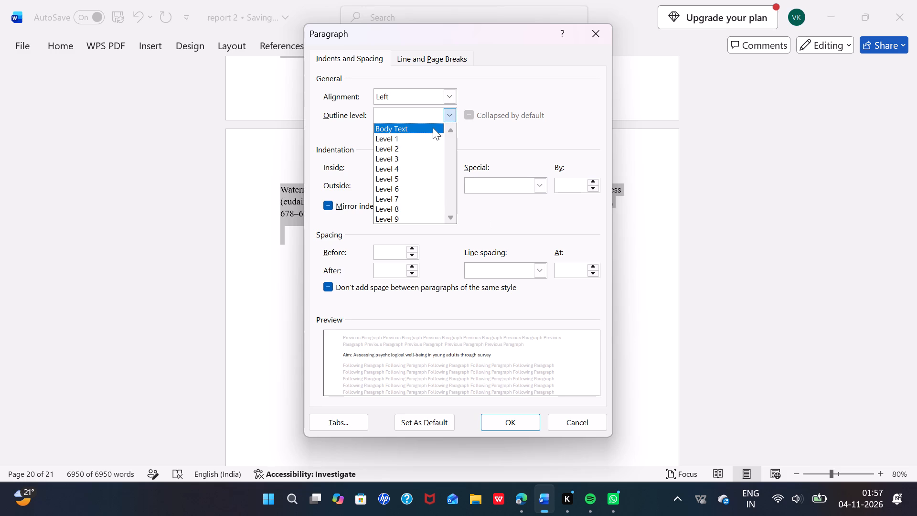
left_click(432, 128)
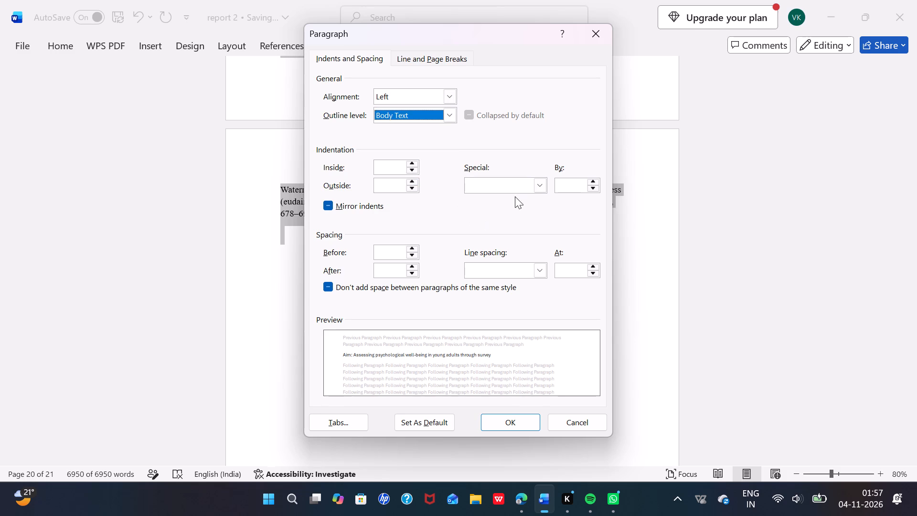
left_click(538, 187)
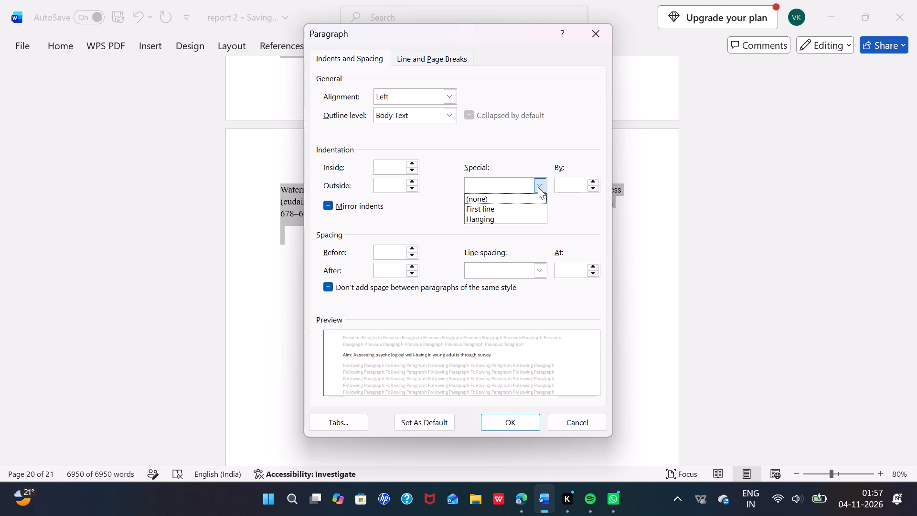
left_click(519, 212)
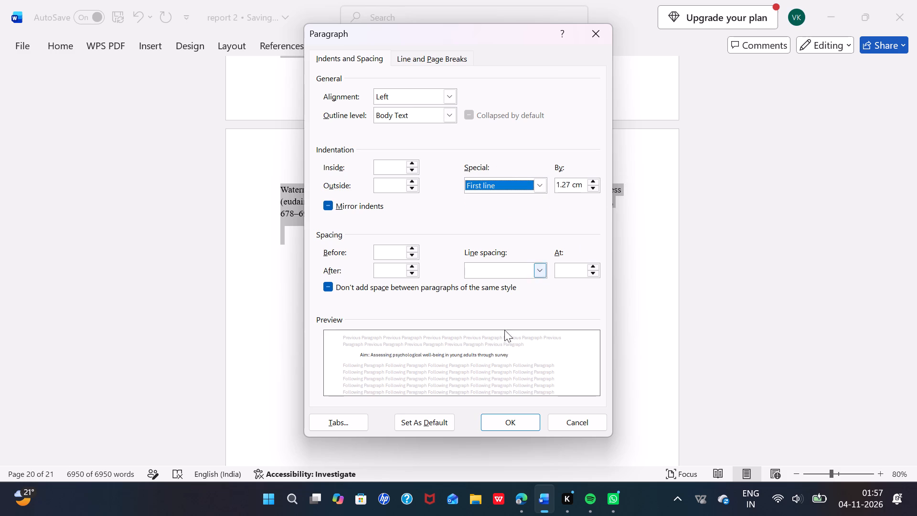
left_click(500, 418)
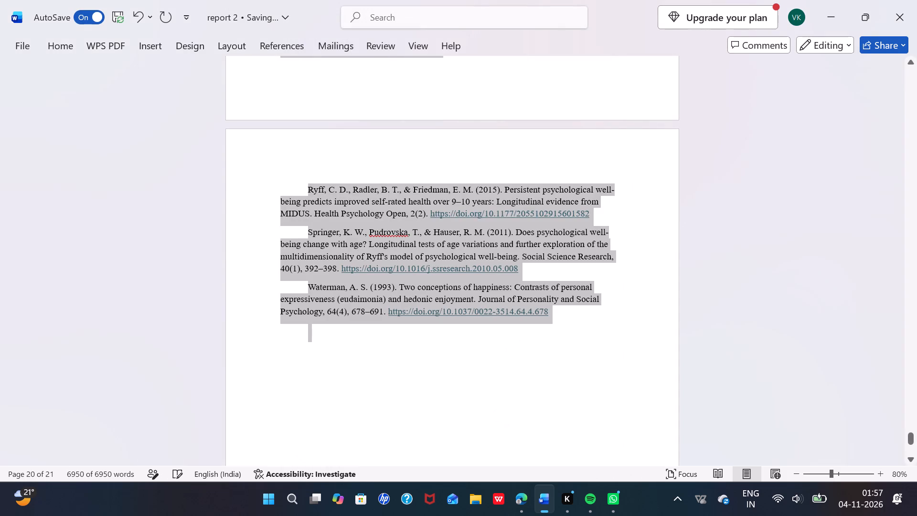
left_click(500, 418)
Review the reformatted pages from the references back to the results tables.
scroll(500, 418, "up", 3)
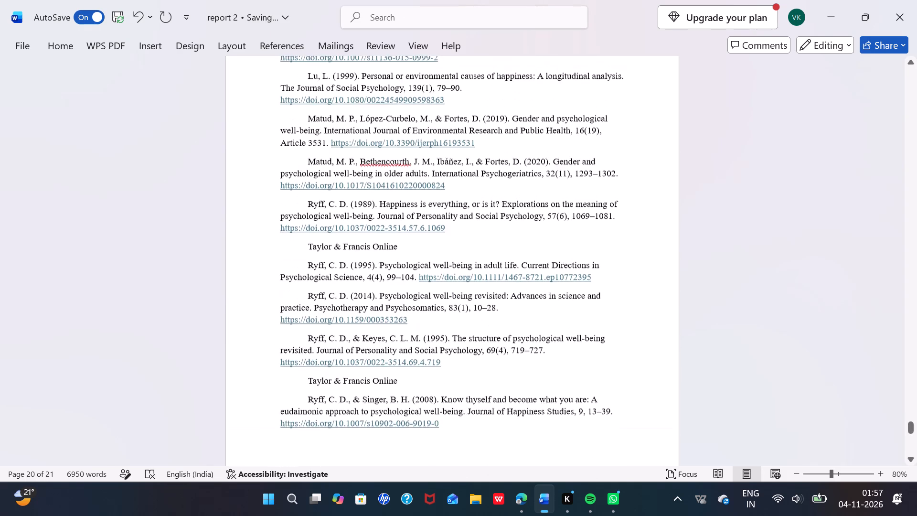
scroll(500, 418, "up", 5)
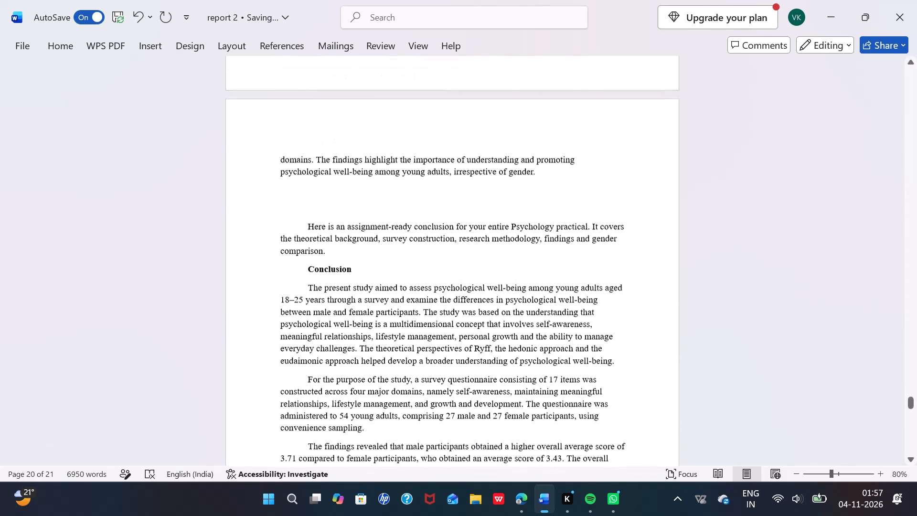
scroll(500, 418, "up", 5)
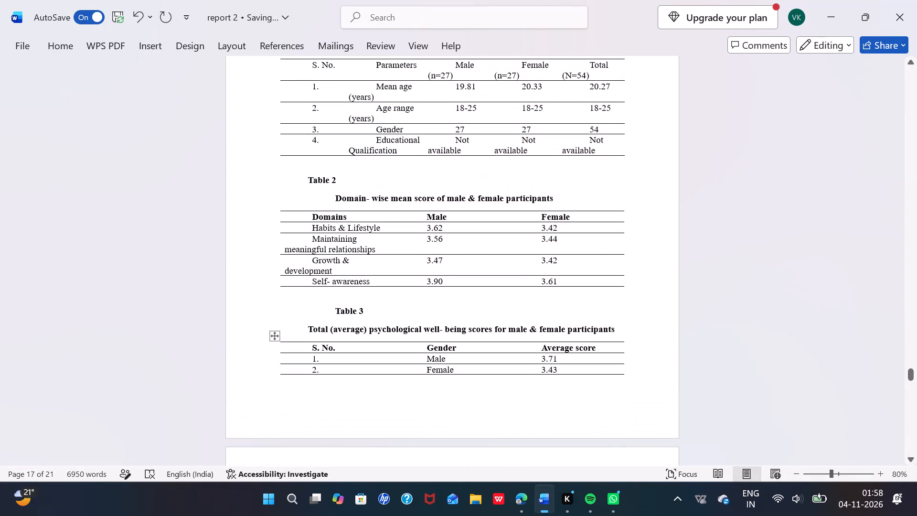
left_click(500, 418)
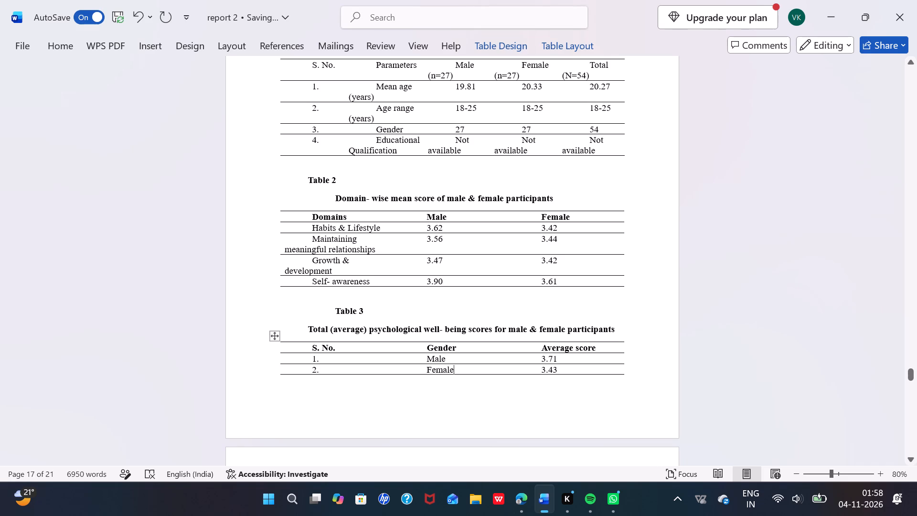
left_click(333, 194)
Remove the blank line above the Results heading to pull Table 3's Total row back onto the same page.
scroll(333, 194, "down", 1)
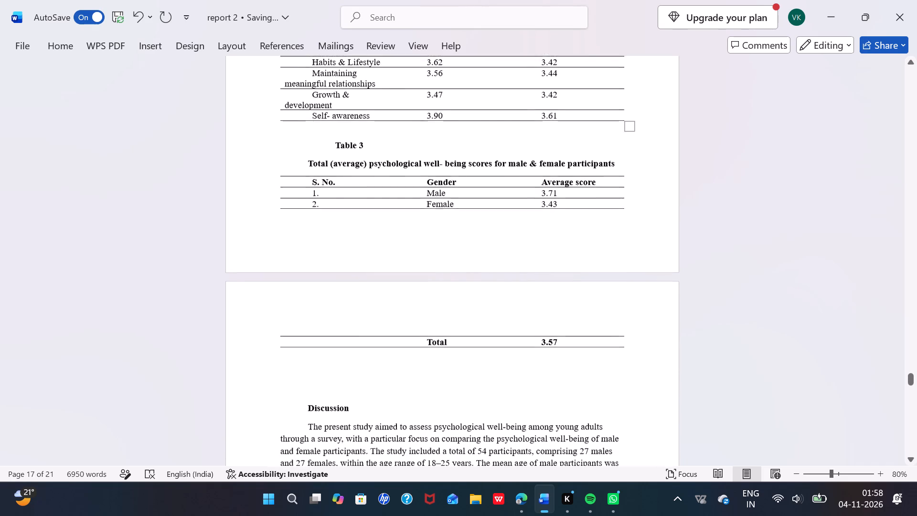
scroll(333, 194, "down", 1)
scroll(333, 194, "up", 1)
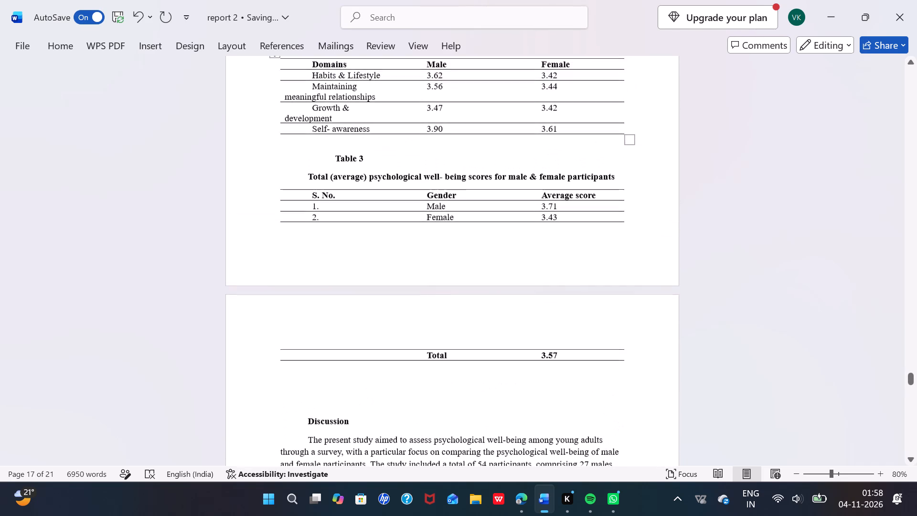
scroll(333, 194, "up", 4)
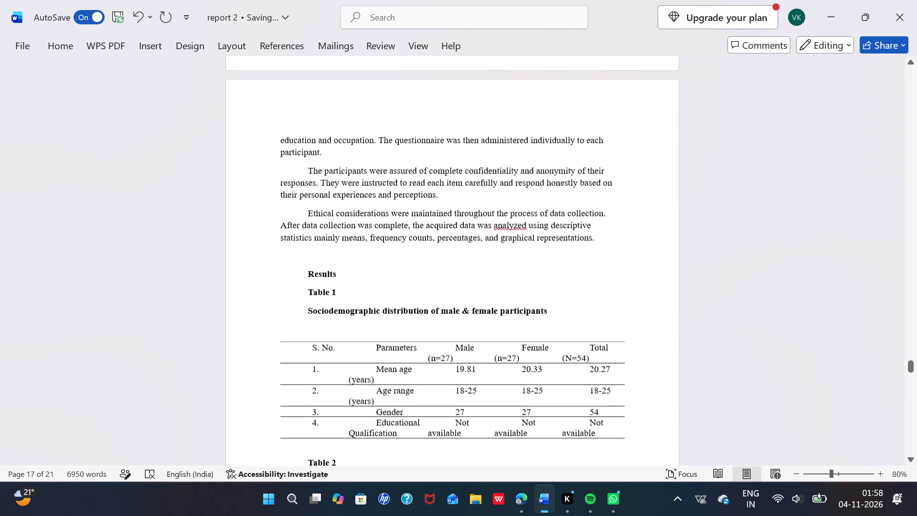
scroll(333, 194, "up", 1)
left_click(304, 343)
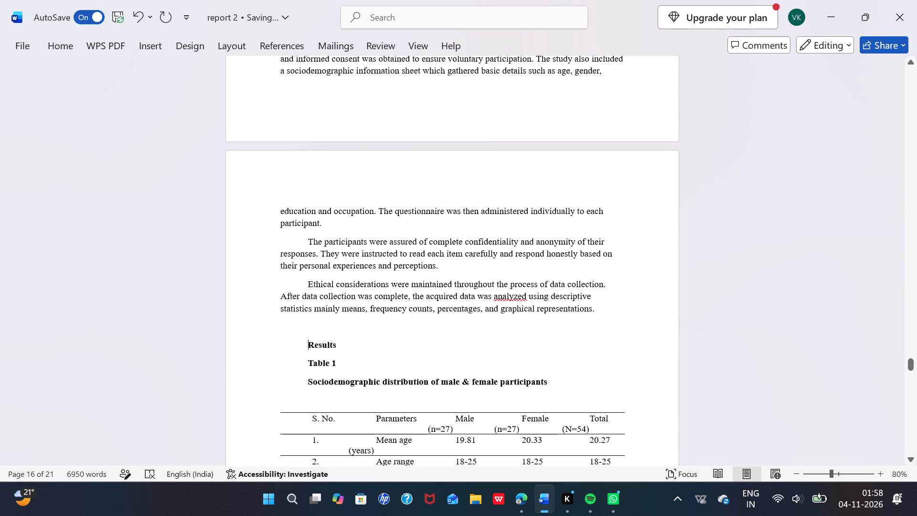
key("BackSpace")
key("BackSpace")
key("BackSpace")
key("Return")
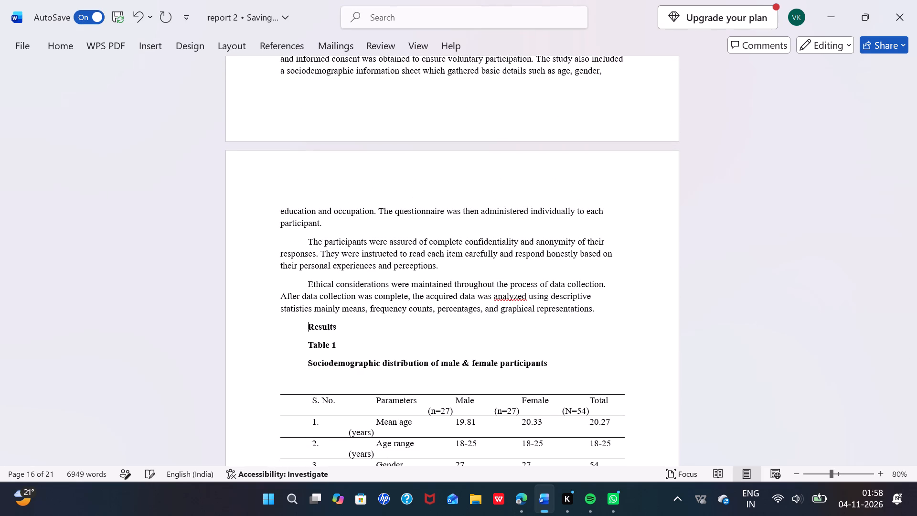
Remove the blank line between Table 1 and the Table 2 caption.
scroll(304, 343, "down", 3)
scroll(304, 343, "up", 1)
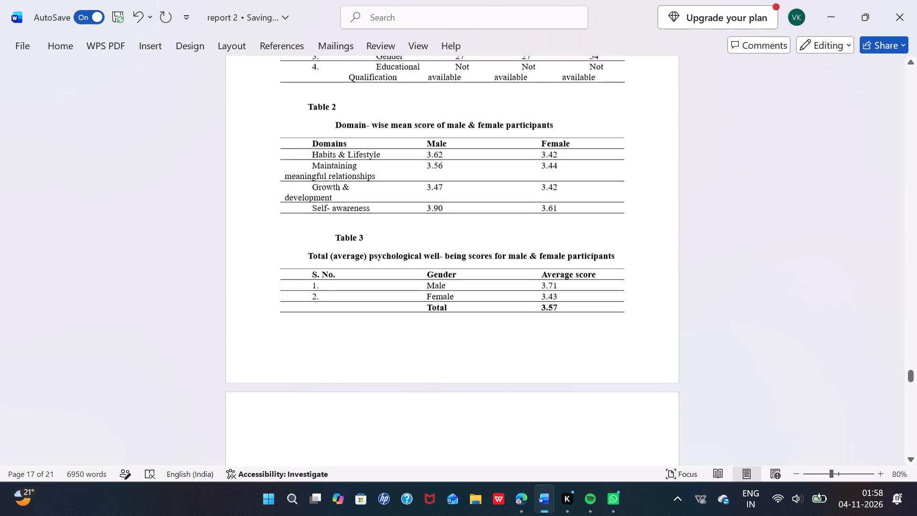
scroll(303, 348, "up", 1)
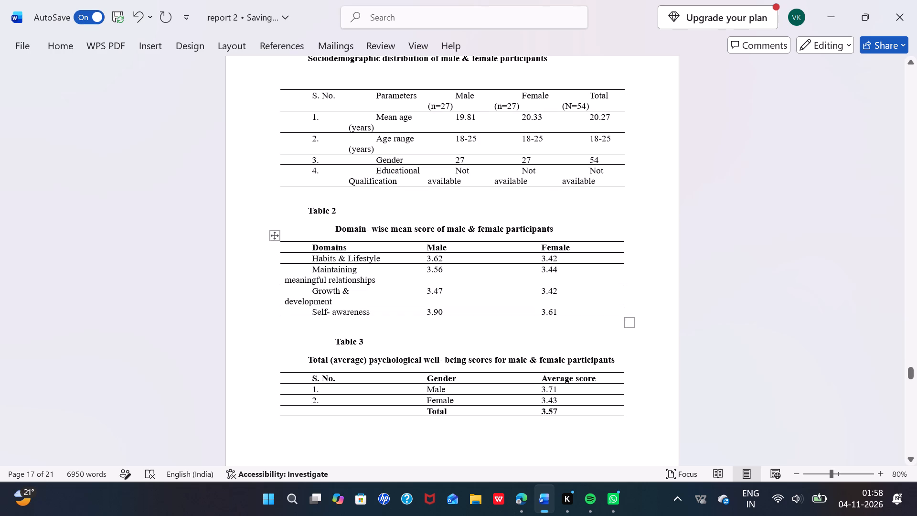
scroll(296, 210, "up", 1)
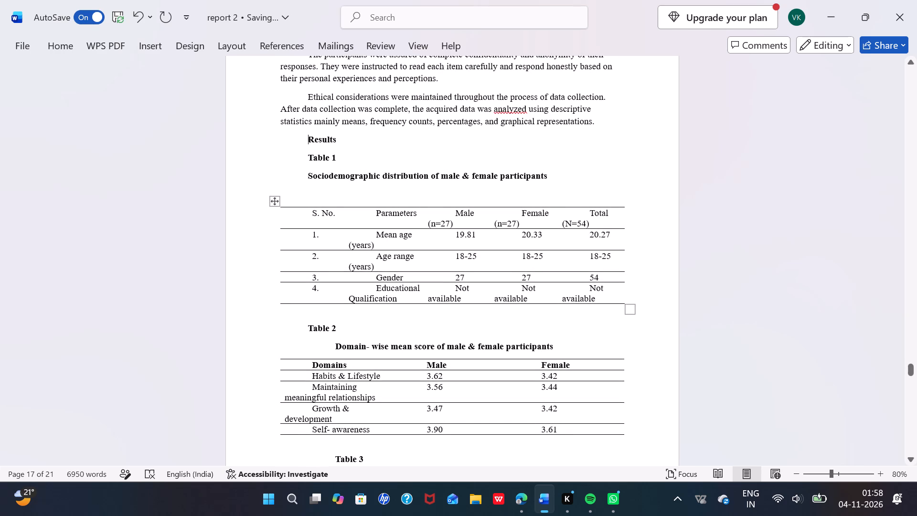
left_click(307, 332)
key("BackSpace")
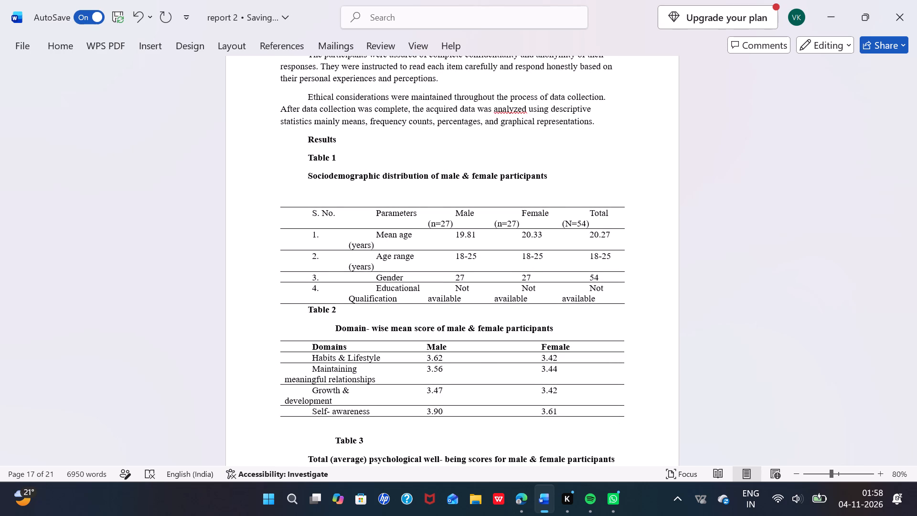
Delete the extra leading space before the title "Domain- wise mean score of male & female participants" to line it up with the Table 2 caption.
left_click(333, 328)
left_click_drag(333, 328, 312, 329)
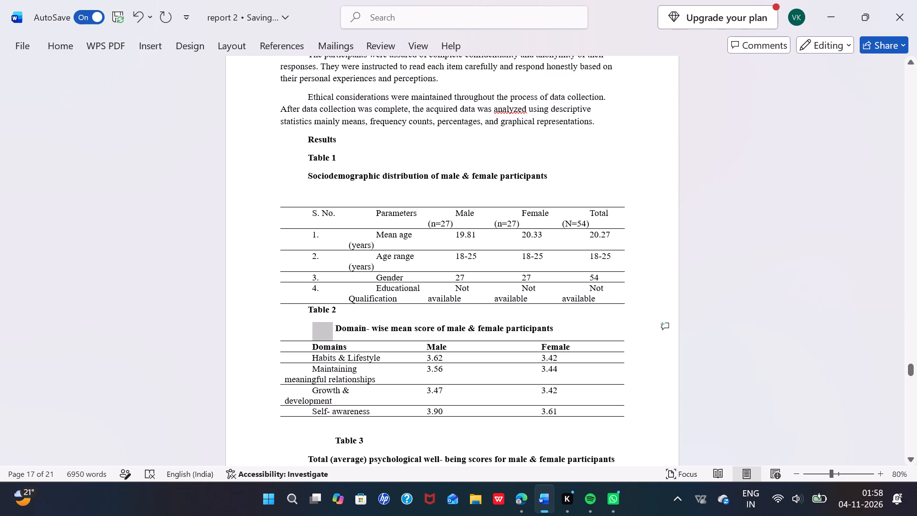
left_click_drag(312, 329, 312, 329)
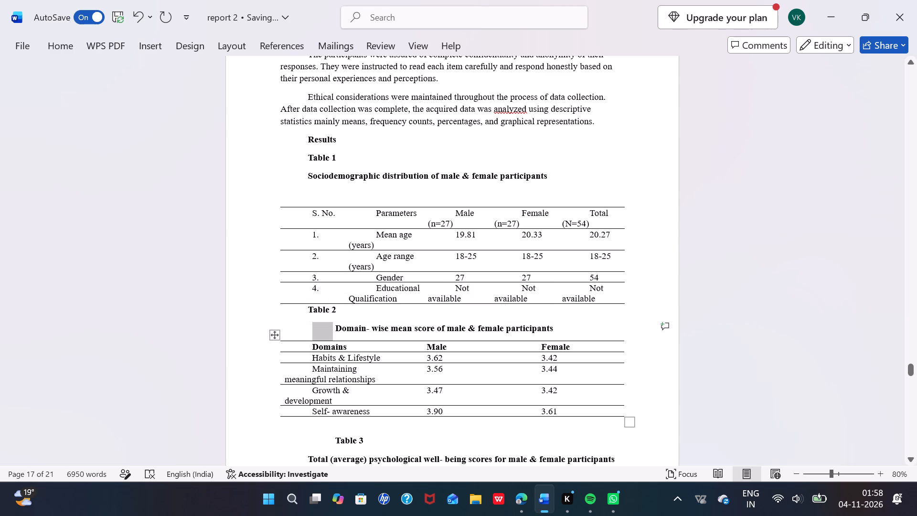
left_click(452, 440)
left_click_drag(332, 329, 317, 329)
key("BackSpace")
key("BackSpace")
key("BackSpace")
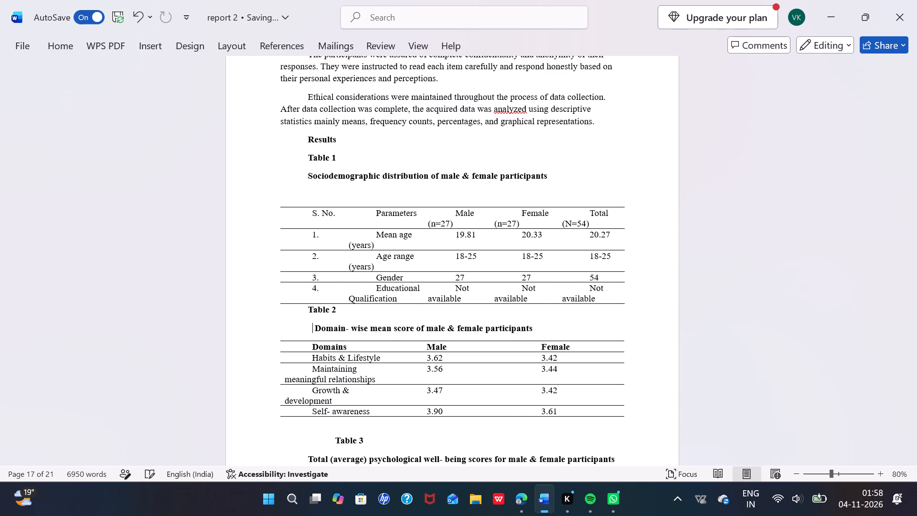
key("BackSpace")
key("BackSpace")
Remove the oversized indent before the "Table 3" caption and re-indent it slightly with spaces.
scroll(317, 329, "down", 1)
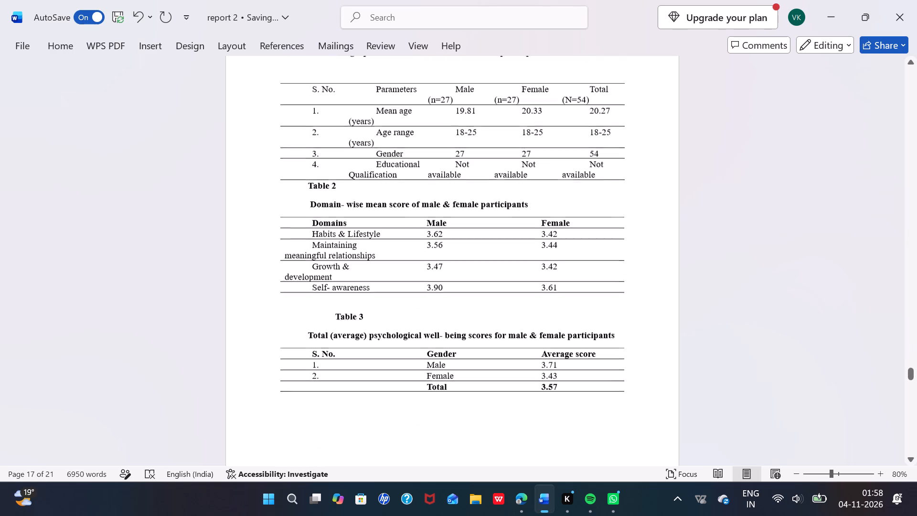
scroll(317, 329, "down", 1)
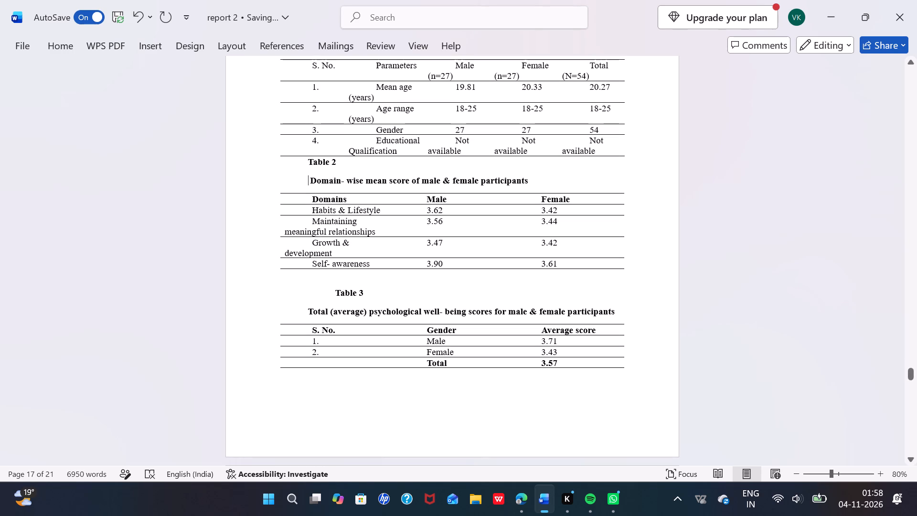
left_click_drag(331, 294, 314, 294)
key("BackSpace")
key("BackSpace")
key("BackSpace")
key("BackSpace")
key("BackSpace")
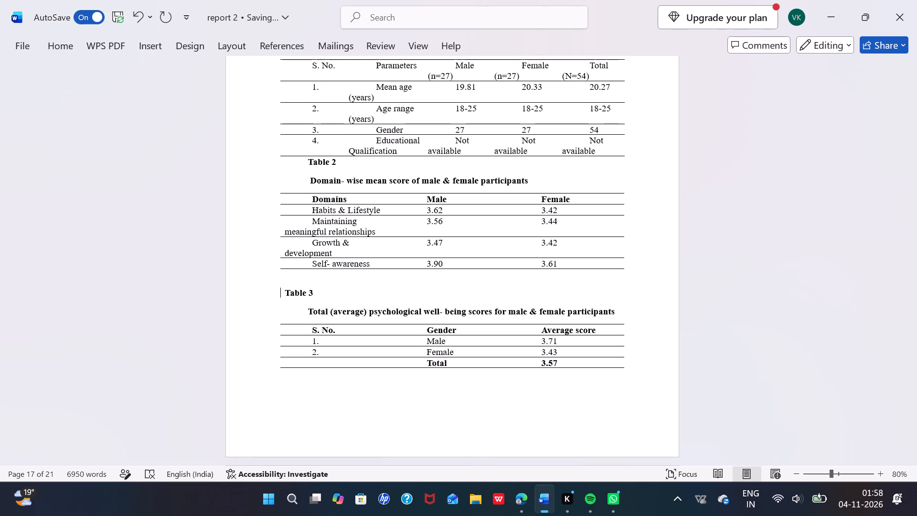
key("space")
key("space")
Delete the leftover paragraph "Here is an assignment-ready conclusion for your entire Psychology practical..." above the Conclusion heading.
scroll(314, 294, "down", 2)
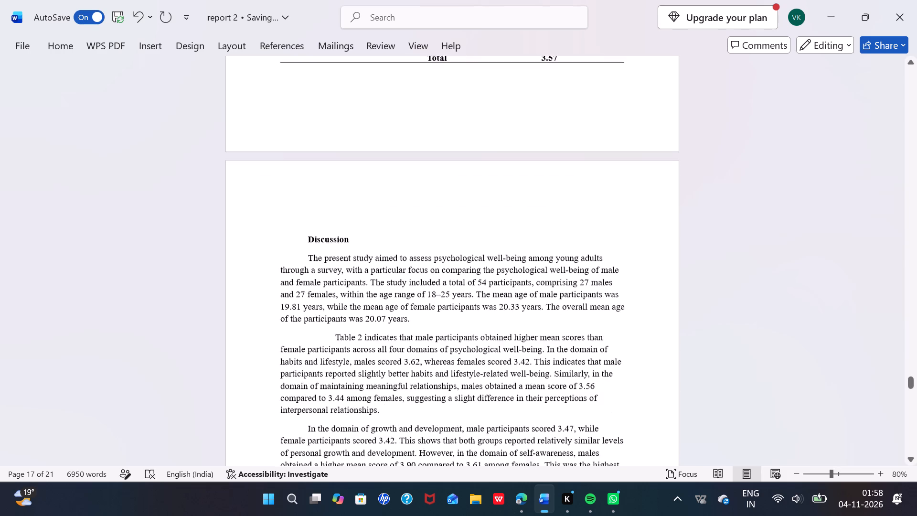
scroll(314, 294, "down", 1)
scroll(314, 294, "right", 1)
scroll(314, 294, "down", 2)
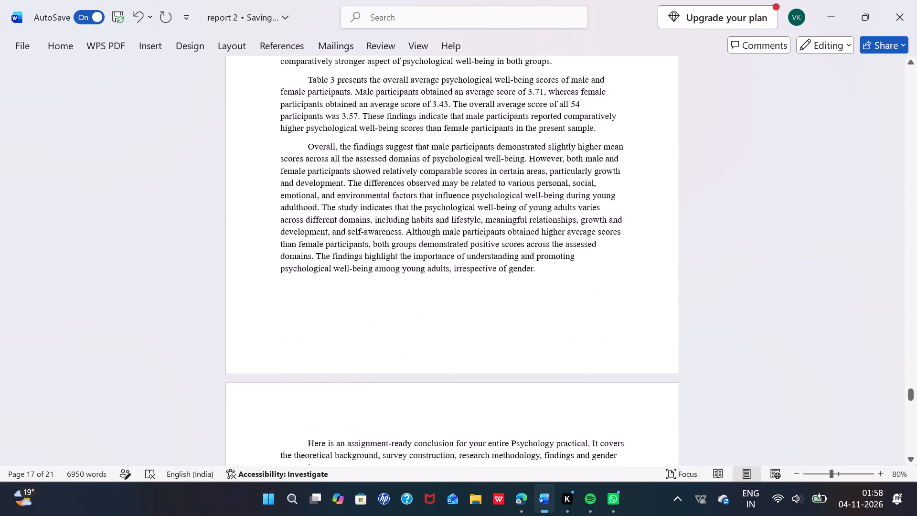
scroll(314, 294, "up", 1)
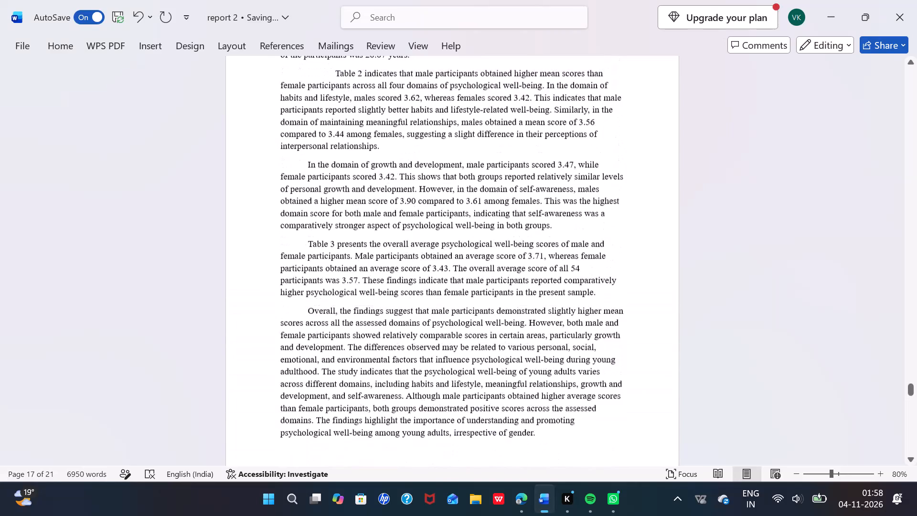
scroll(314, 294, "up", 2)
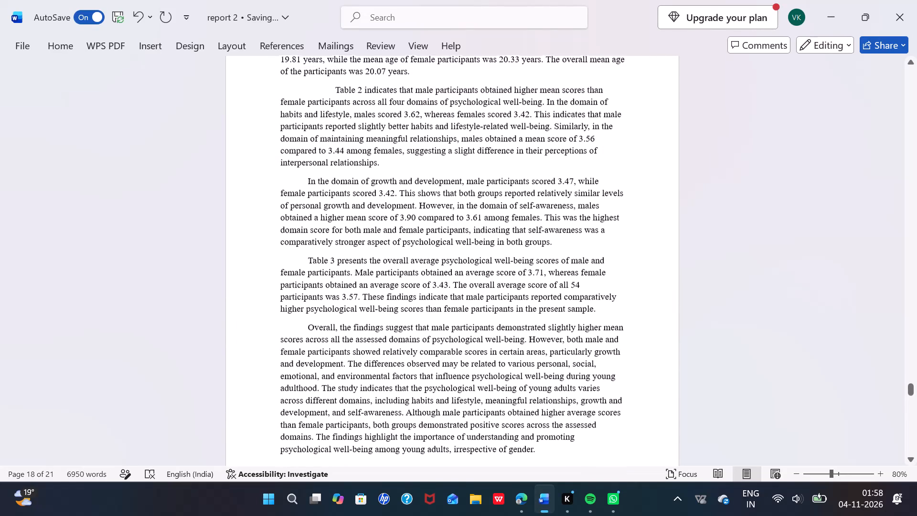
scroll(314, 294, "up", 1)
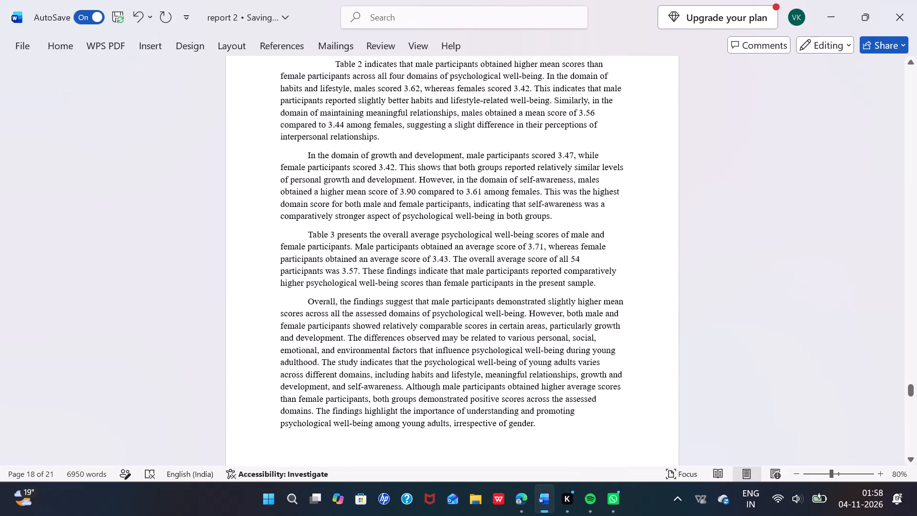
scroll(314, 294, "down", 4)
left_click(314, 294)
scroll(314, 294, "up", 1)
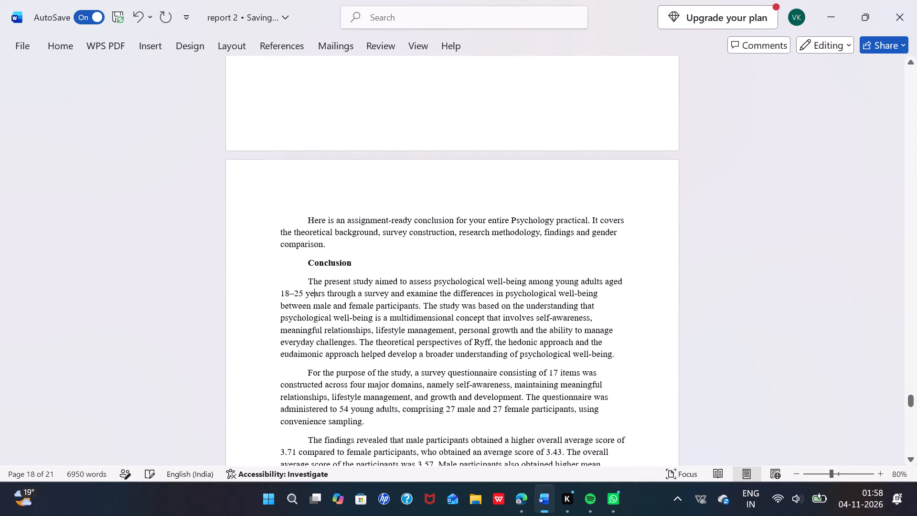
scroll(314, 294, "up", 1)
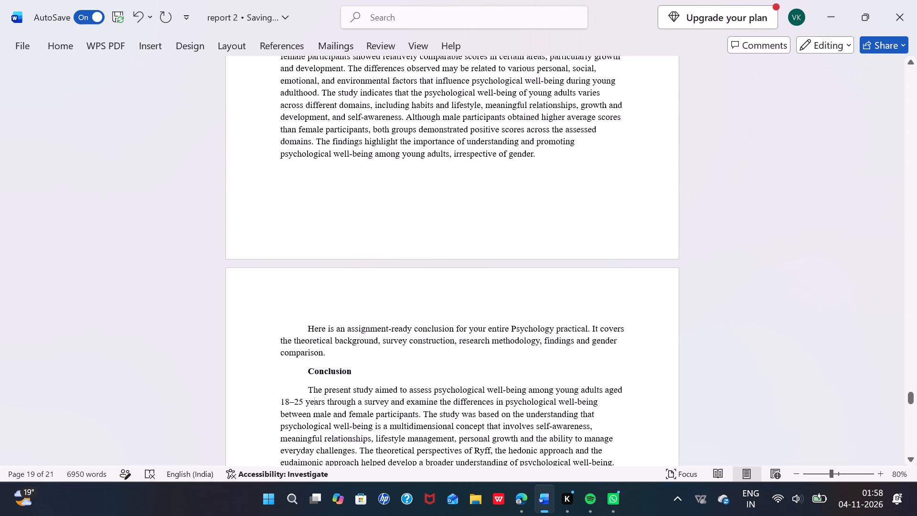
left_click_drag(339, 356, 297, 325)
key("BackSpace")
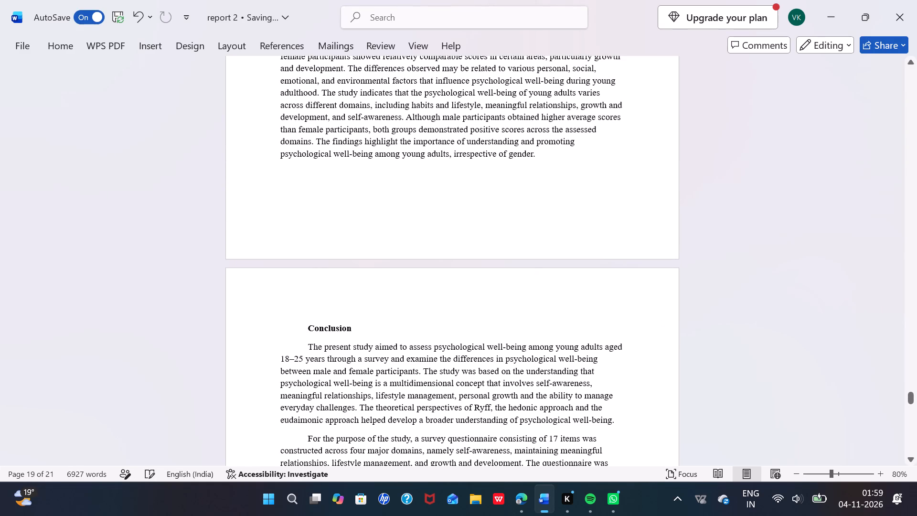
Remove the blank line above the References heading and indent the heading with spaces to roughly match the paragraph indents.
scroll(297, 325, "down", 1)
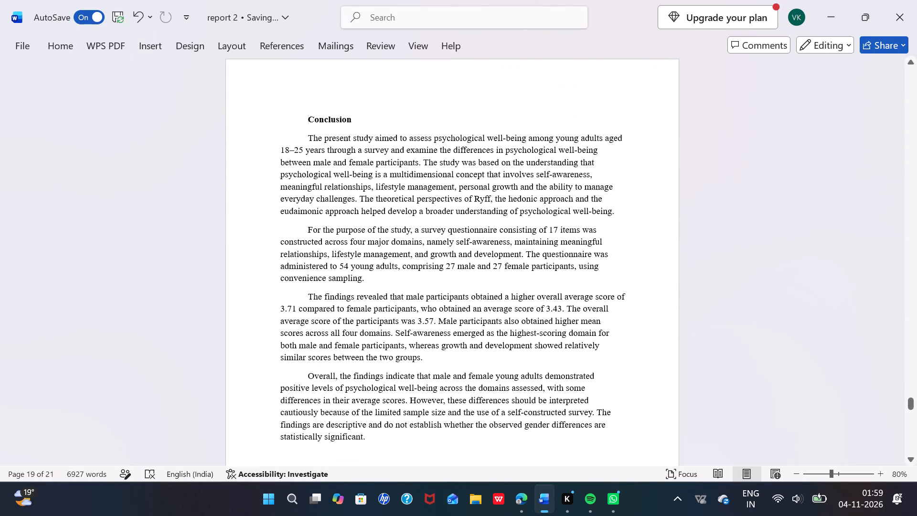
scroll(297, 325, "down", 4)
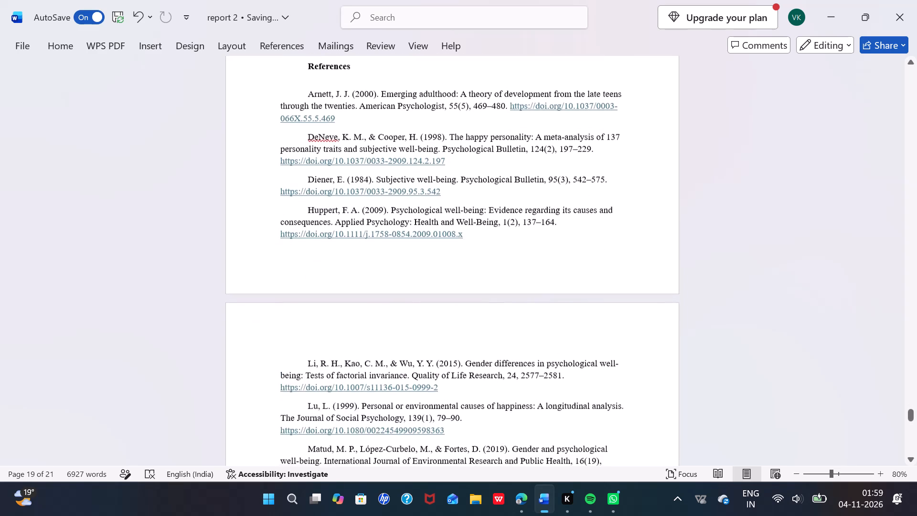
scroll(297, 325, "down", 4)
scroll(297, 325, "up", 2)
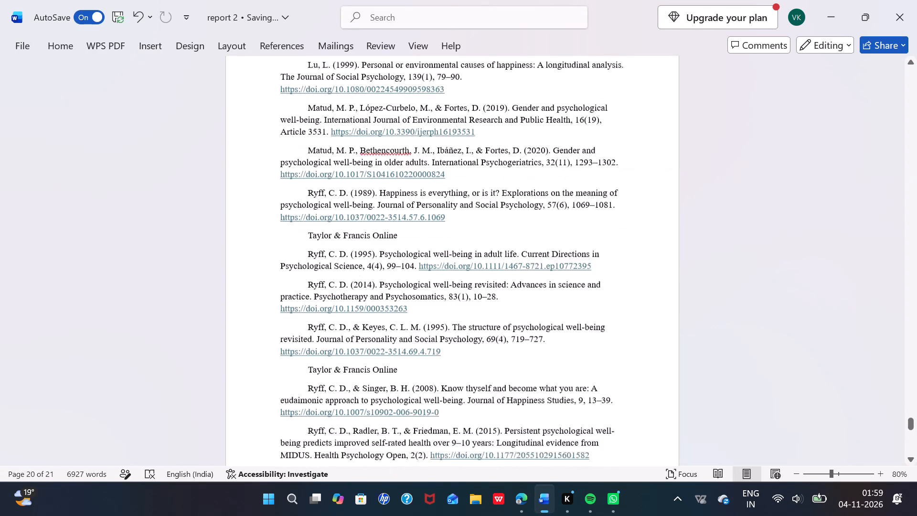
scroll(297, 325, "up", 2)
scroll(299, 270, "up", 2)
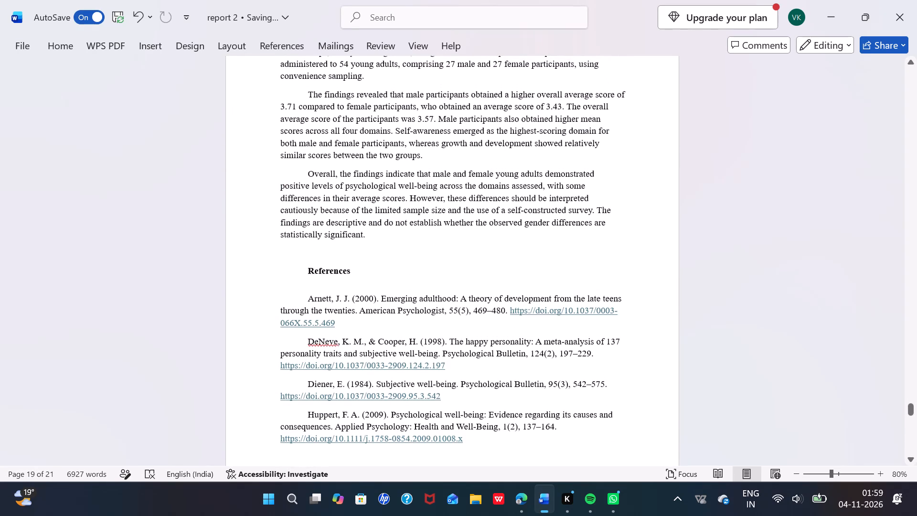
left_click(301, 265)
key("BackSpace")
key("BackSpace")
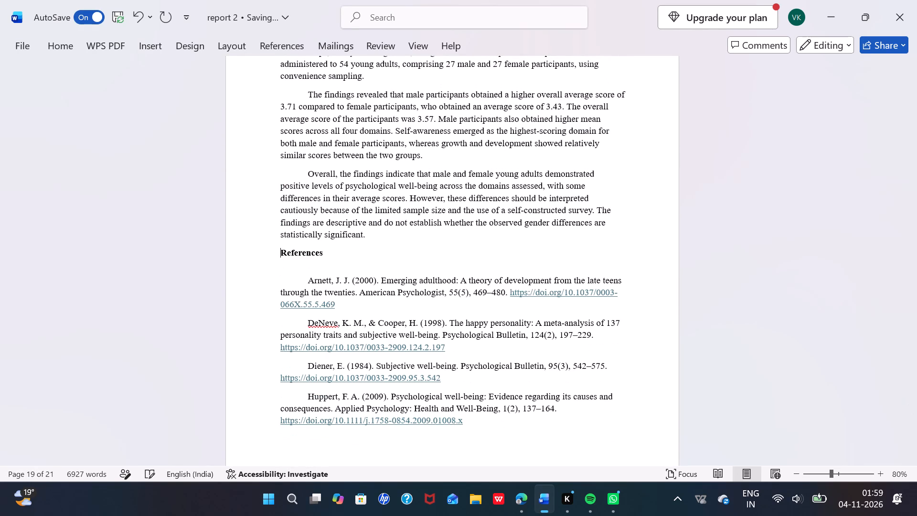
key("space")
key("space")
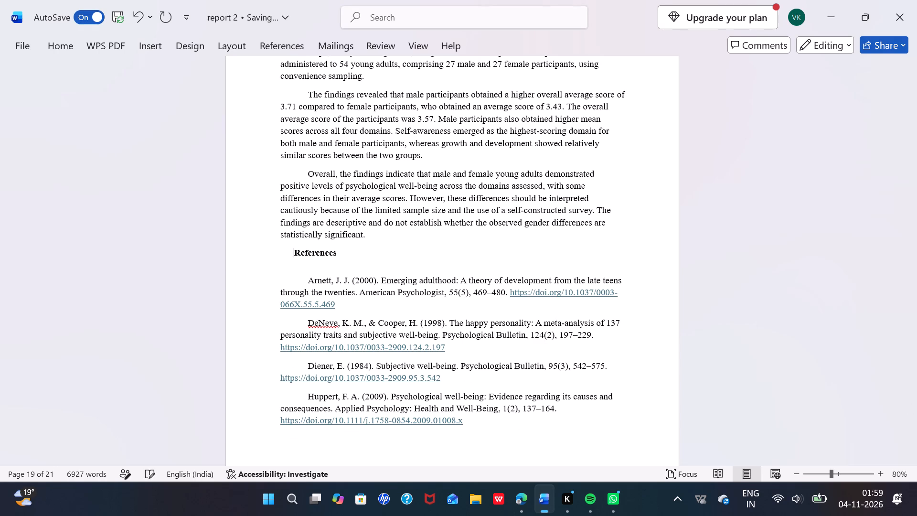
key("space")
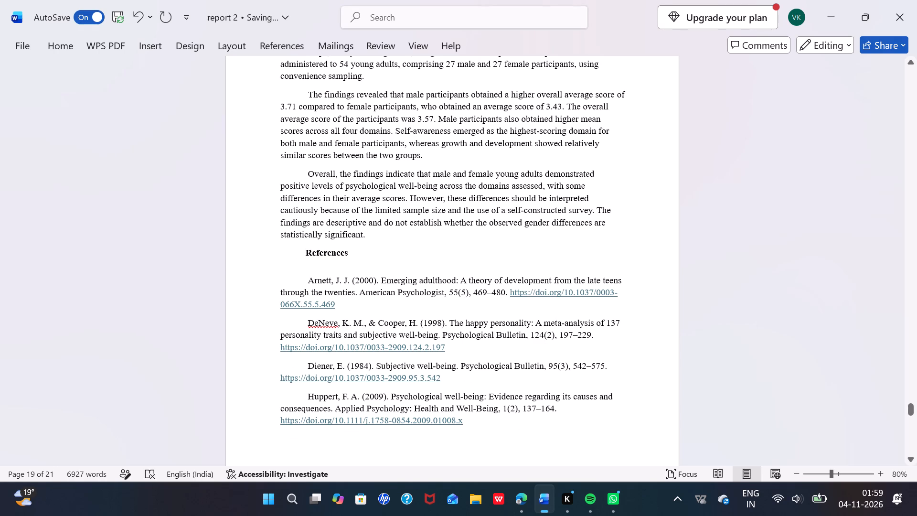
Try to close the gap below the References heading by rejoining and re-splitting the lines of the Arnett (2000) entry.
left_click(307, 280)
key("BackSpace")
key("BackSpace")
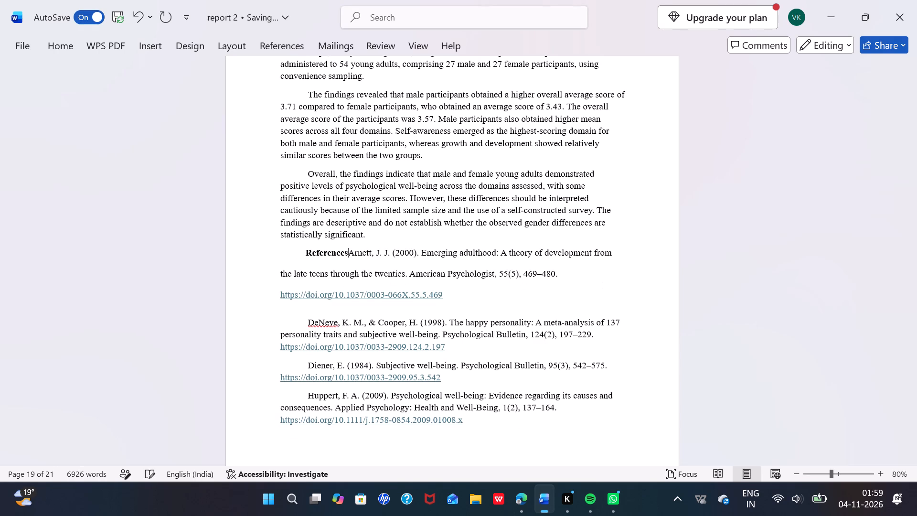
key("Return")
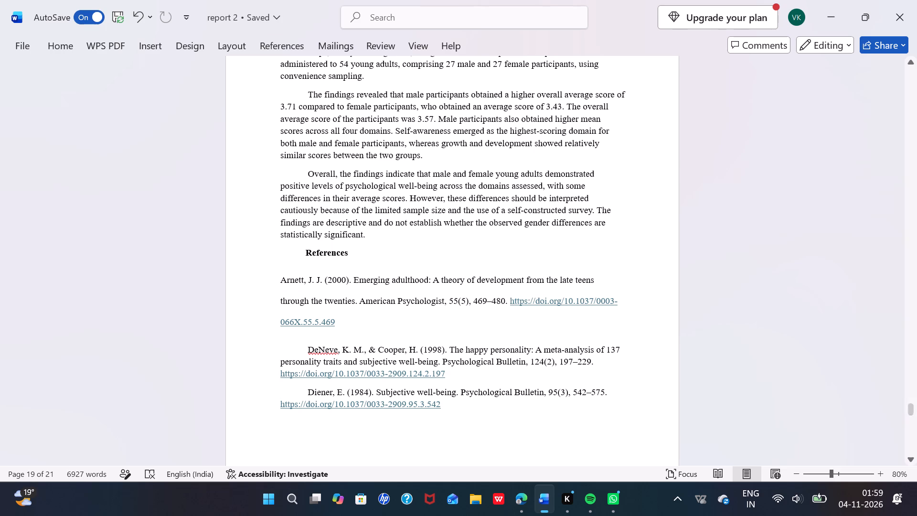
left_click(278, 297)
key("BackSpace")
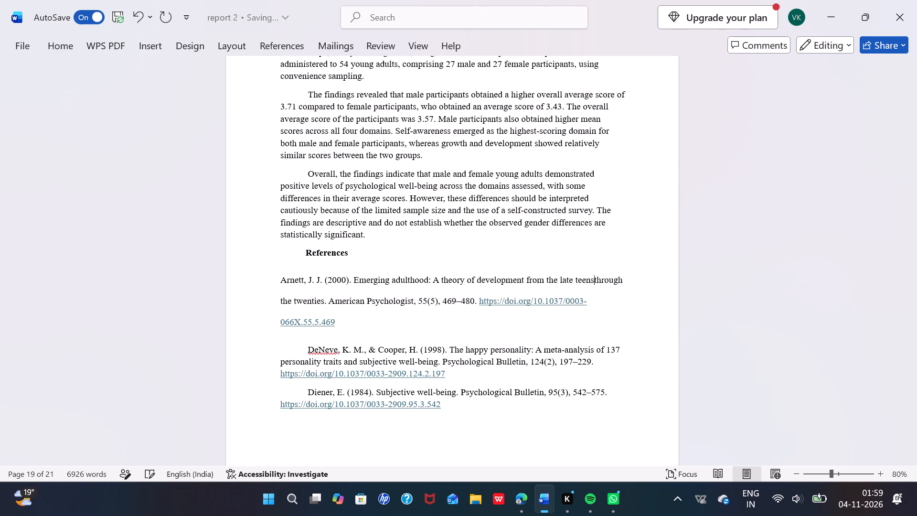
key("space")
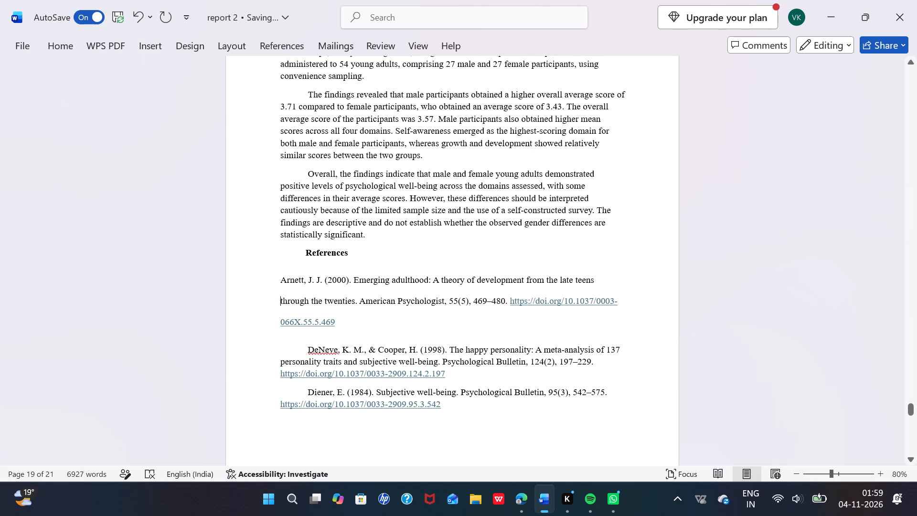
Copy the Arnett (2000) reference, delete it from the list, and insert blank lines before an unindented DeNeve & Cooper entry.
left_click_drag(346, 325, 268, 282)
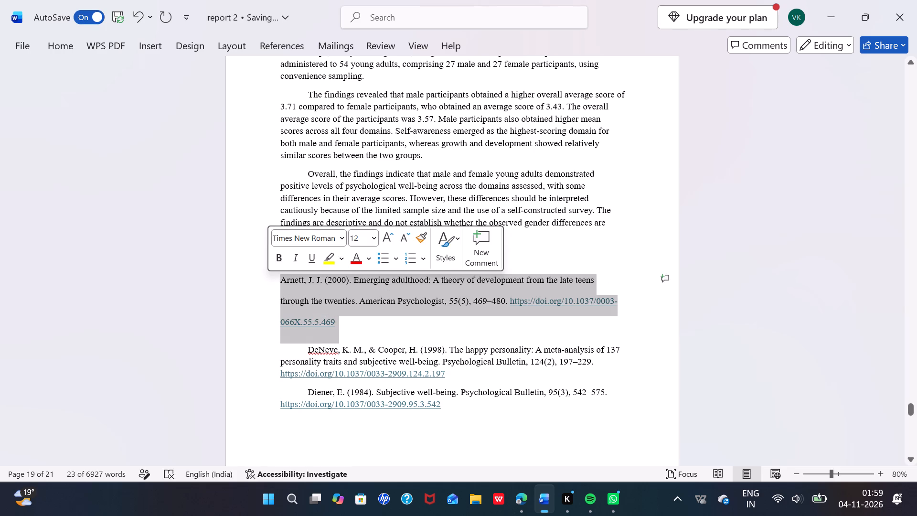
right_click(268, 282, "ctrl")
key("ctrl+c")
key("BackSpace")
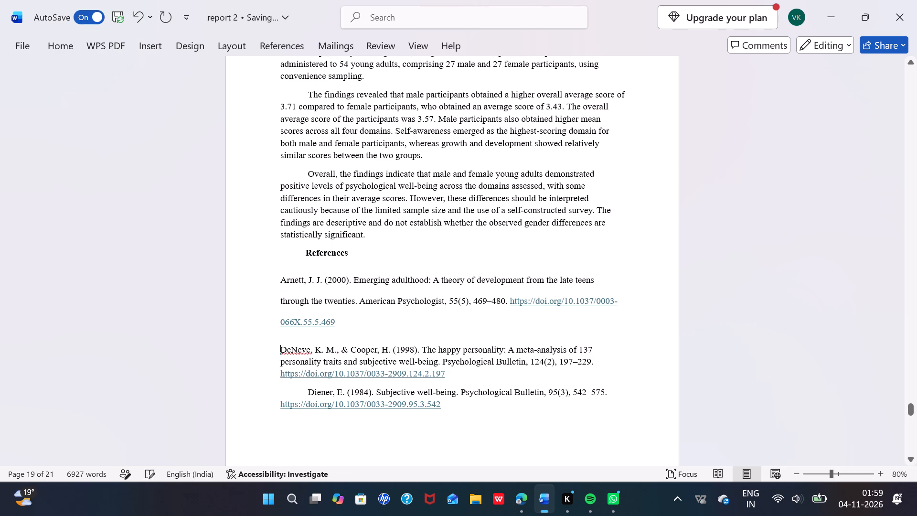
key("space")
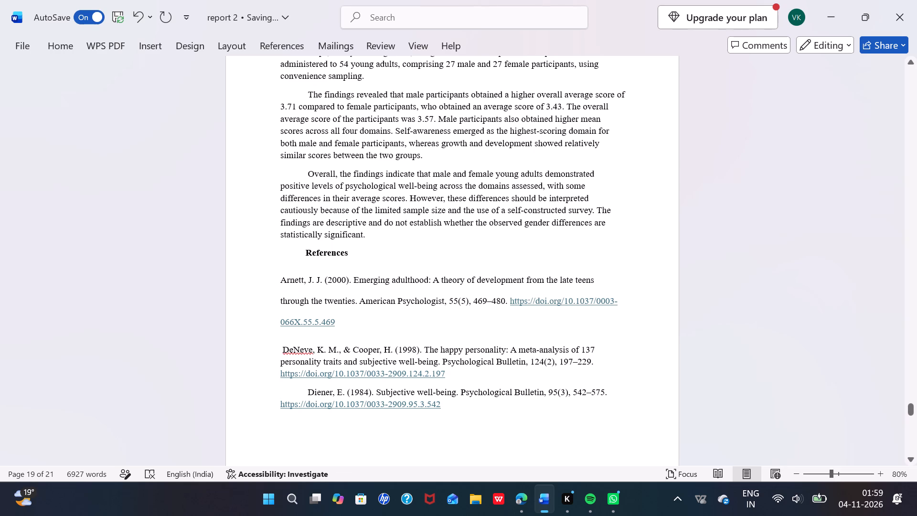
left_click_drag(345, 322, 280, 279)
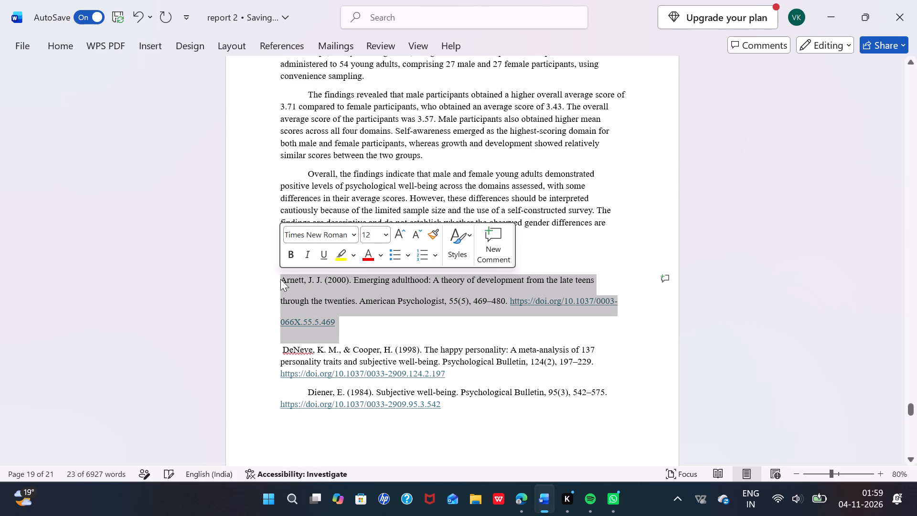
key("BackSpace")
key("Return")
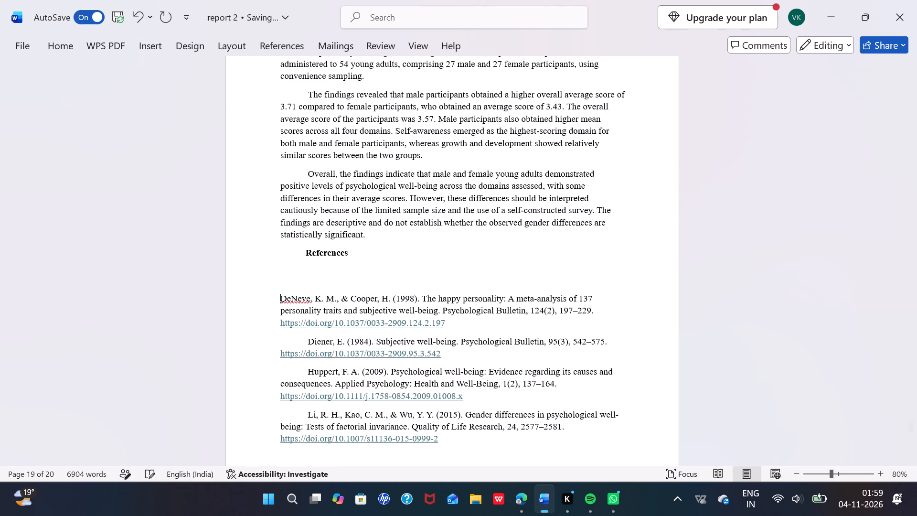
key("Return")
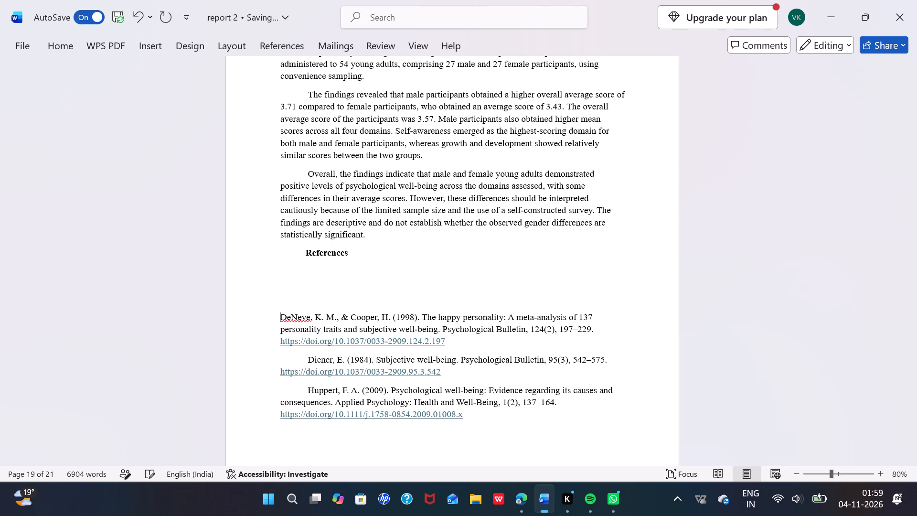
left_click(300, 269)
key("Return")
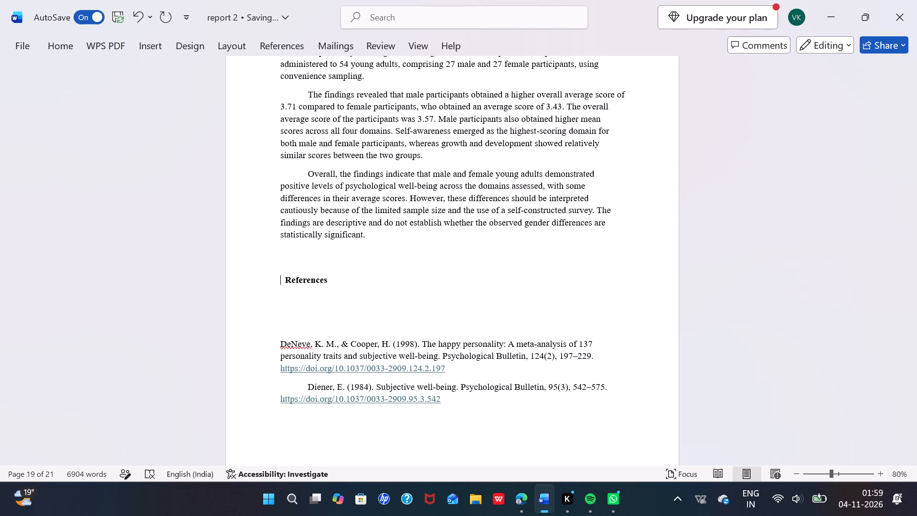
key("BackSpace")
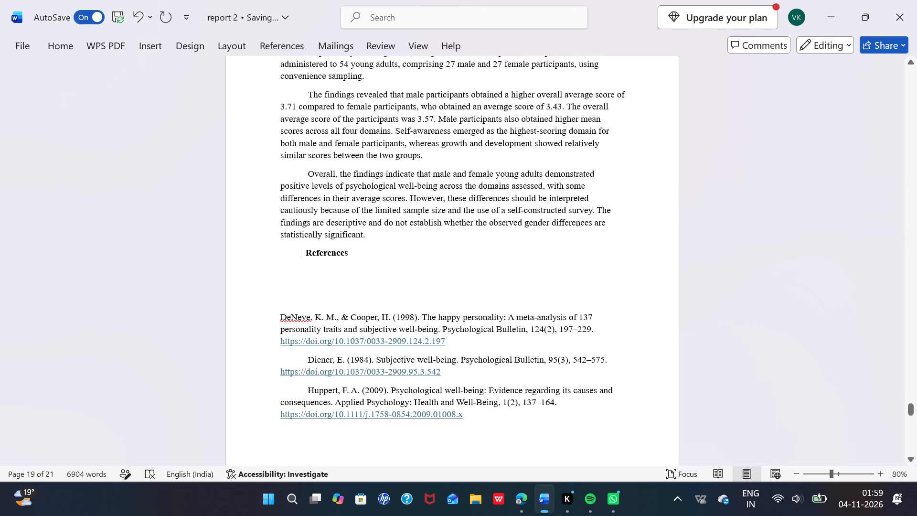
Paste the copied reference text on a new line below the References heading.
left_click(320, 273)
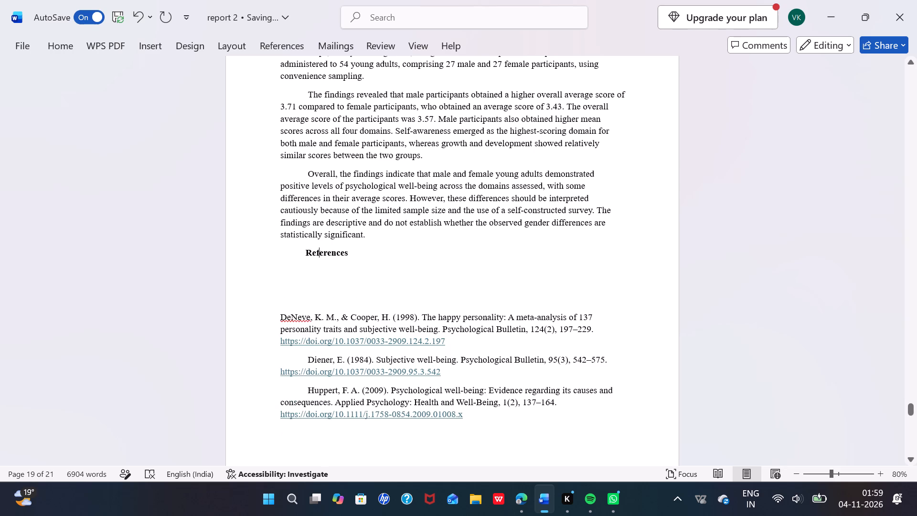
left_click(354, 255)
key("Return")
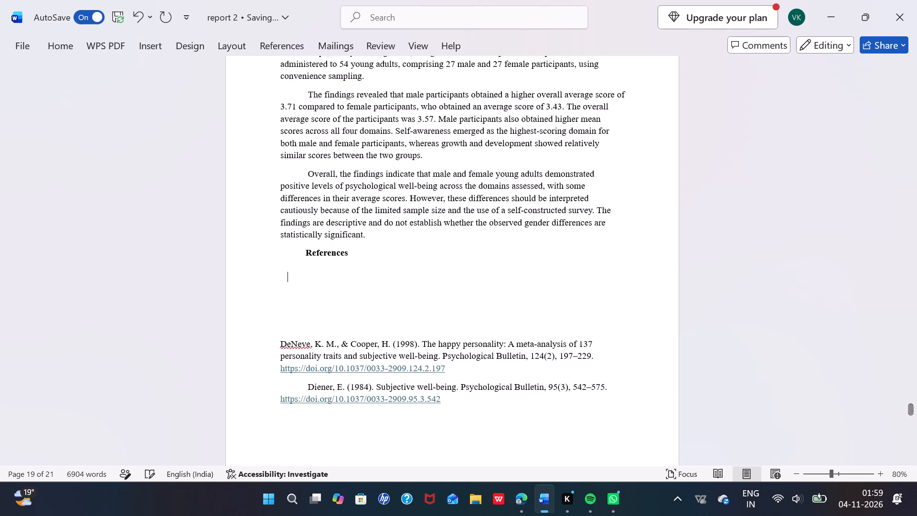
key("ctrl+v")
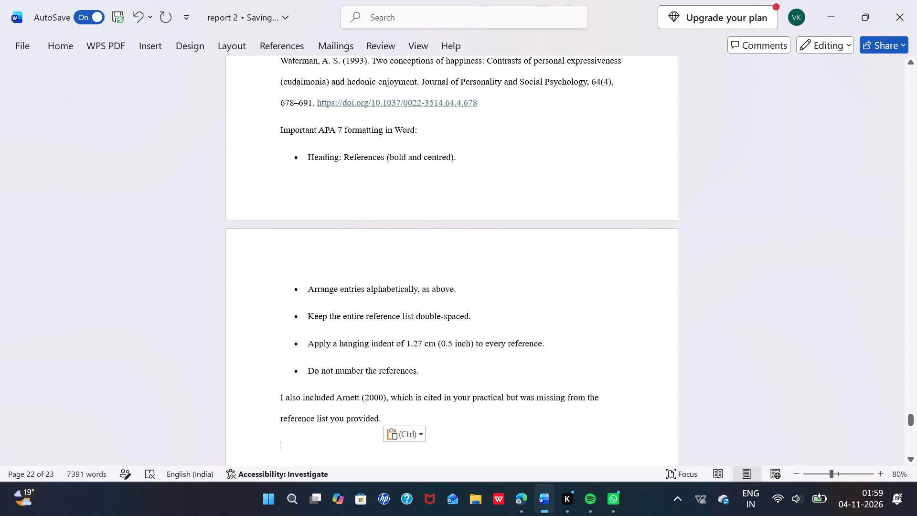
Delete the surplus pasted text from the DeNeve & Cooper entry through the closing note on Arnett (2000).
scroll(380, 406, "down", 2)
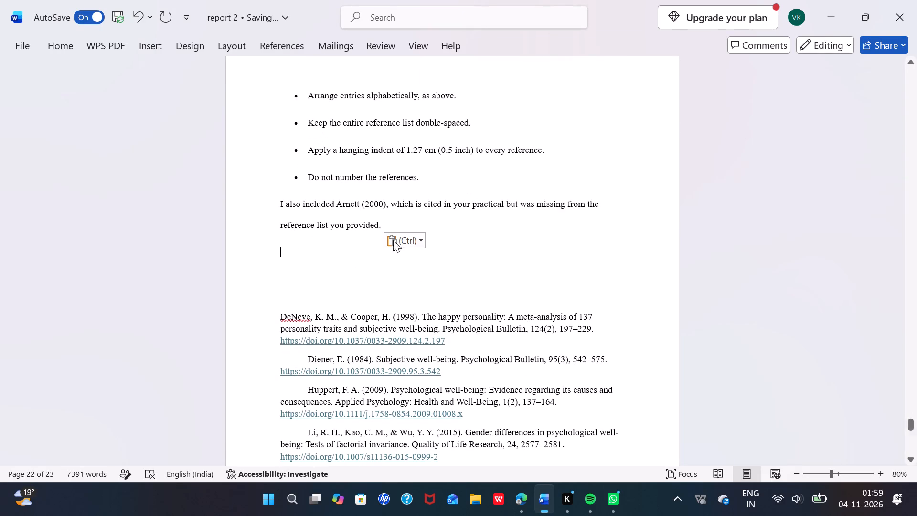
left_click_drag(385, 225, 373, 94)
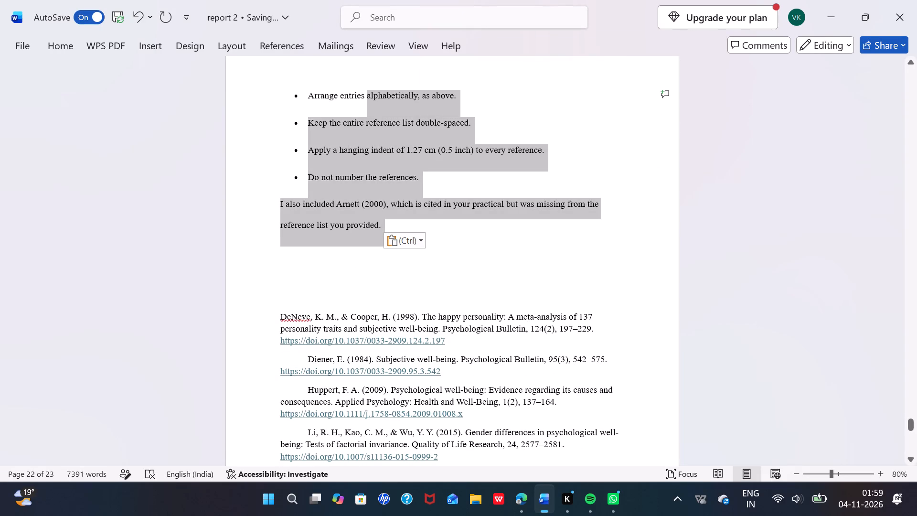
left_click_drag(373, 94, 374, 58)
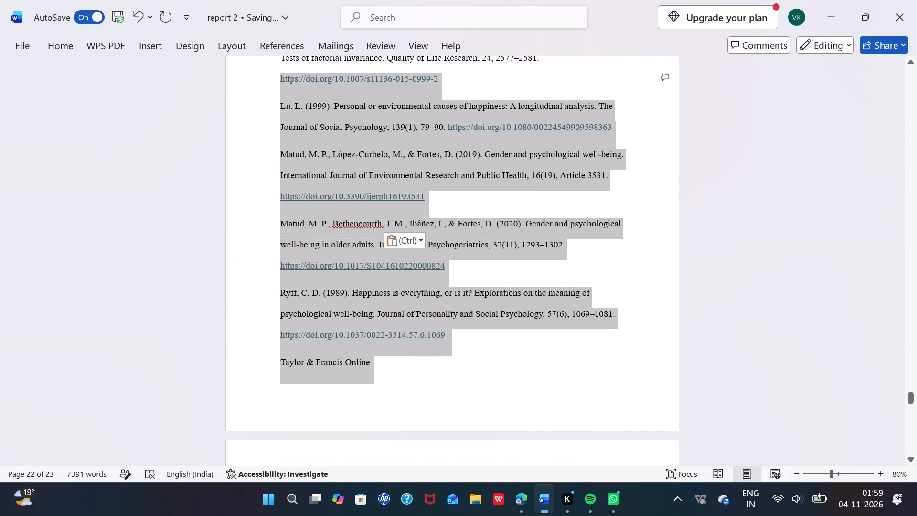
left_click_drag(374, 58, 354, 264)
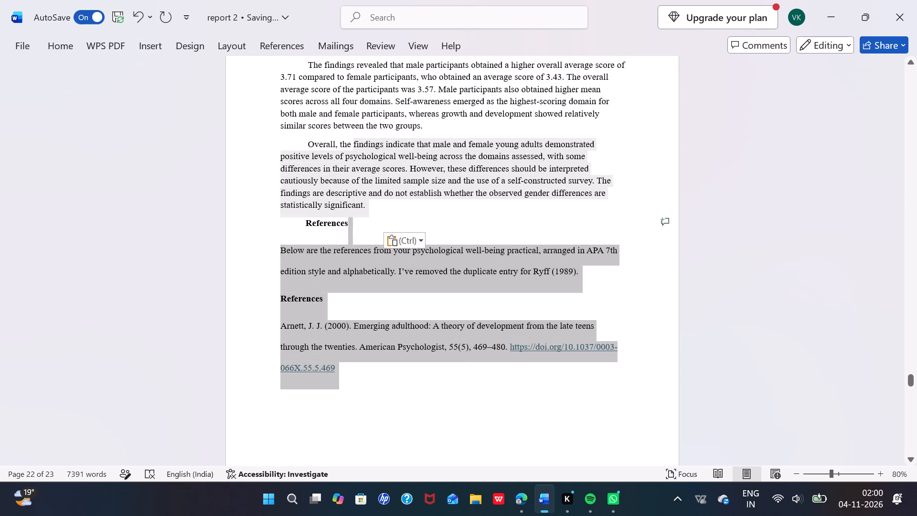
left_click_drag(354, 264, 292, 169)
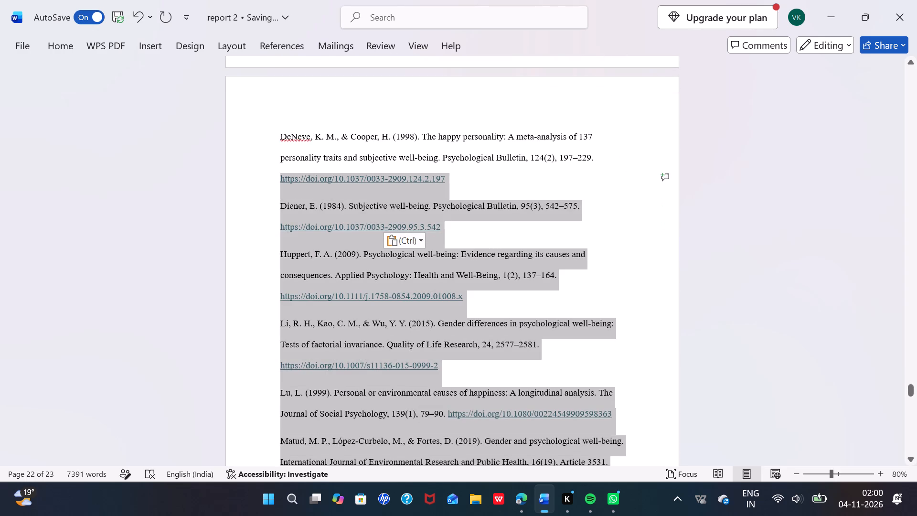
left_click_drag(292, 169, 278, 145)
key("BackSpace")
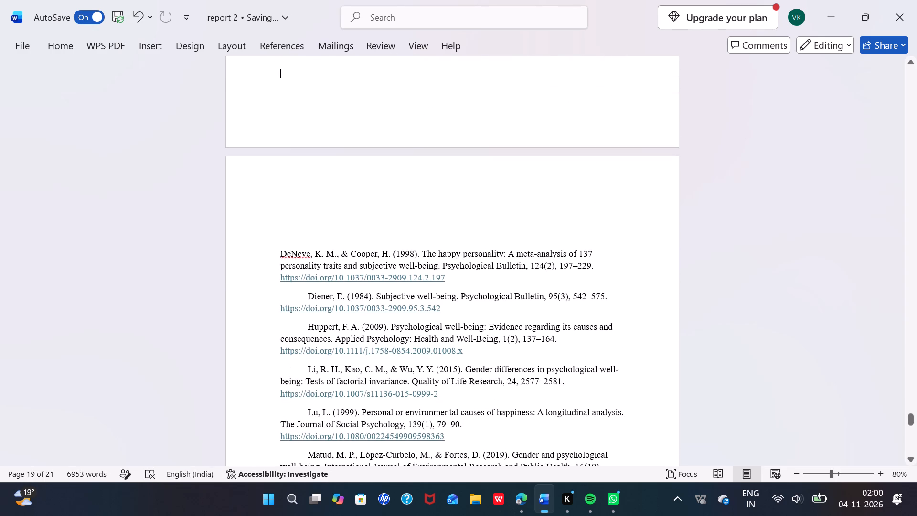
Copy the pasted double-spaced Arnett (2000) reference and delete it from below the second References heading.
scroll(278, 145, "up", 2)
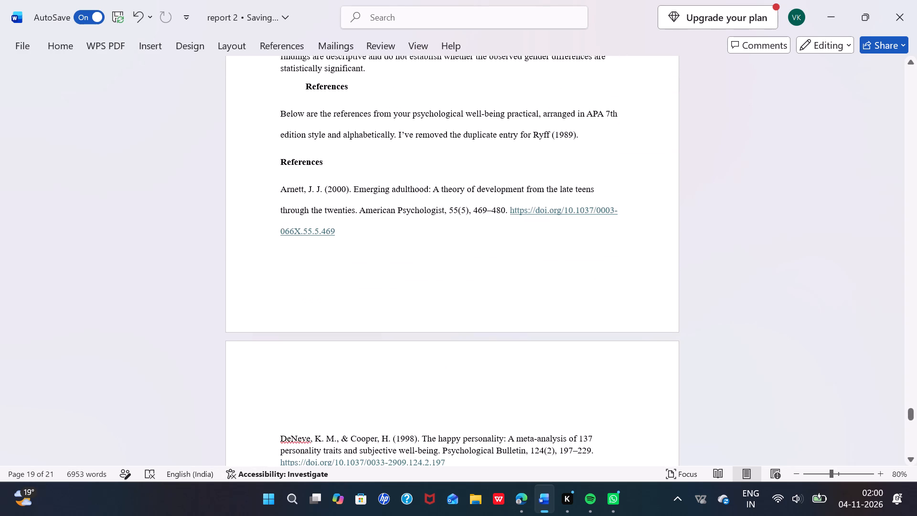
scroll(277, 235, "up", 2)
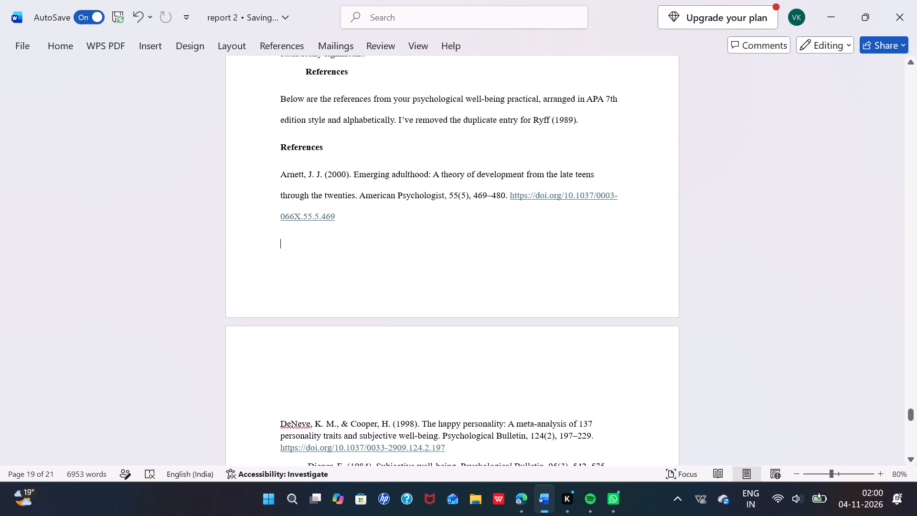
left_click_drag(339, 215, 297, 182)
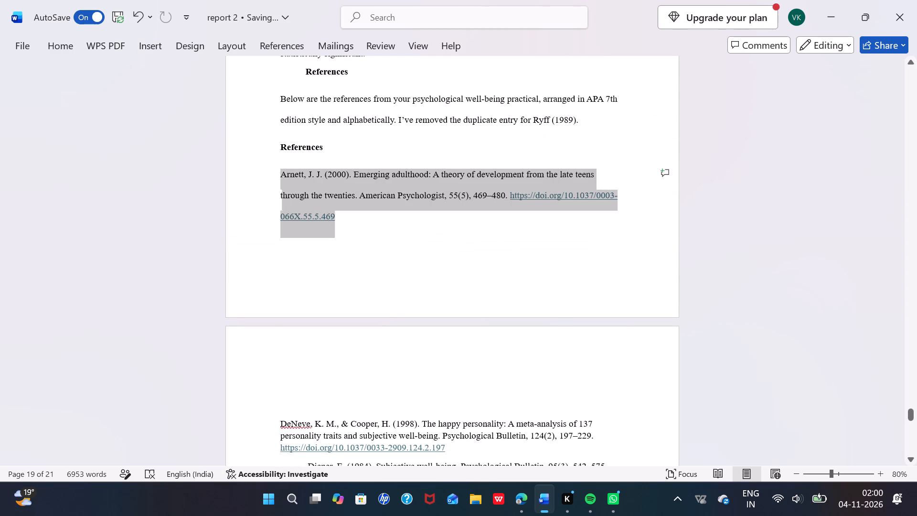
left_click_drag(297, 182, 286, 170)
key("ctrl+c")
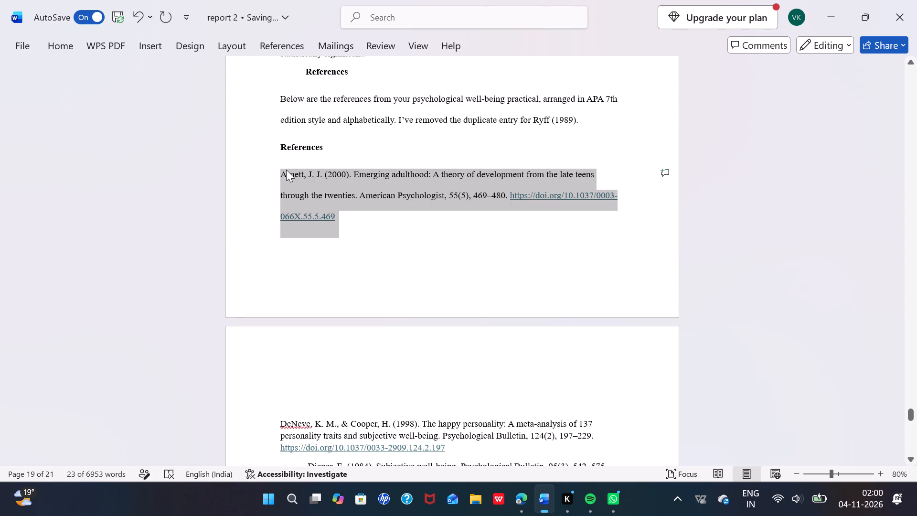
key("ctrl+c")
key("ctrl+c")
key("BackSpace")
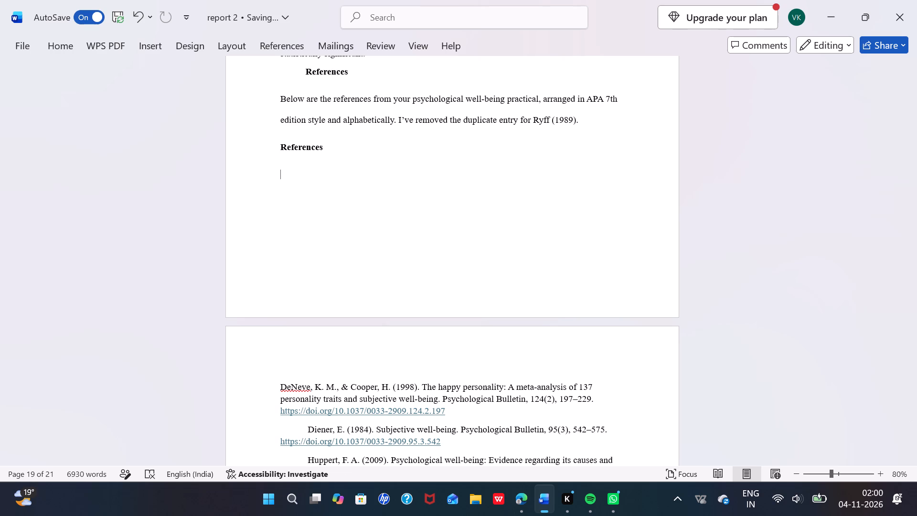
Delete the first References heading together with the leftover paragraph "Below are the references from your psychological well-being practical...".
scroll(474, 155, "up", 1)
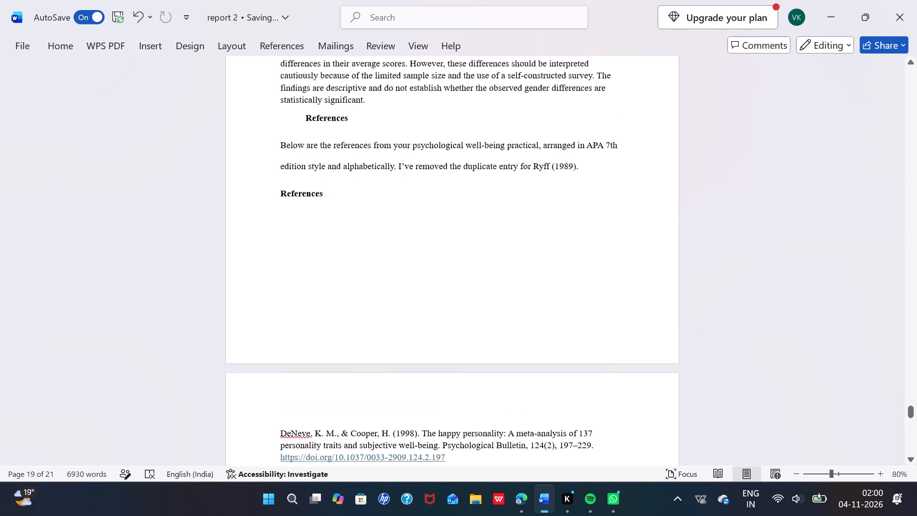
scroll(474, 155, "up", 1)
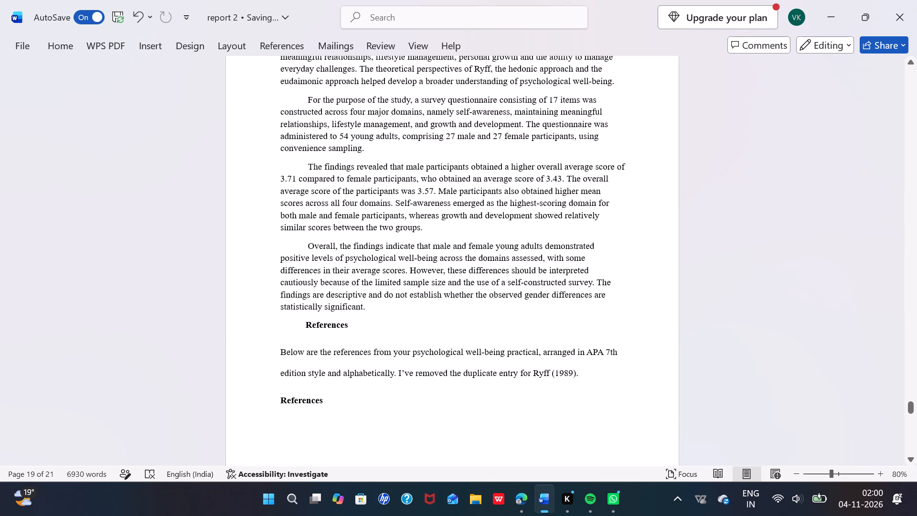
left_click_drag(302, 322, 579, 371)
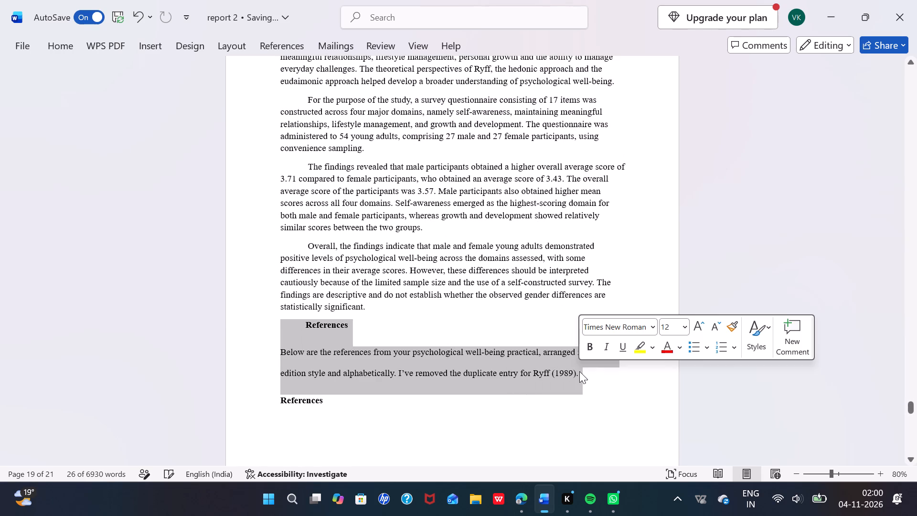
key("BackSpace")
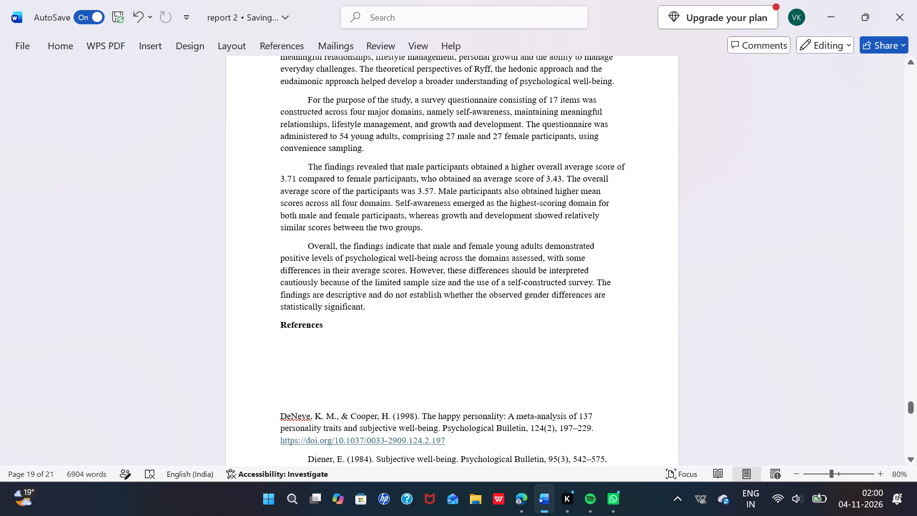
Paste the Arnett (2000) reference on a new line below the remaining References heading.
left_click(331, 328)
key("Return")
key("ctrl+v")
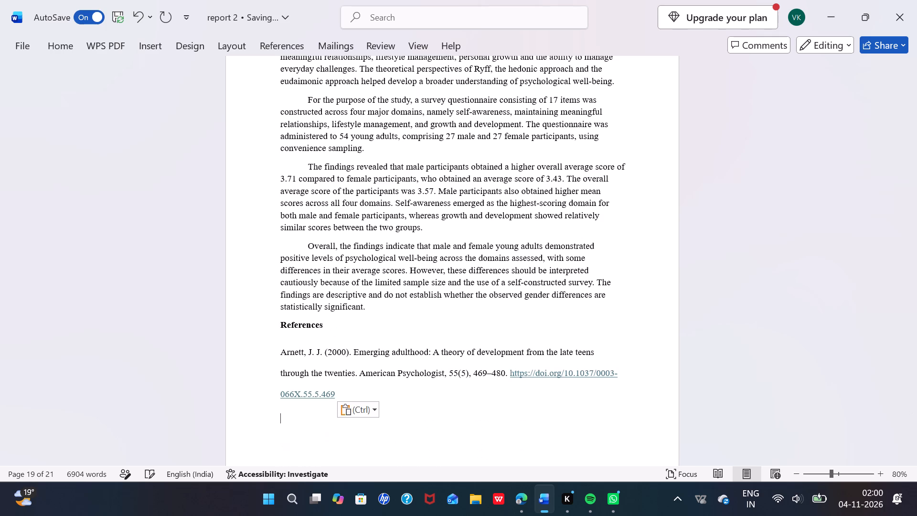
Try to tighten the Arnett (2000) entry by joining "teens" and "through", and reinsert spaces before "through" and "the twenties".
left_click(278, 371)
key("BackSpace")
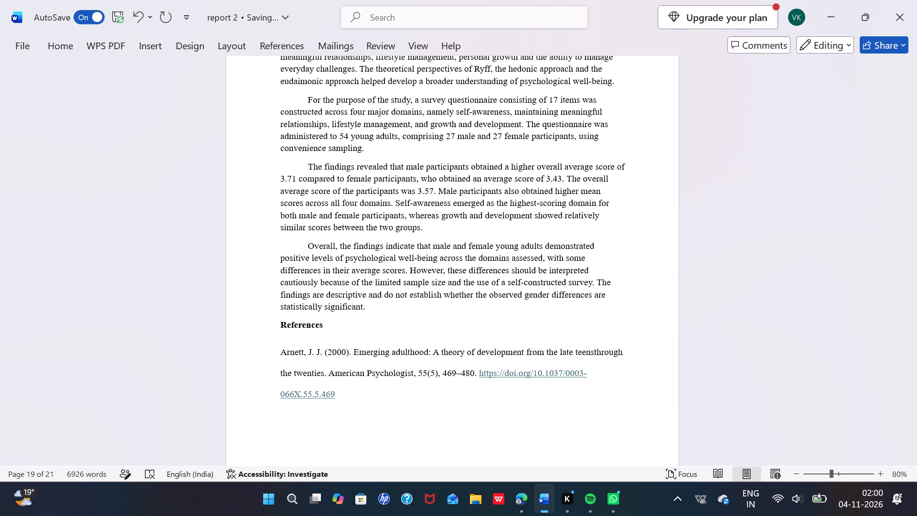
left_click(278, 371)
key("space")
left_click(595, 353)
key("space")
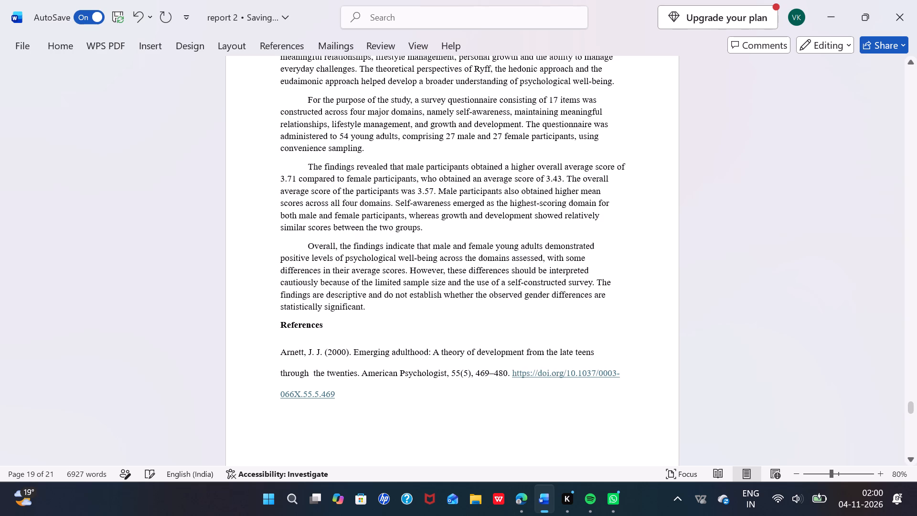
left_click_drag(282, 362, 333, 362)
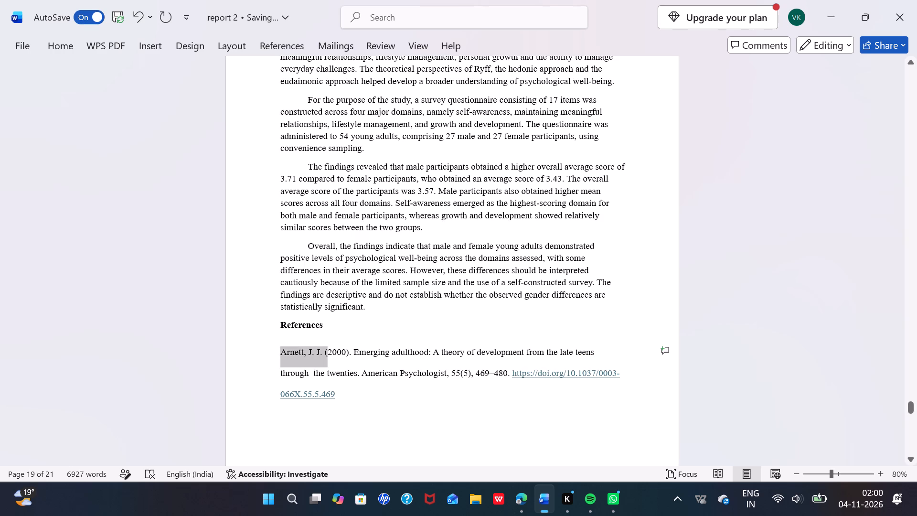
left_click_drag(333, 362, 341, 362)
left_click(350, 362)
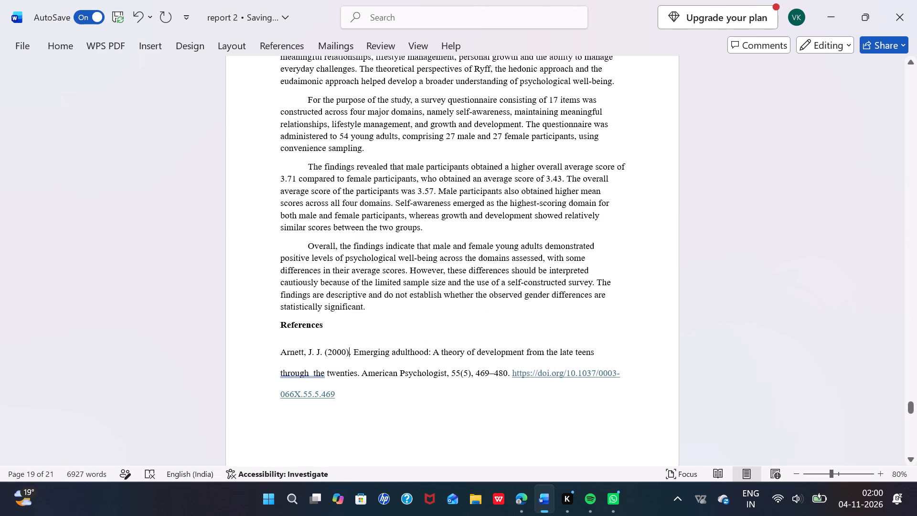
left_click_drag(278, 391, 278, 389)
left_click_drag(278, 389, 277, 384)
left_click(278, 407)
Join the References heading to the last Conclusion paragraph and split it off again as an indented line.
left_click(279, 345)
key("BackSpace")
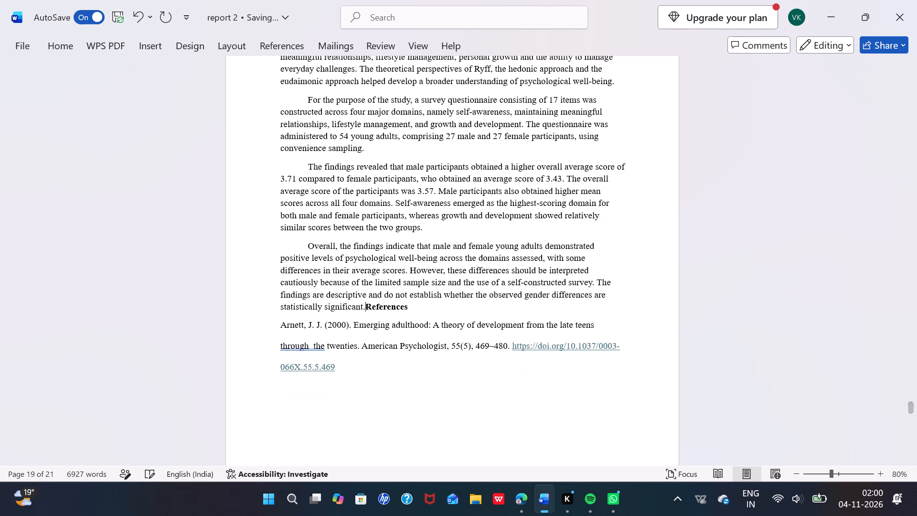
key("Return")
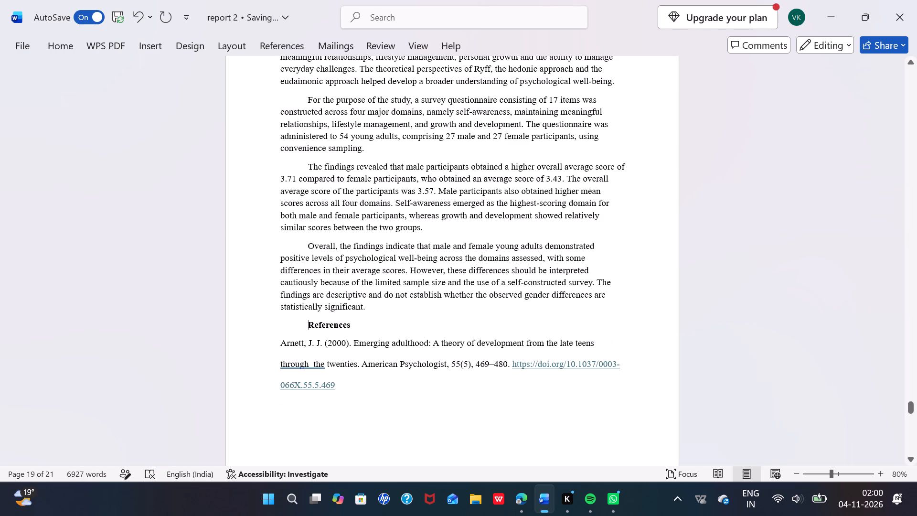
Replace the hyphen before "066X.55.5.469" in the Arnett (2000) DOI link with a space.
left_click_drag(280, 367, 276, 361)
left_click(276, 361)
left_click(276, 384)
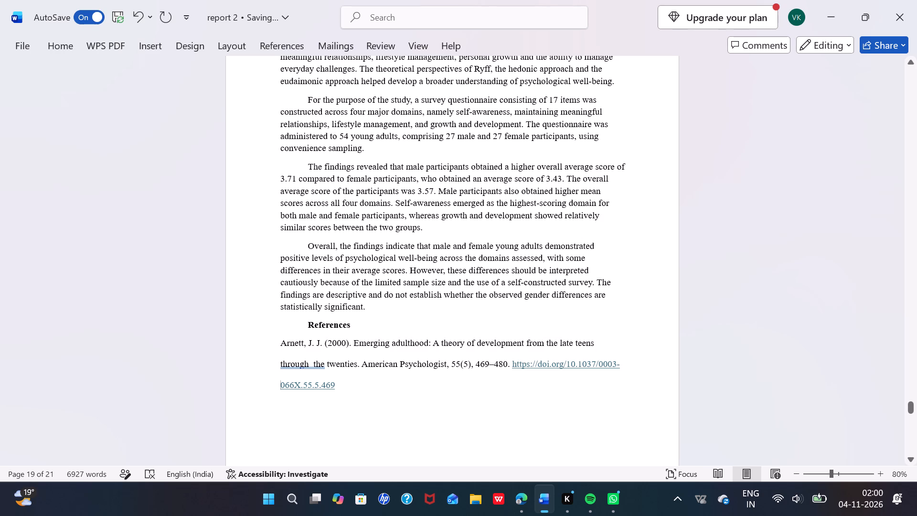
left_click(276, 384)
key("BackSpace")
key("space")
Close the page gap before the DeNeve and Cooper (1998) entry, placing it on its own line directly below the Arnett (2000) DOI.
scroll(277, 380, "down", 2)
left_click(278, 354)
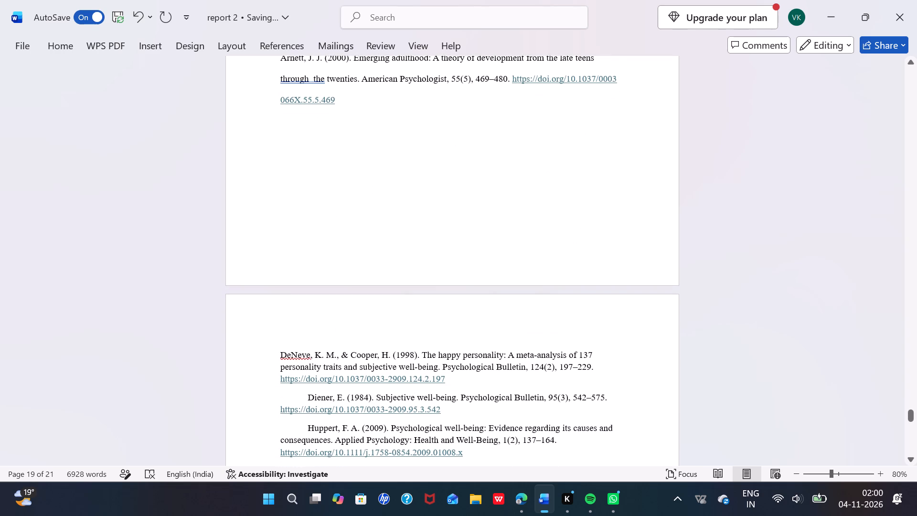
key("BackSpace")
key("BackSpace")
key("BackSpace")
key("BackSpace")
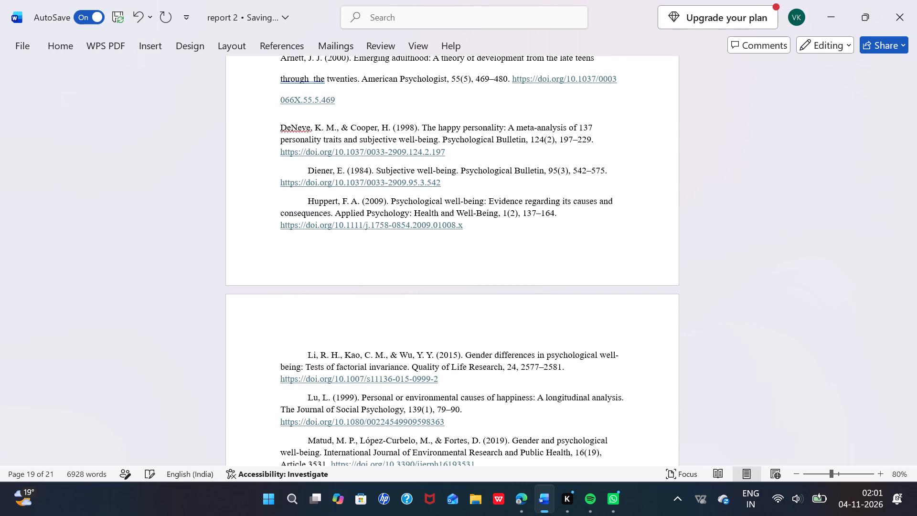
key("BackSpace")
key("backslash")
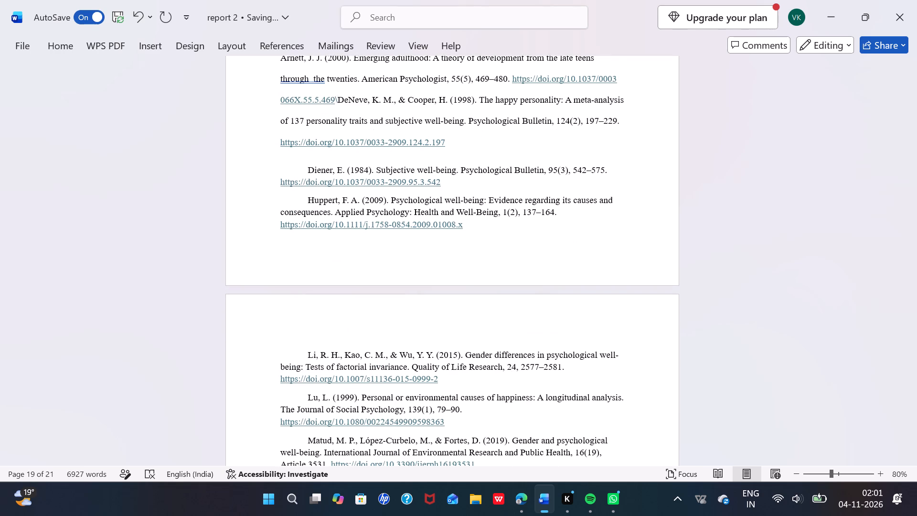
key("BackSpace")
key("Return")
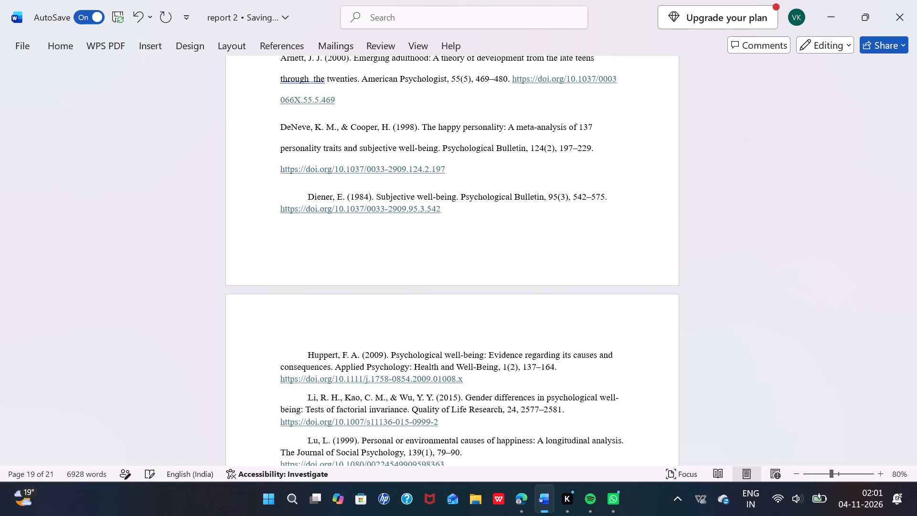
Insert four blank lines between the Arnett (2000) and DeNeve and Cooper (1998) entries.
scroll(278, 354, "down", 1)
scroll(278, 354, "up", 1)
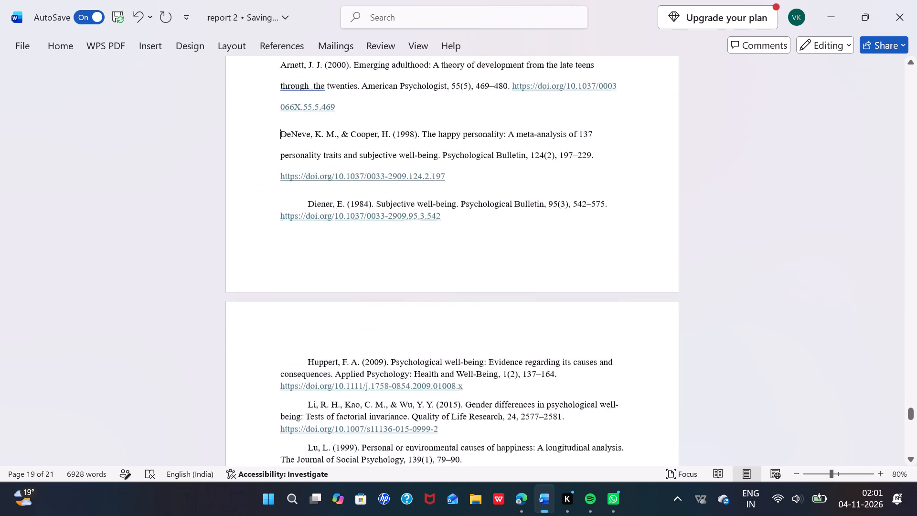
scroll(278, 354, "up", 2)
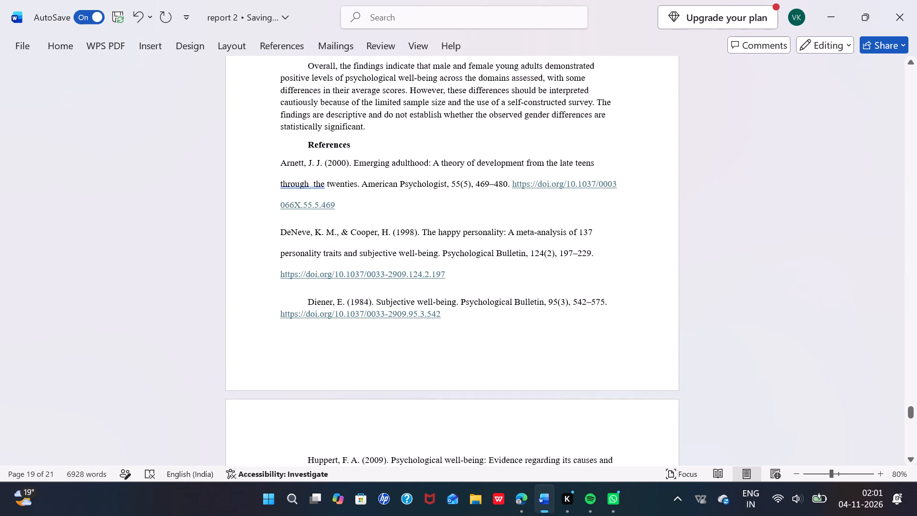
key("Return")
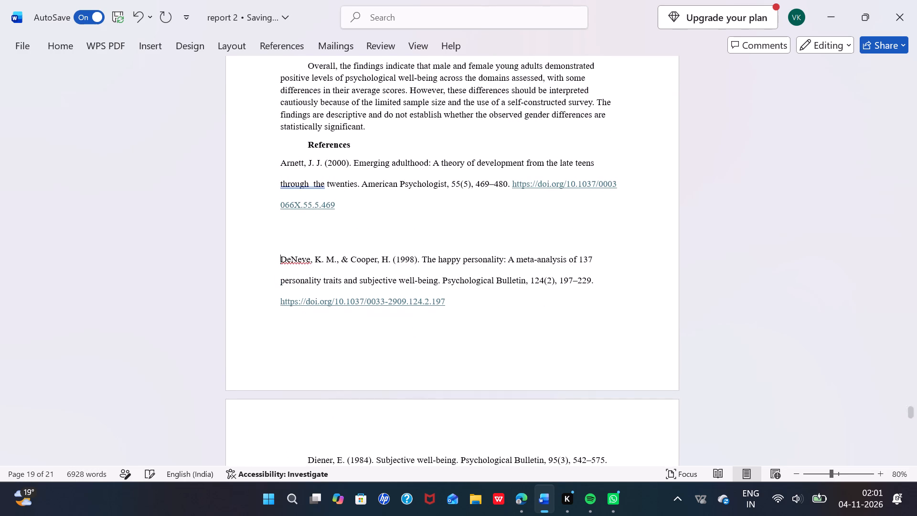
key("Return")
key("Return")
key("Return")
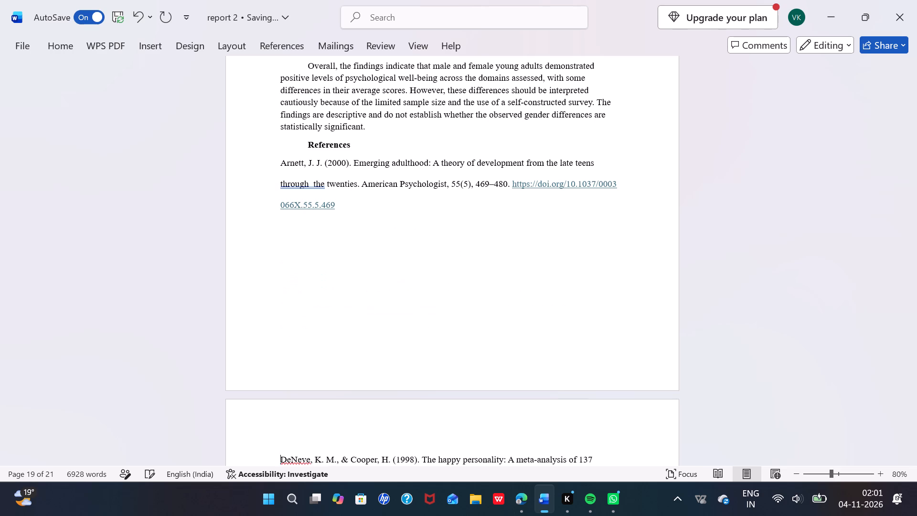
Delete the space between "137" and "personality" in the DeNeve and Cooper (1998) entry, and insert three spaces in its place.
scroll(282, 235, "down", 1)
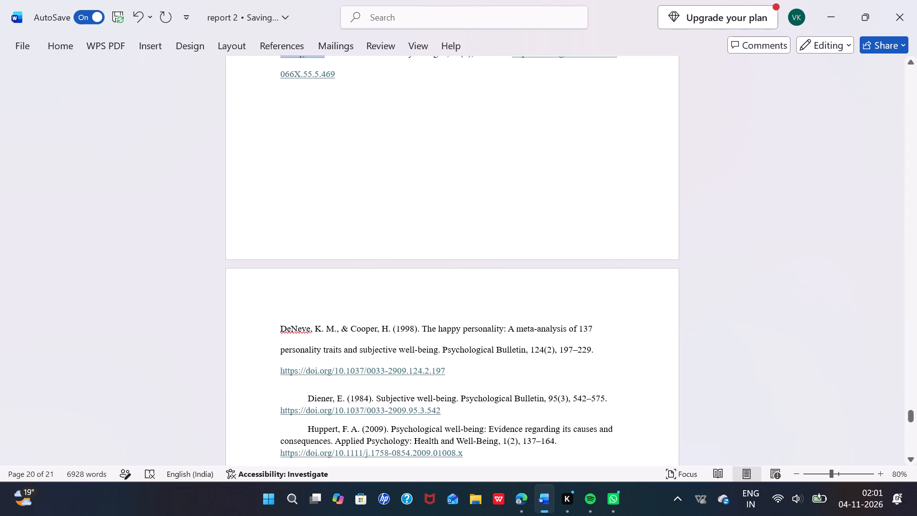
left_click(279, 352)
key("BackSpace")
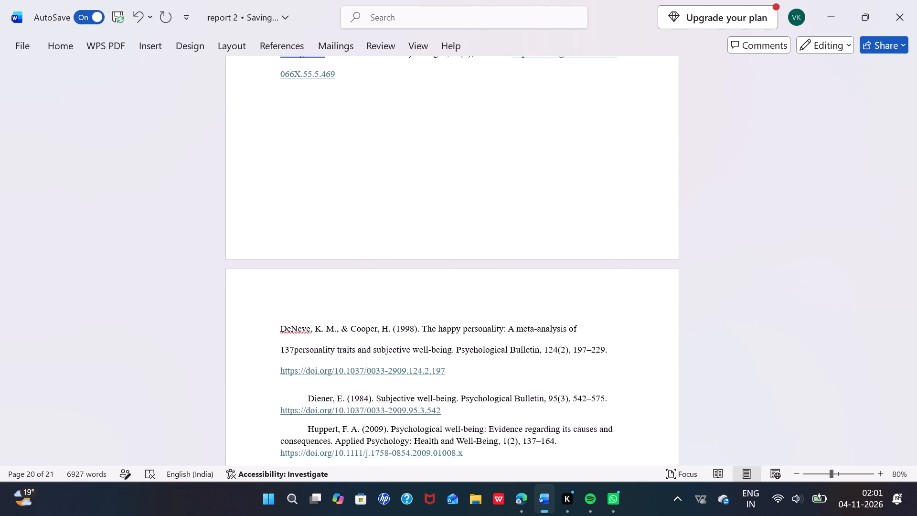
key("space")
key("space")
key("space")
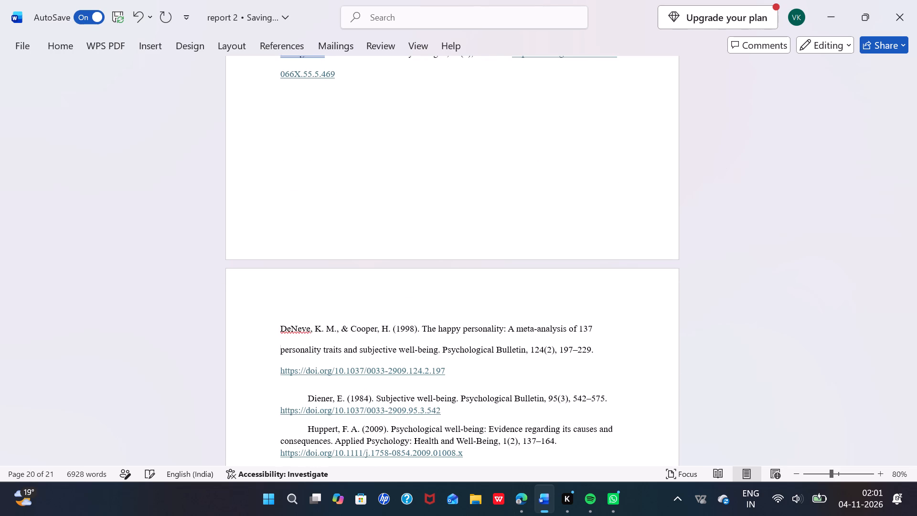
Format all paragraphs in the document as left-aligned, Body Text outline level, with a 1.27 cm first-line indent.
scroll(279, 352, "down", 1)
scroll(279, 352, "up", 1)
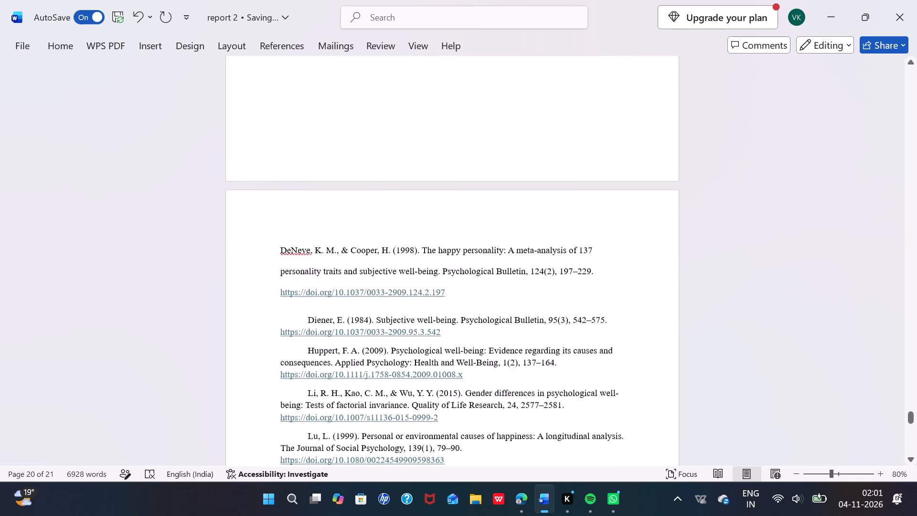
scroll(279, 352, "up", 1)
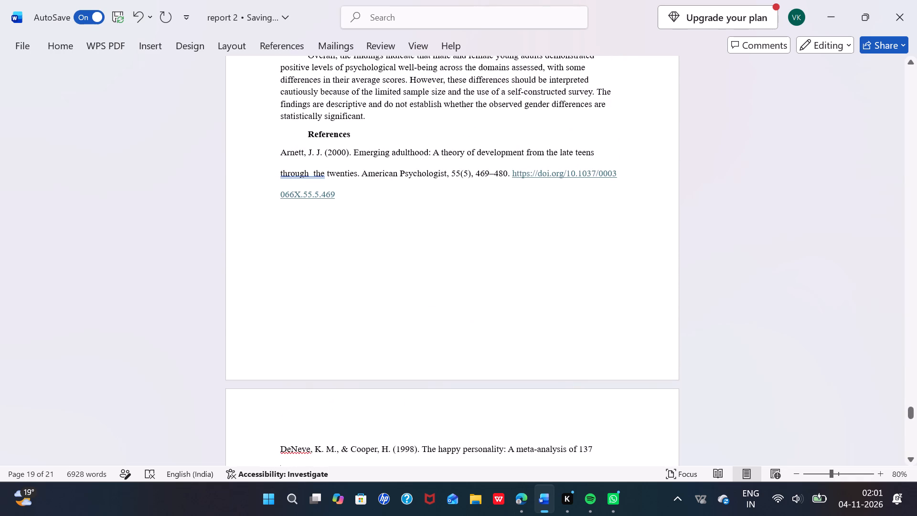
scroll(398, 164, "down", 1)
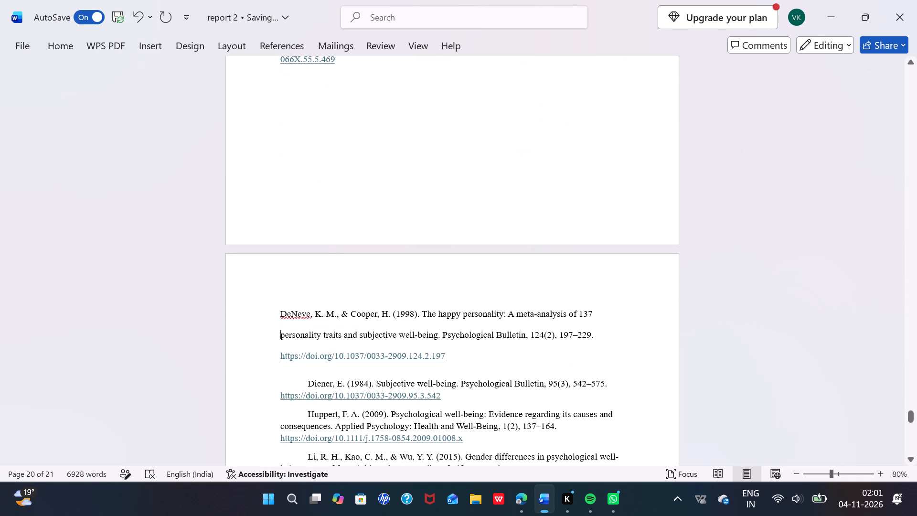
key("ctrl+a")
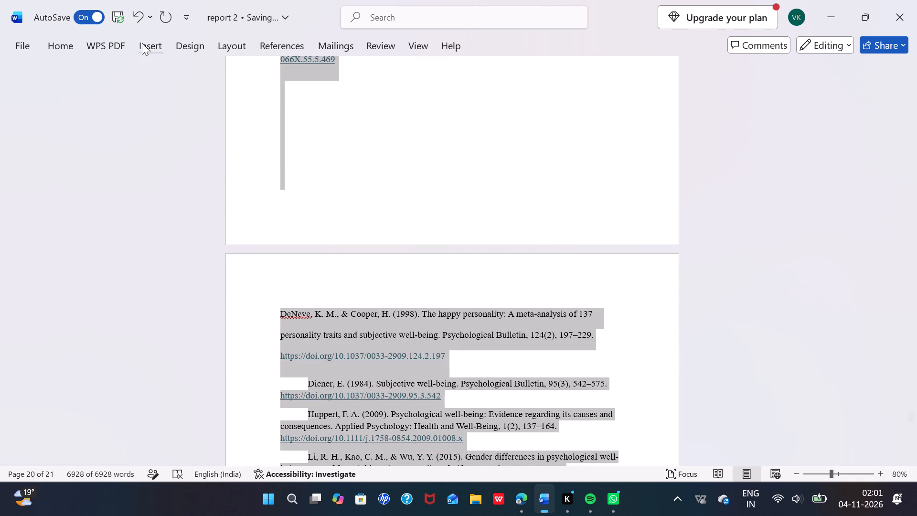
left_click(72, 45)
left_click(369, 121)
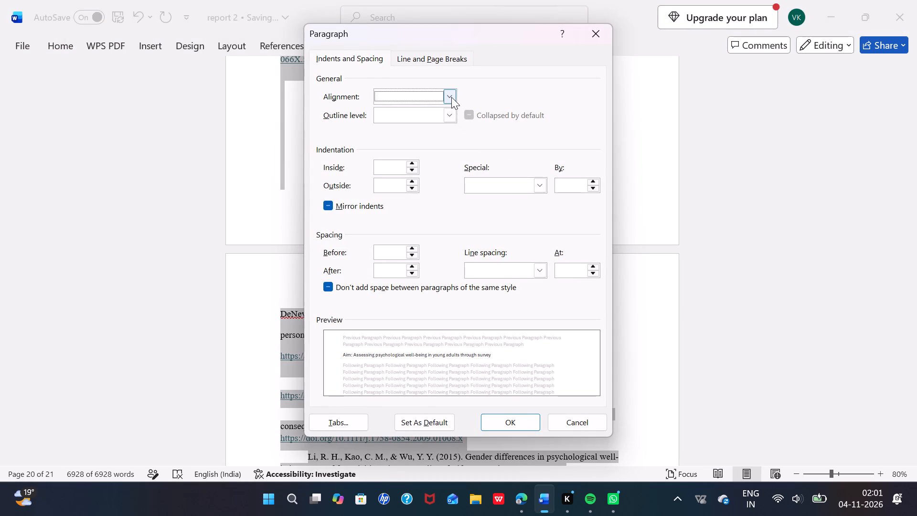
left_click(451, 97)
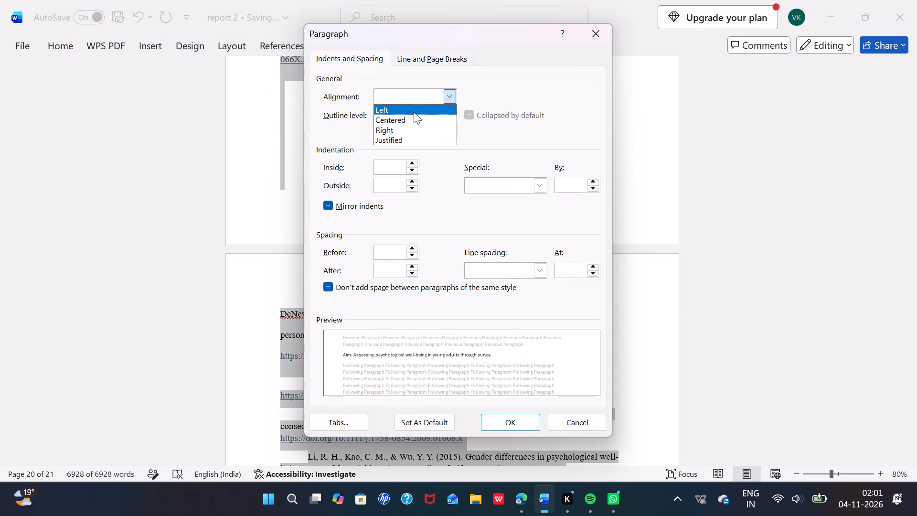
left_click(414, 111)
left_click(449, 119)
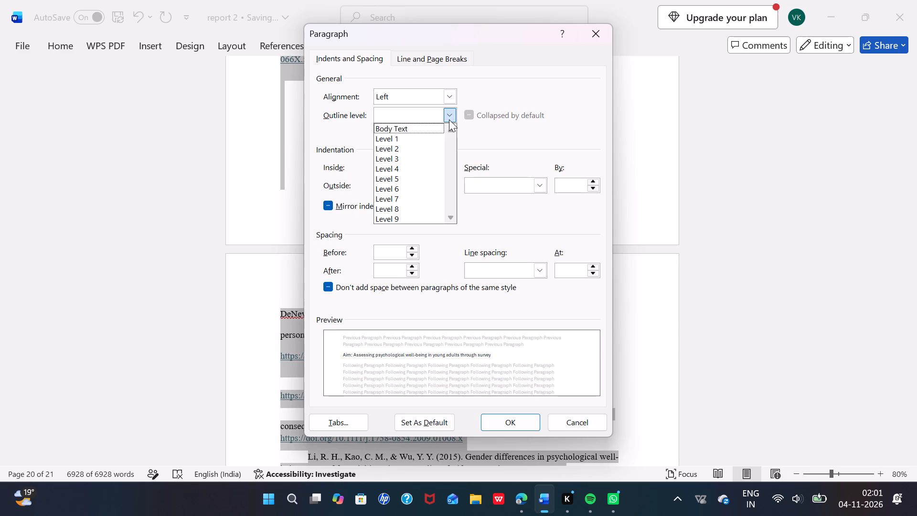
left_click(439, 126)
left_click(538, 187)
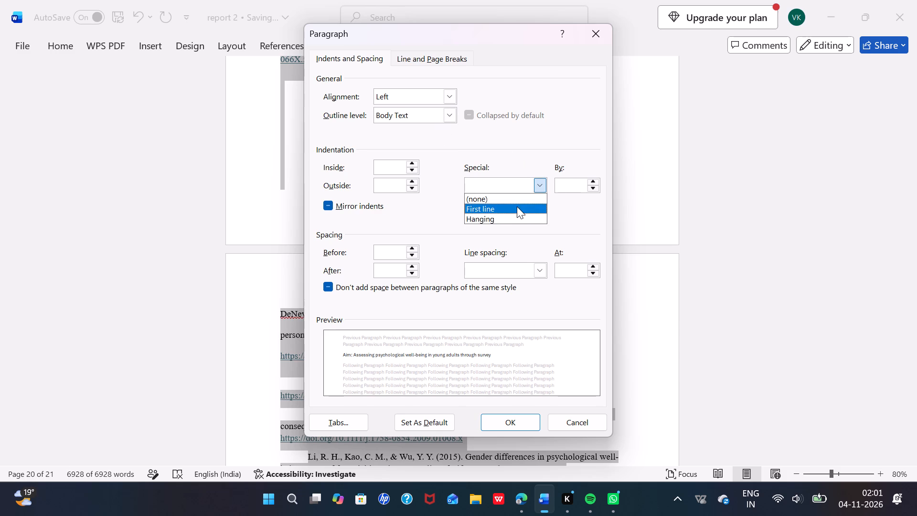
left_click(517, 206)
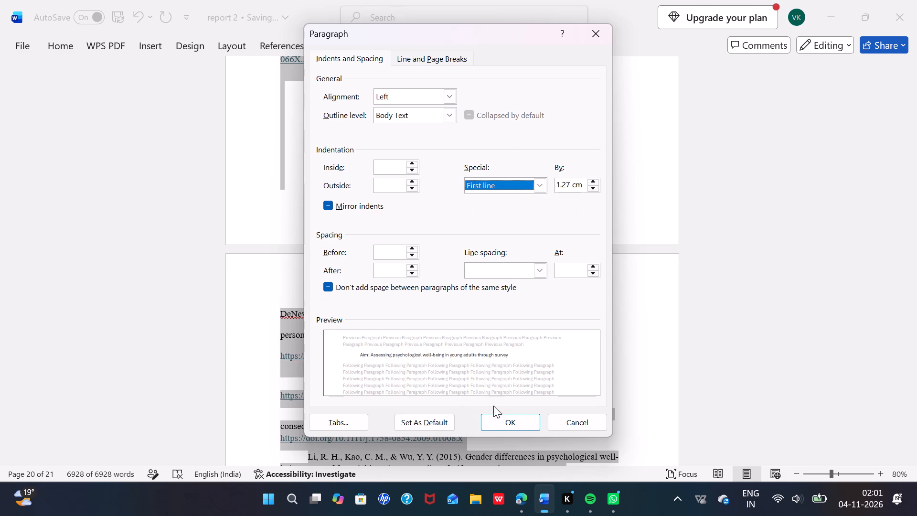
left_click(495, 420)
scroll(495, 420, "down", 1)
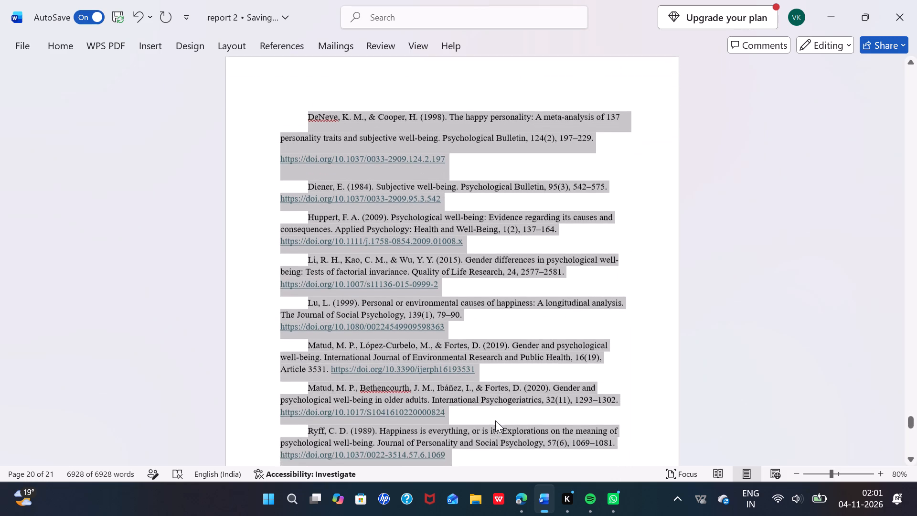
scroll(495, 420, "down", 1)
left_click(660, 310)
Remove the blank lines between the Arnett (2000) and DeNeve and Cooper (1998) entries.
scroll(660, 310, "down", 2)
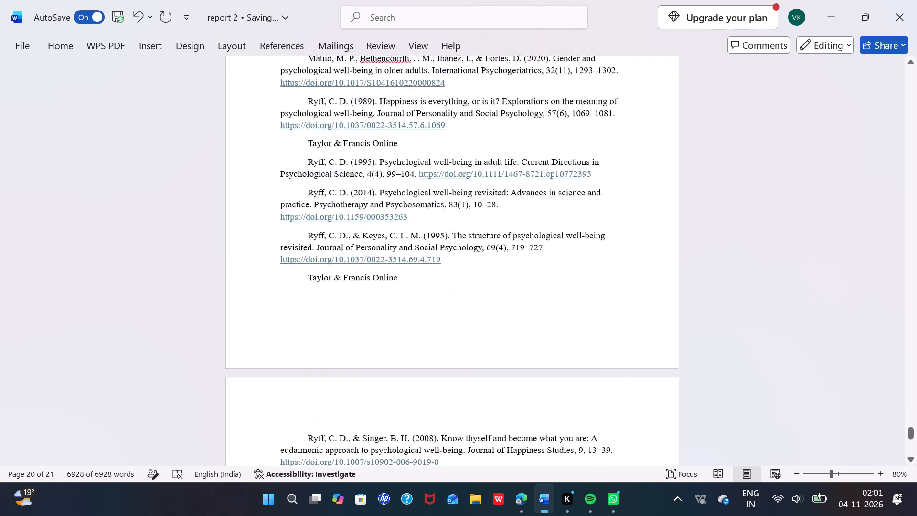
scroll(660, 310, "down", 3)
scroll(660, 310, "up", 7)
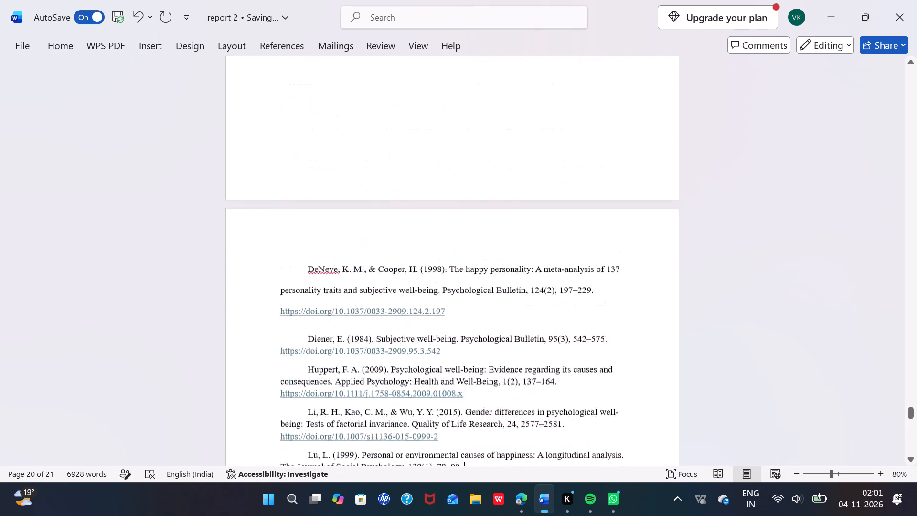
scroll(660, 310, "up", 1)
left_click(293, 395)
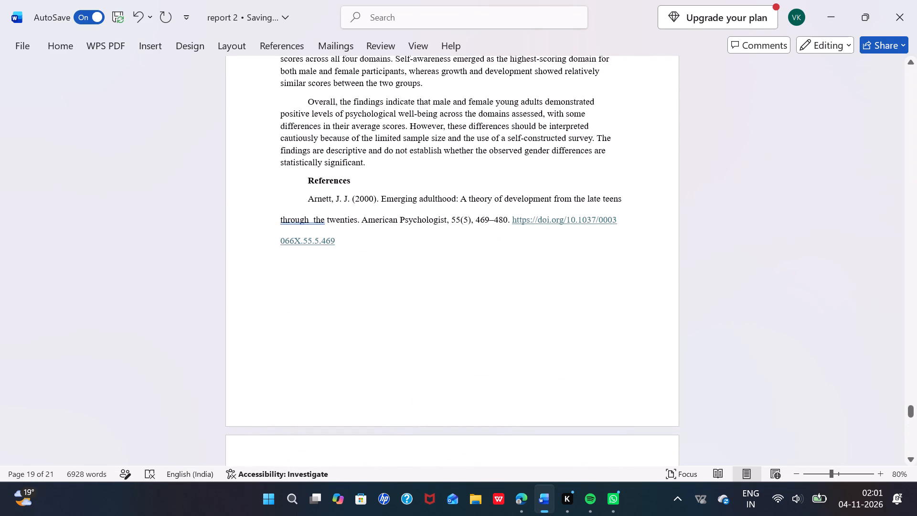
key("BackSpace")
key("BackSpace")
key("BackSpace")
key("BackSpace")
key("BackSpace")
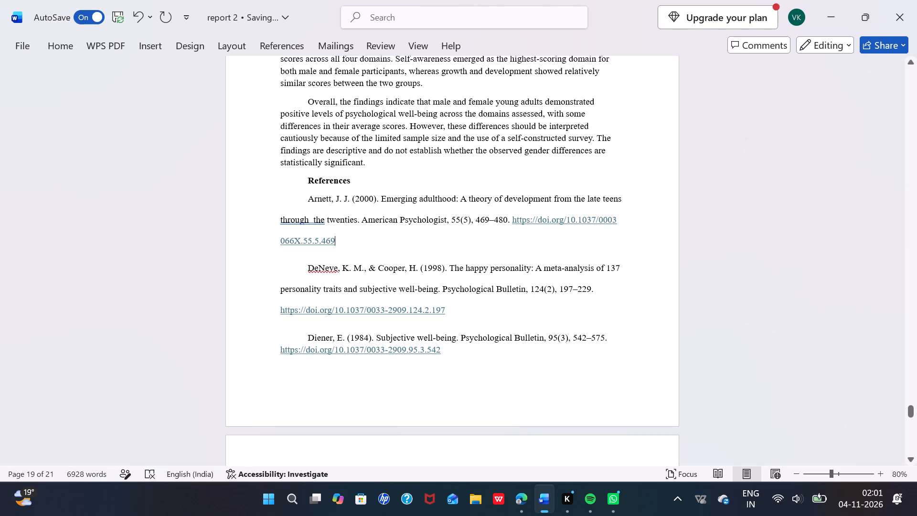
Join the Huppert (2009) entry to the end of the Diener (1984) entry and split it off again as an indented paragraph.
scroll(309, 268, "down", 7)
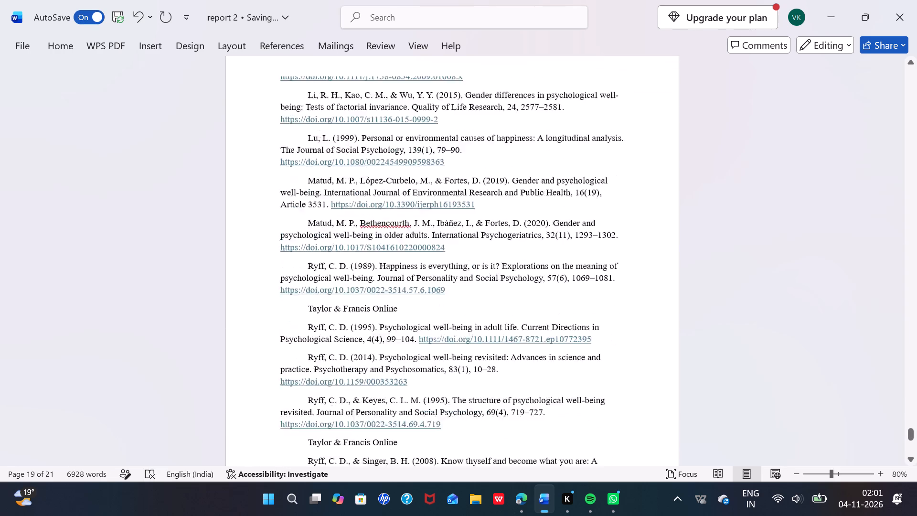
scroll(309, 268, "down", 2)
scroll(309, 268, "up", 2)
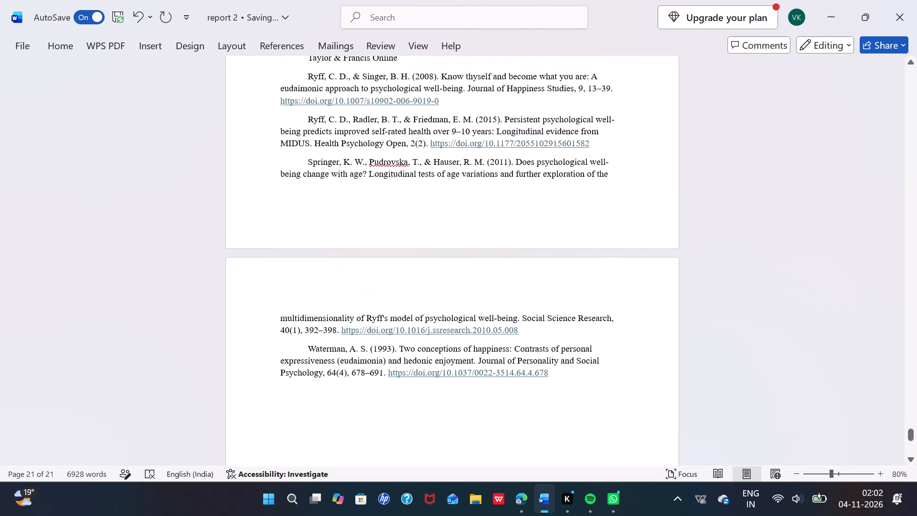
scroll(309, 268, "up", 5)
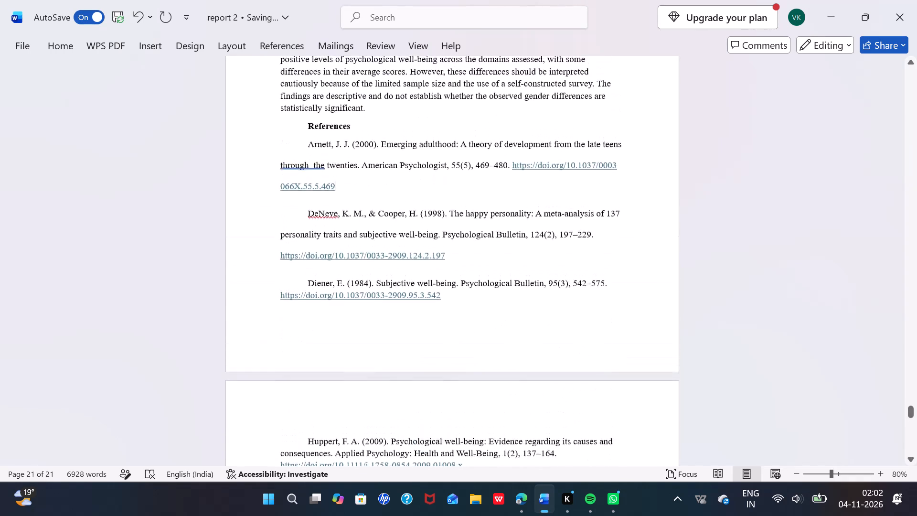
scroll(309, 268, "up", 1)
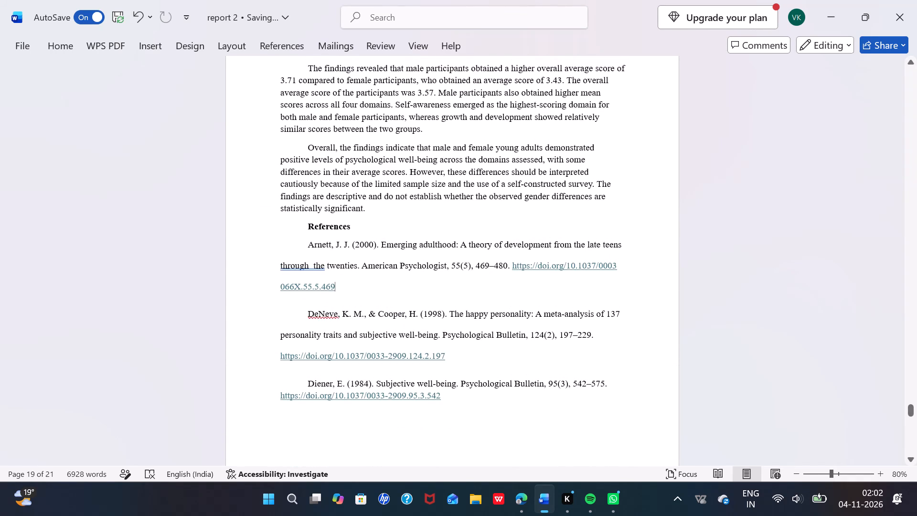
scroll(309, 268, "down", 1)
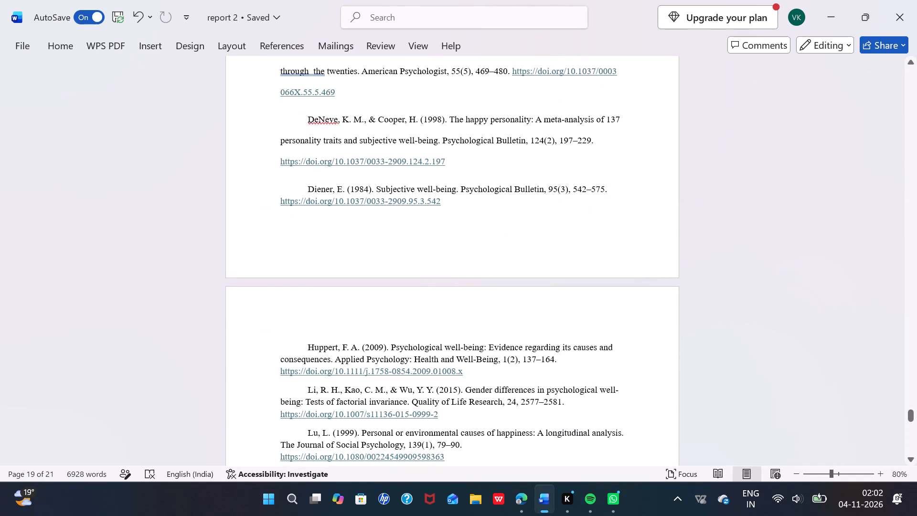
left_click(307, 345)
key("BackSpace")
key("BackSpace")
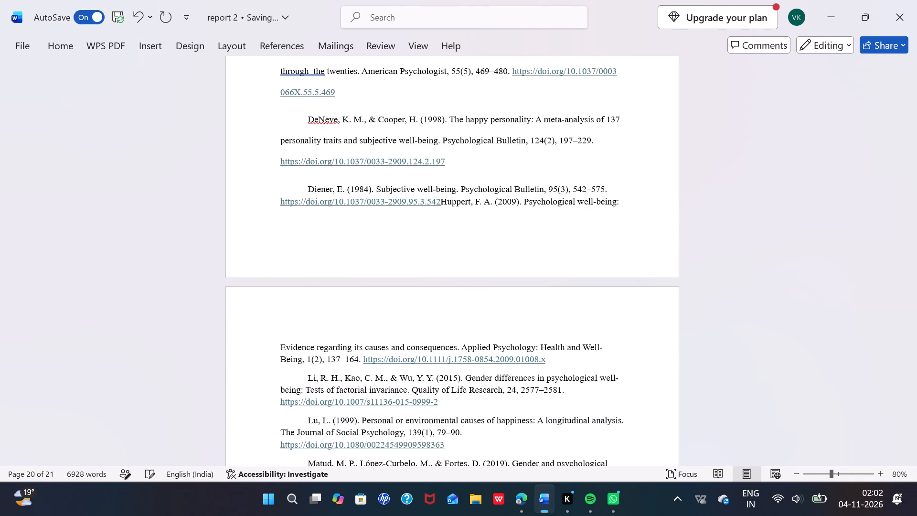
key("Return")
Check the layout of the remaining references and of the earlier Discussion, results table and survey construction pages.
scroll(307, 345, "down", 4)
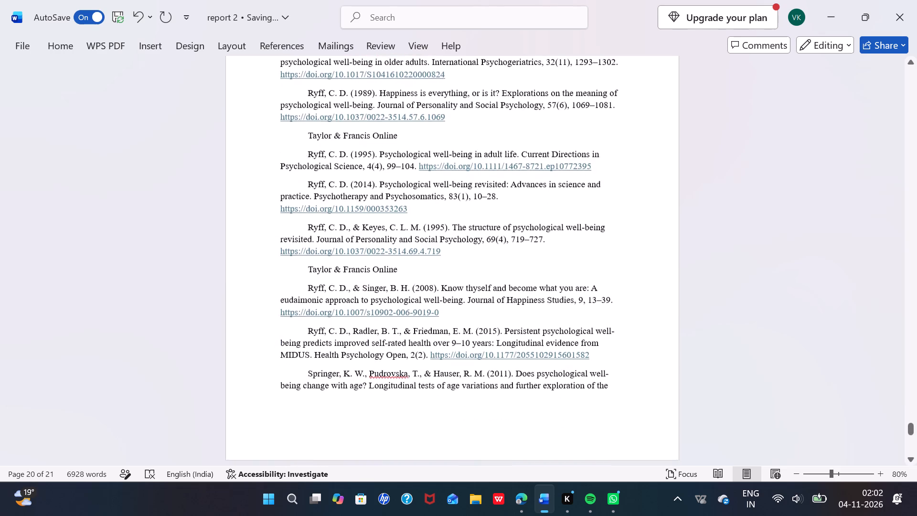
scroll(307, 345, "down", 3)
scroll(307, 345, "up", 14)
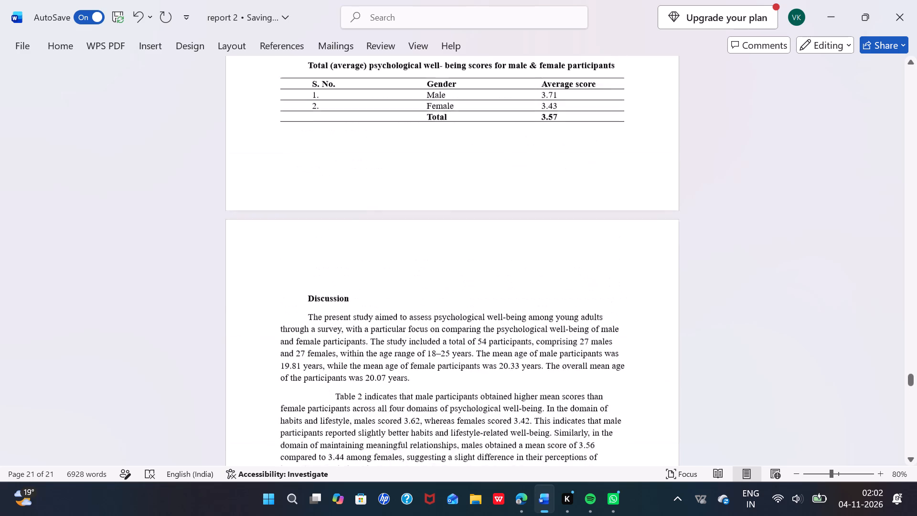
scroll(307, 345, "up", 3)
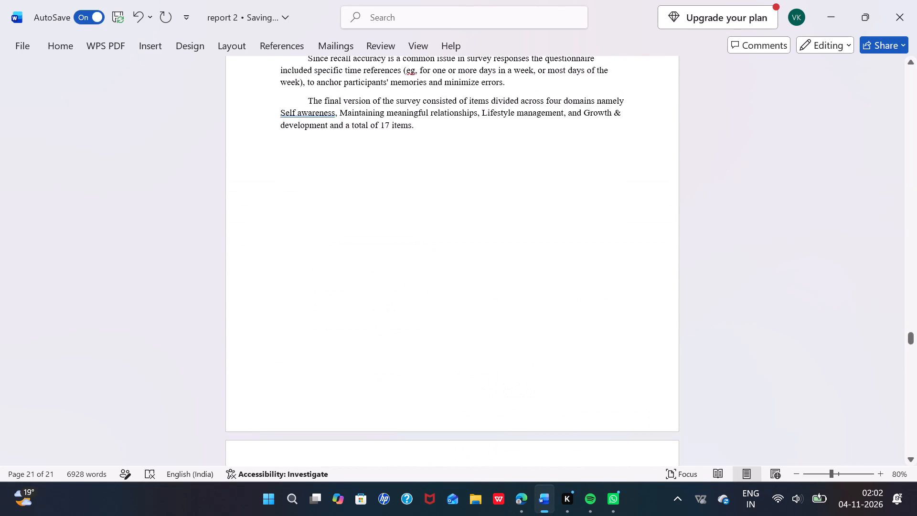
Remove the first-line indents from the Emotional awareness, Strengths and weakness, and Emotional regulation facets in Table 1.
scroll(293, 293, "up", 3)
scroll(293, 293, "down", 5)
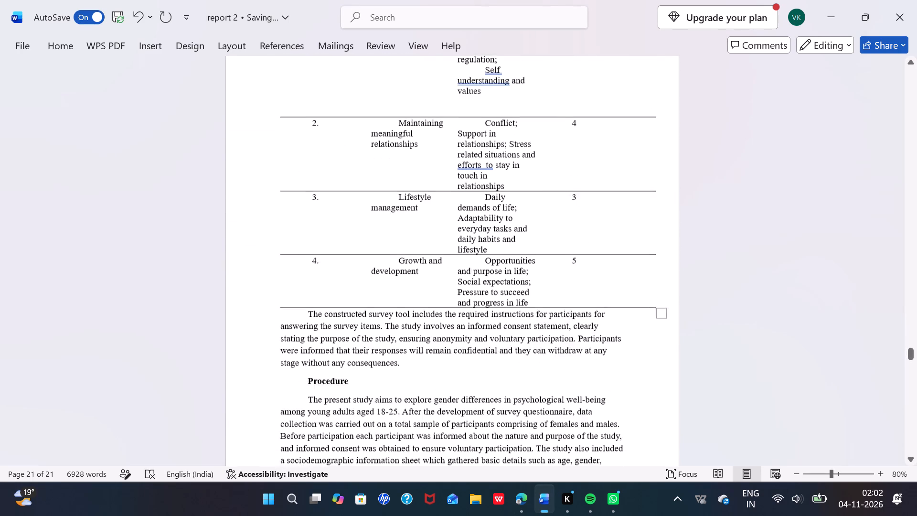
scroll(293, 293, "down", 1)
scroll(293, 293, "up", 1)
scroll(293, 293, "right", 1)
scroll(293, 293, "up", 1)
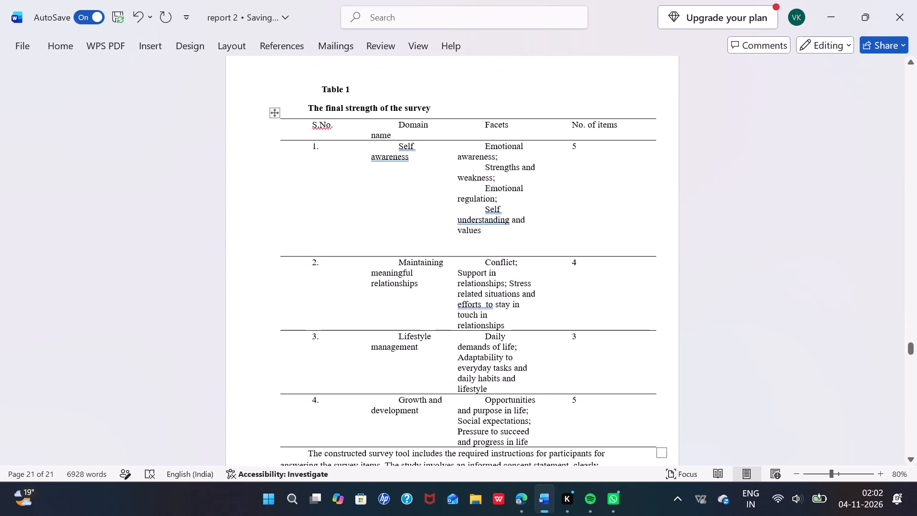
scroll(293, 293, "up", 1)
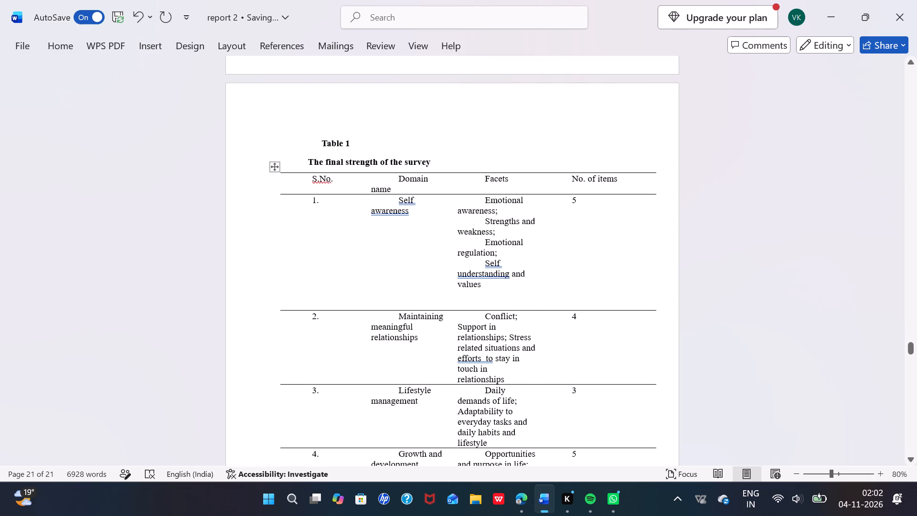
left_click(479, 201)
key("BackSpace")
key("BackSpace")
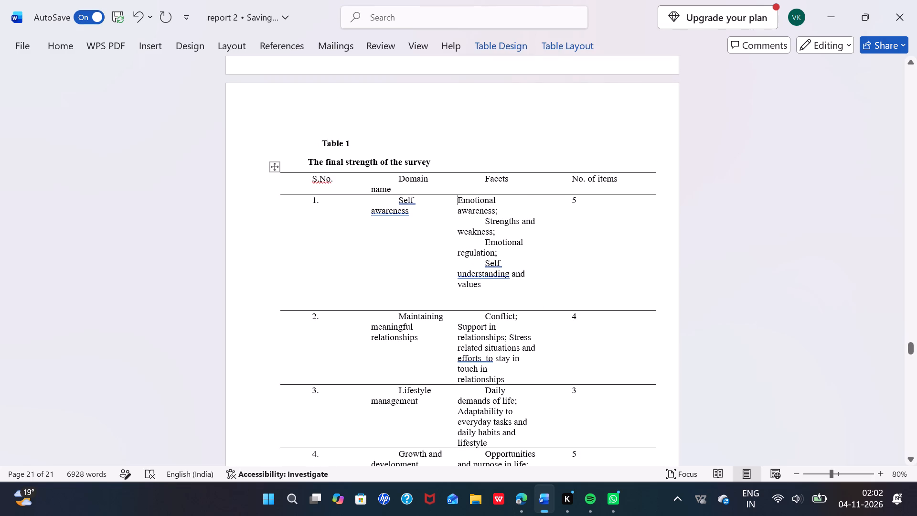
left_click(486, 221)
key("BackSpace")
left_click(482, 241)
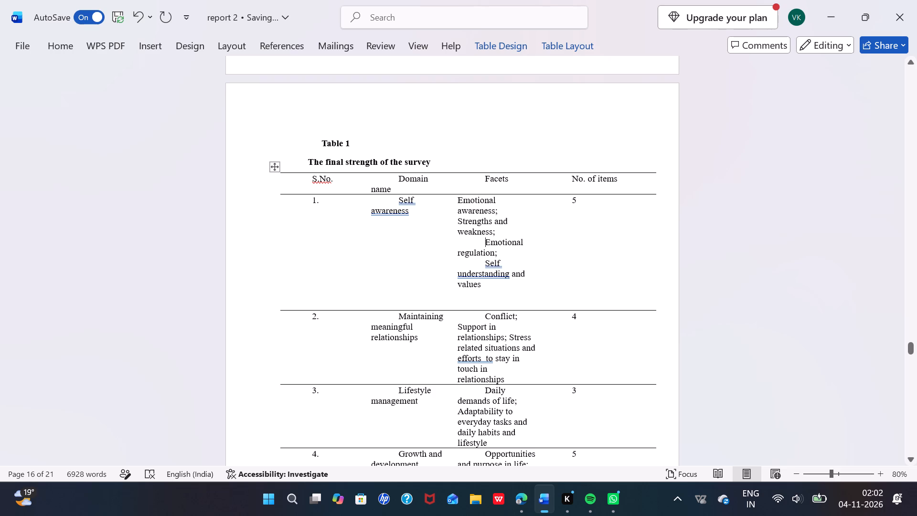
key("BackSpace")
Remove the first-line indents from the Domain name heading and the four domain entries below it in Table 1.
left_click(398, 179)
key("BackSpace")
left_click(400, 193)
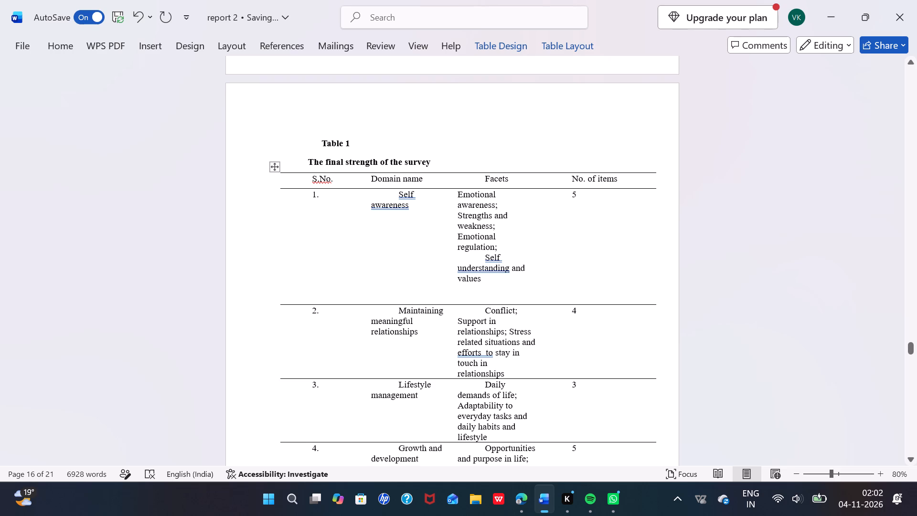
key("BackSpace")
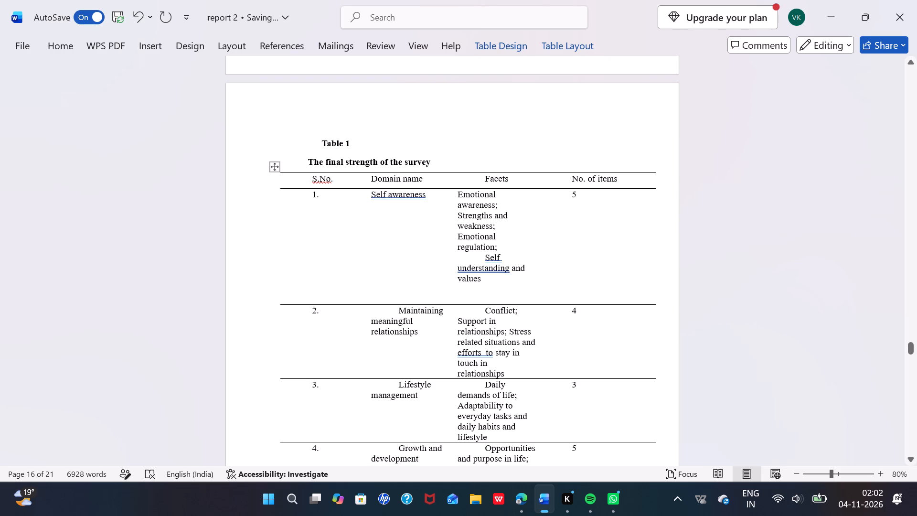
left_click(397, 306)
key("BackSpace")
left_click(397, 383)
key("BackSpace")
key("BackSpace")
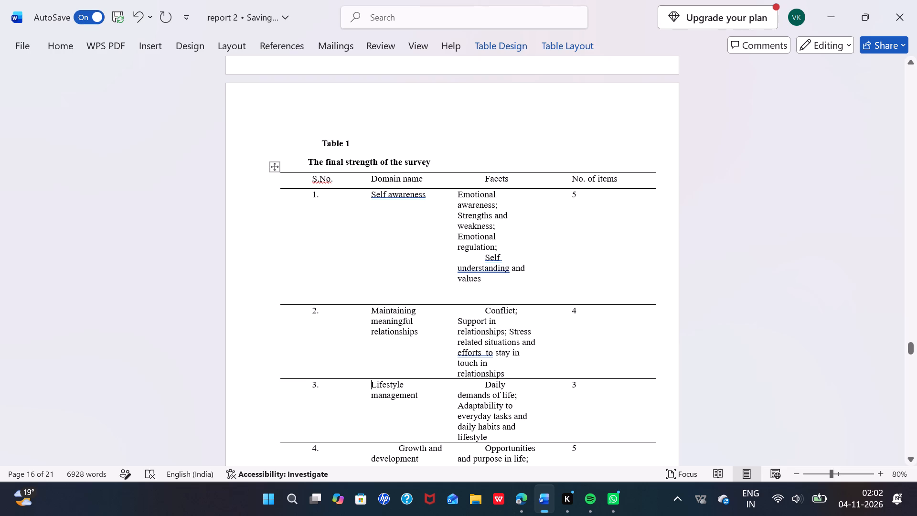
left_click(400, 448)
key("BackSpace")
Remove the remaining first-line indents from the Facets entries of all four domains in Table 1, leaving their wording intact.
scroll(400, 448, "down", 1)
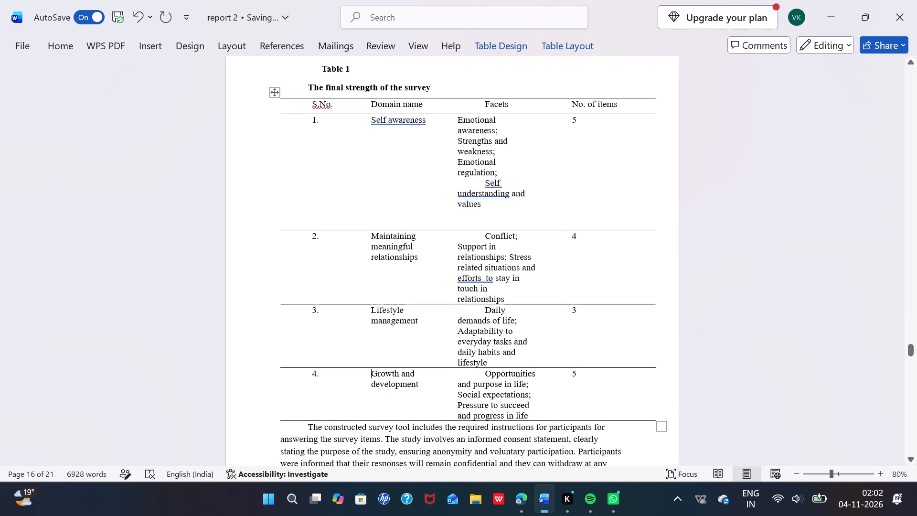
left_click(482, 376)
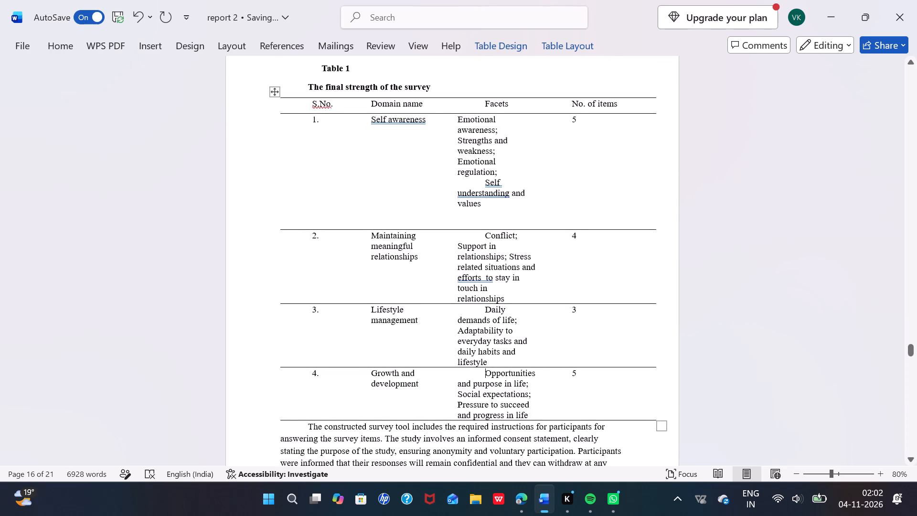
key("backslash")
key("BackSpace")
key("BackSpace")
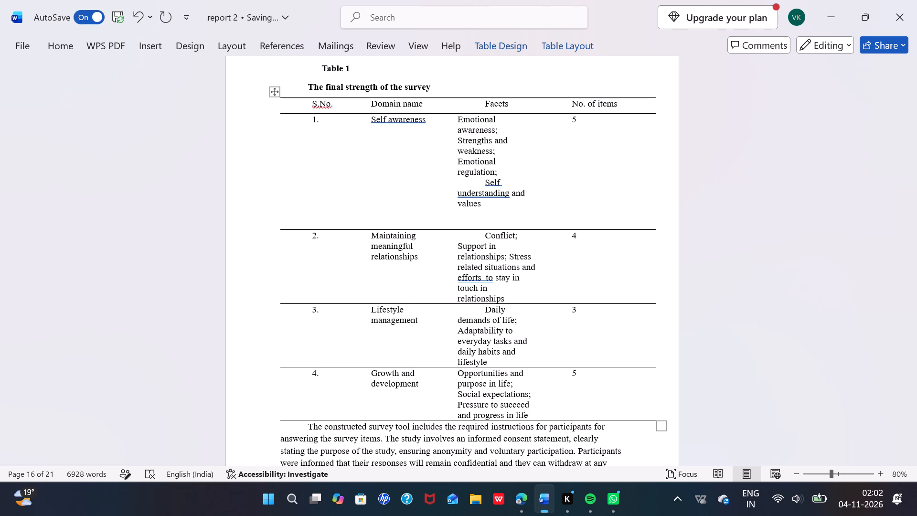
left_click(484, 311)
key("BackSpace")
left_click(486, 240)
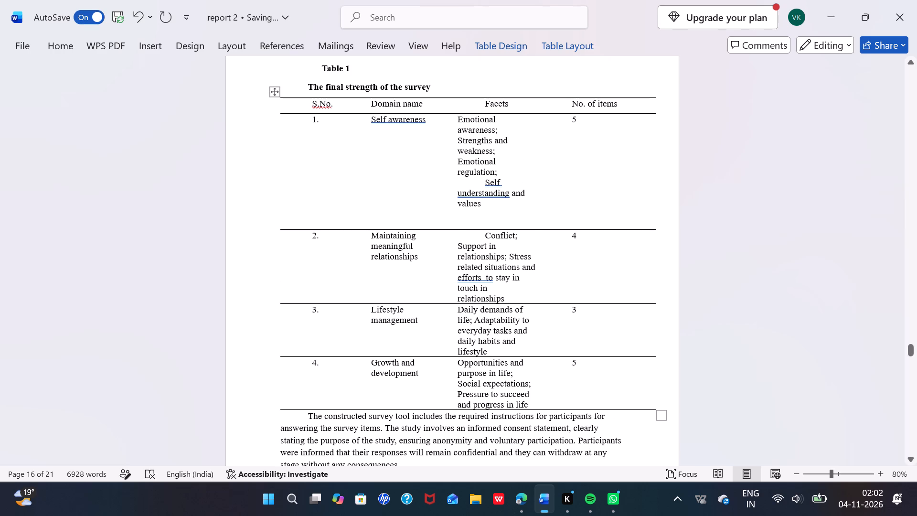
key("BackSpace")
left_click(484, 189)
key("BackSpace")
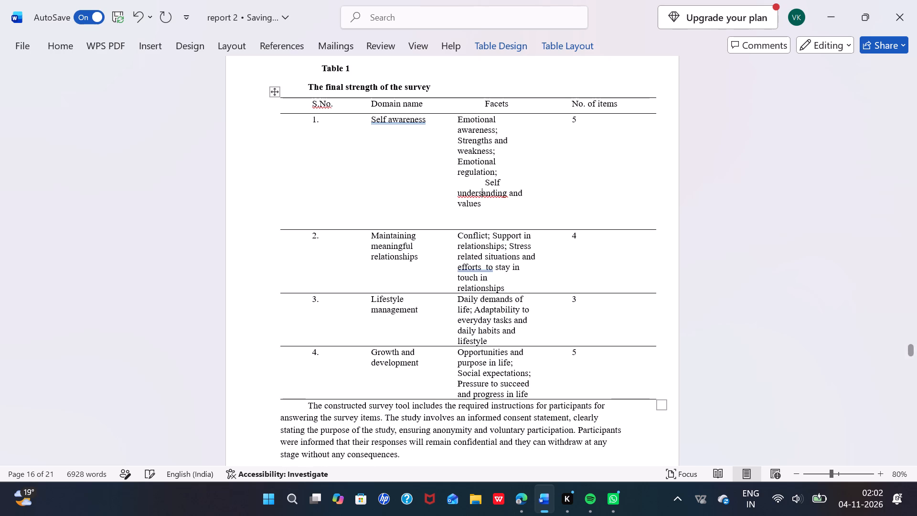
key("t")
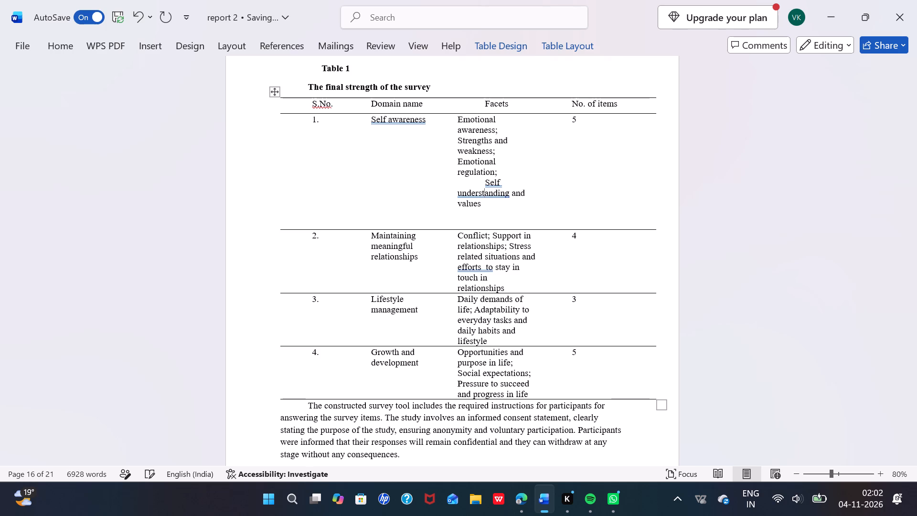
left_click(487, 182)
key("BackSpace")
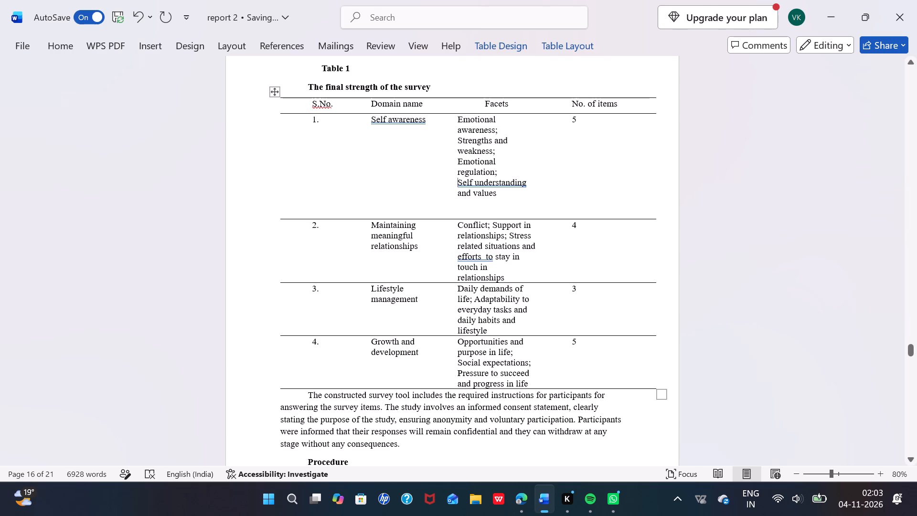
Make Table 1 slightly narrower and more compact, and shift it left to sit evenly around the body text.
left_click_drag(665, 394, 665, 374)
left_click_drag(665, 374, 666, 357)
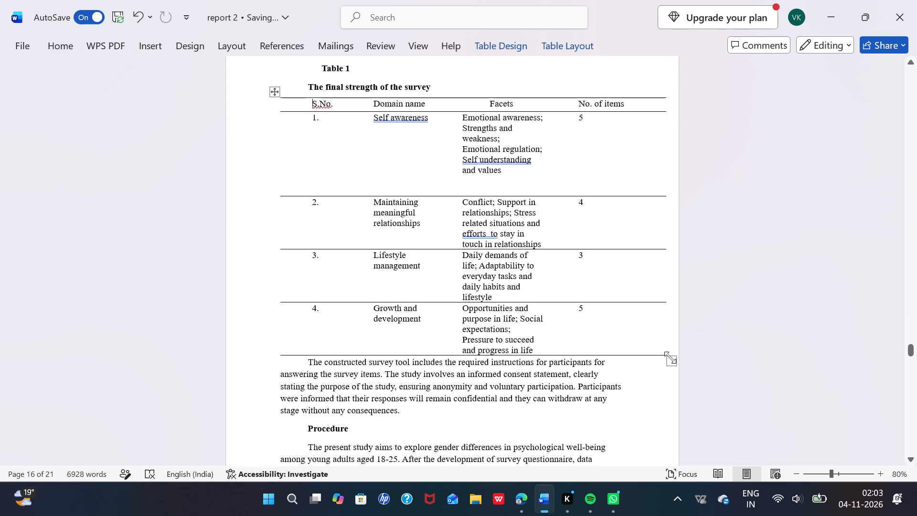
left_click_drag(670, 357, 628, 351)
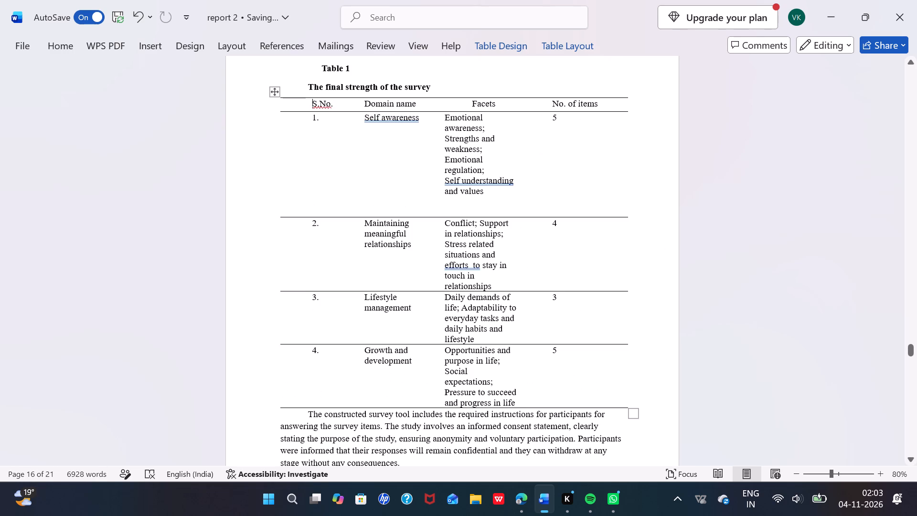
left_click_drag(633, 410, 646, 365)
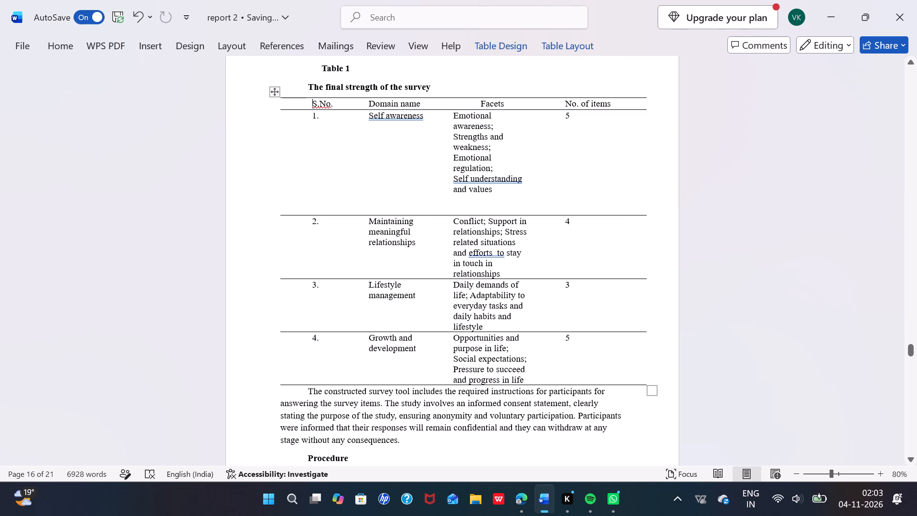
left_click_drag(274, 96, 255, 95)
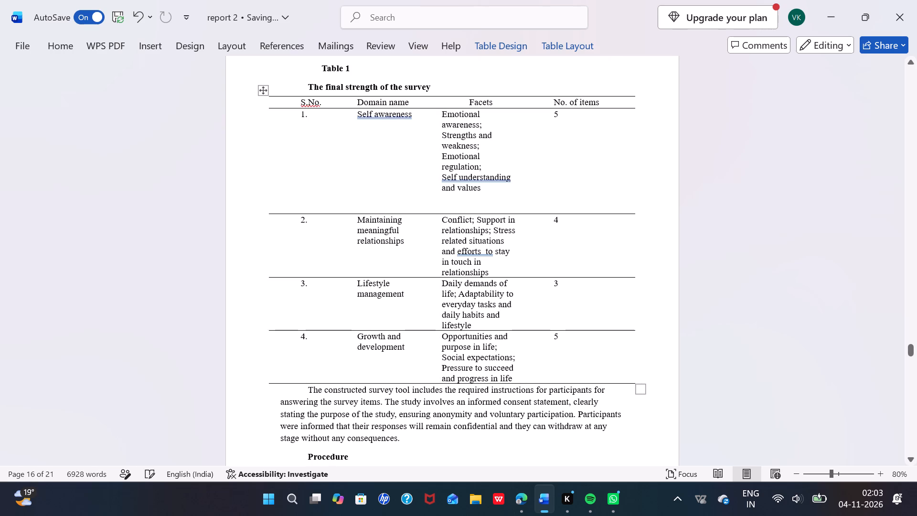
left_click(656, 225)
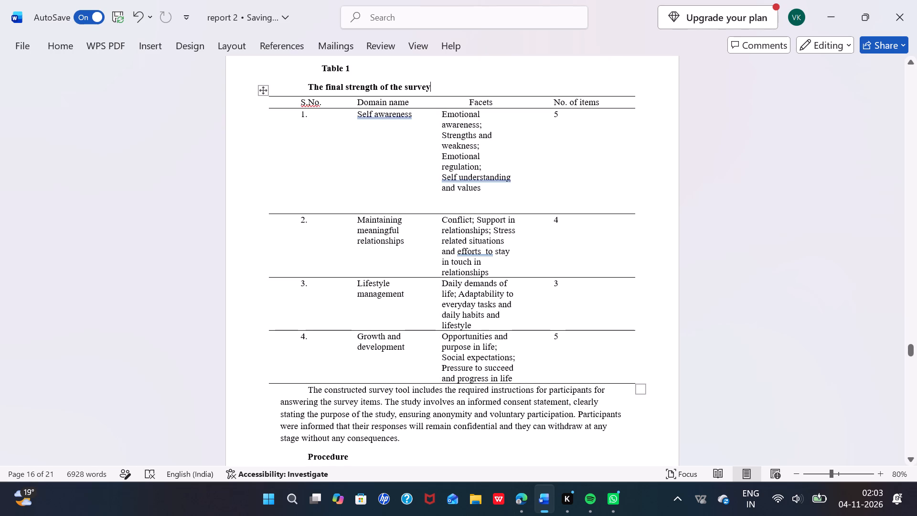
Insert a blank line between Table 1 and the paragraph starting "The constructed survey tool".
scroll(554, 425, "down", 1)
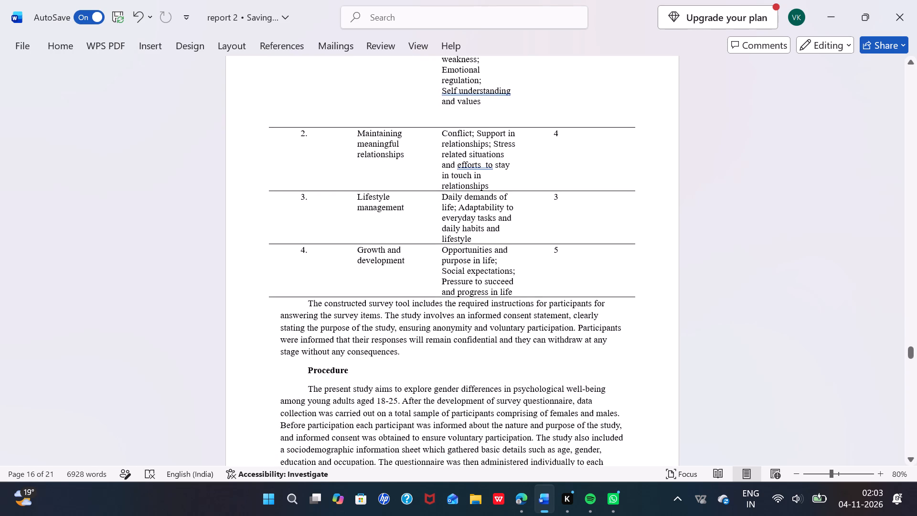
left_click(298, 308)
key("Return")
Review the layout of the pages from Table 1 back through the methodology and literature review to the report's beginning.
scroll(298, 308, "up", 1)
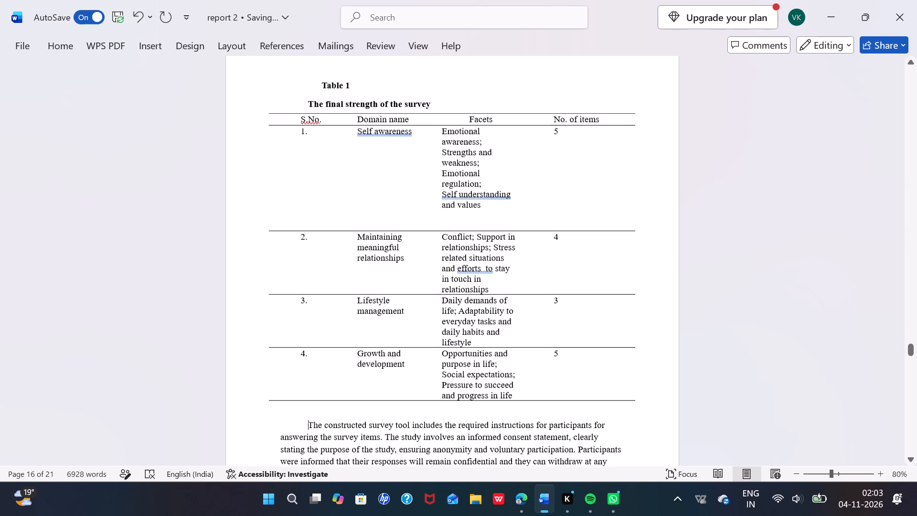
scroll(298, 308, "up", 1)
scroll(324, 99, "up", 1)
scroll(324, 99, "right", 1)
scroll(324, 99, "up", 1)
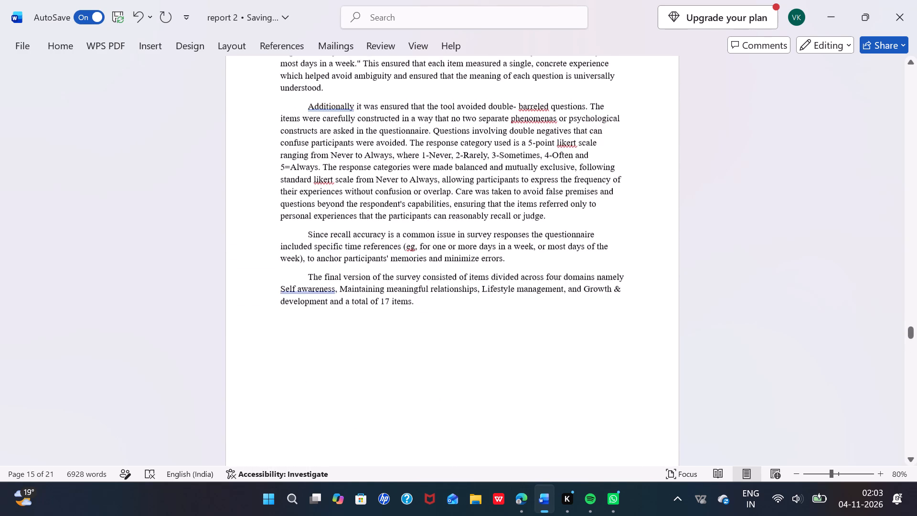
scroll(324, 99, "up", 5)
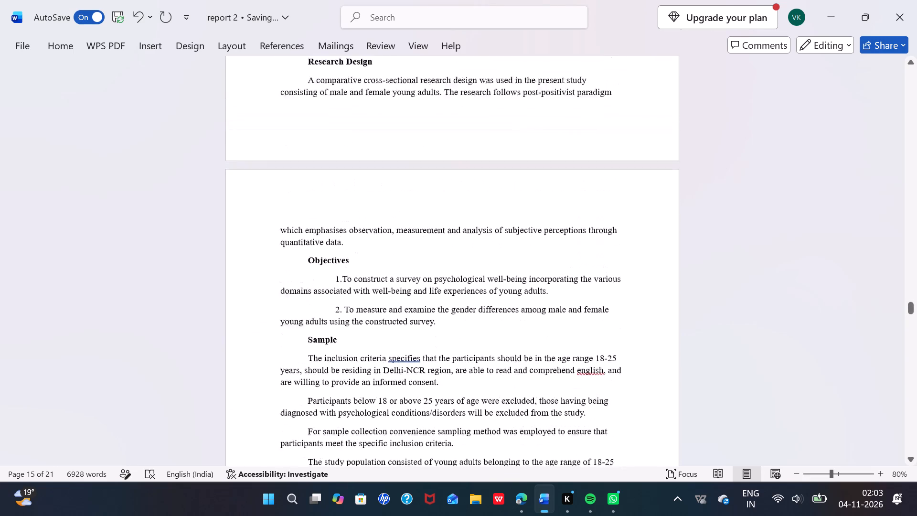
scroll(324, 99, "up", 7)
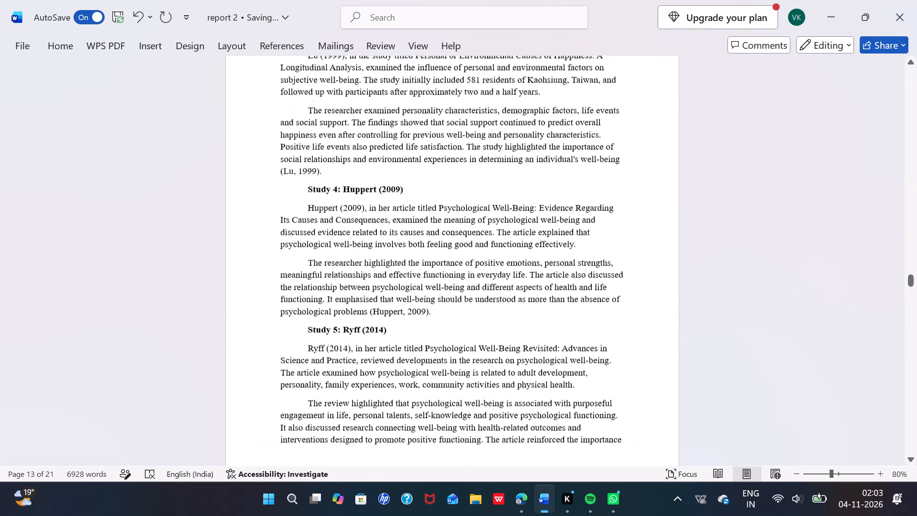
scroll(324, 99, "up", 6)
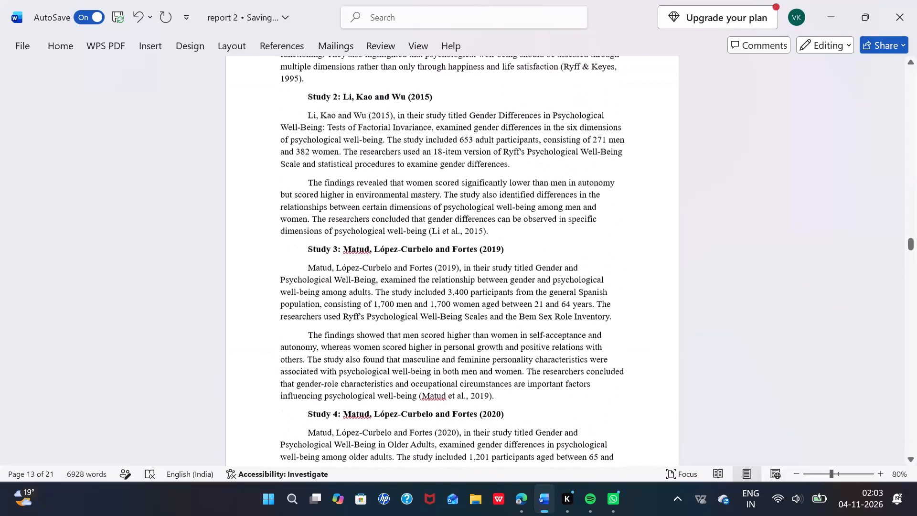
scroll(324, 99, "up", 15)
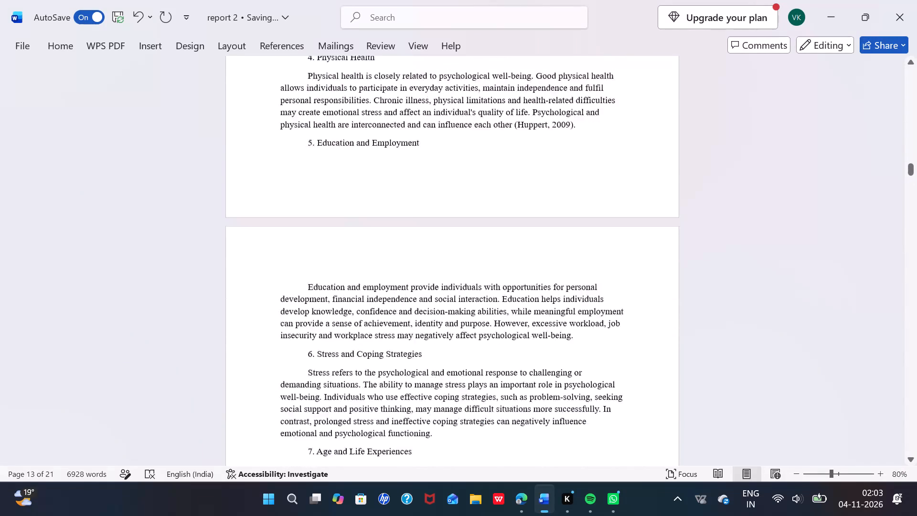
scroll(324, 99, "up", 6)
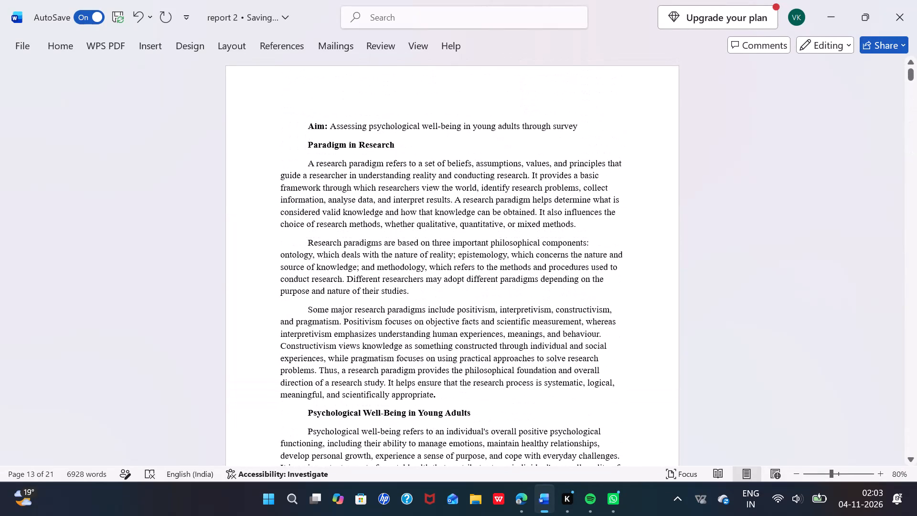
Push the Conclusion heading onto the following page by adding a blank line before it, so it sits directly above its first paragraph.
scroll(324, 99, "down", 12)
scroll(324, 99, "down", 18)
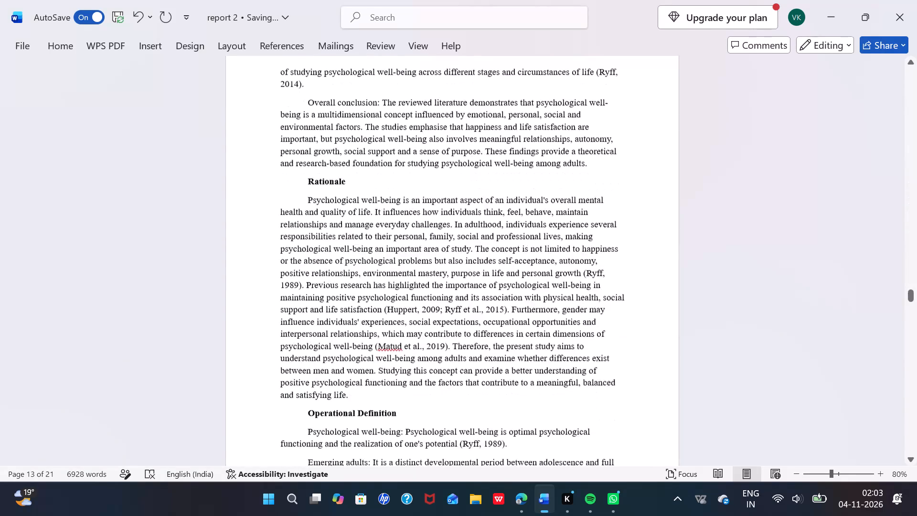
scroll(324, 99, "down", 14)
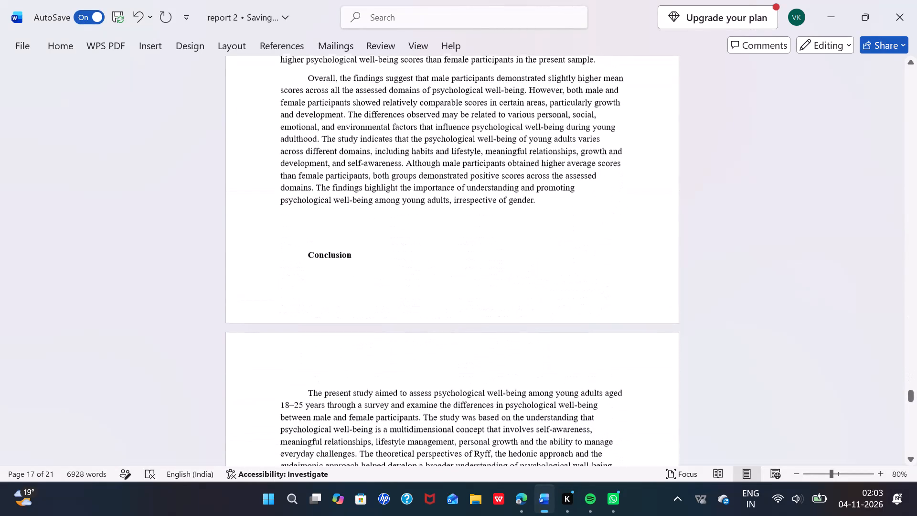
scroll(324, 99, "up", 1)
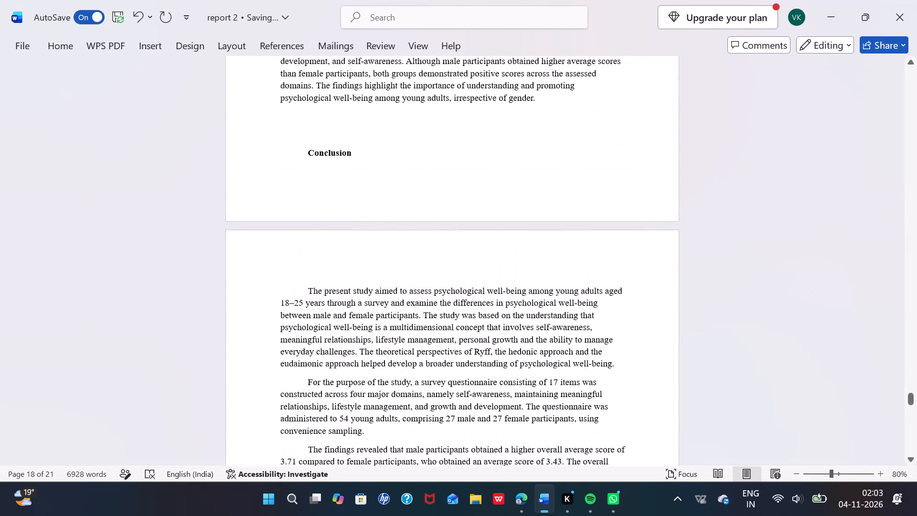
left_click(305, 156)
key("Return")
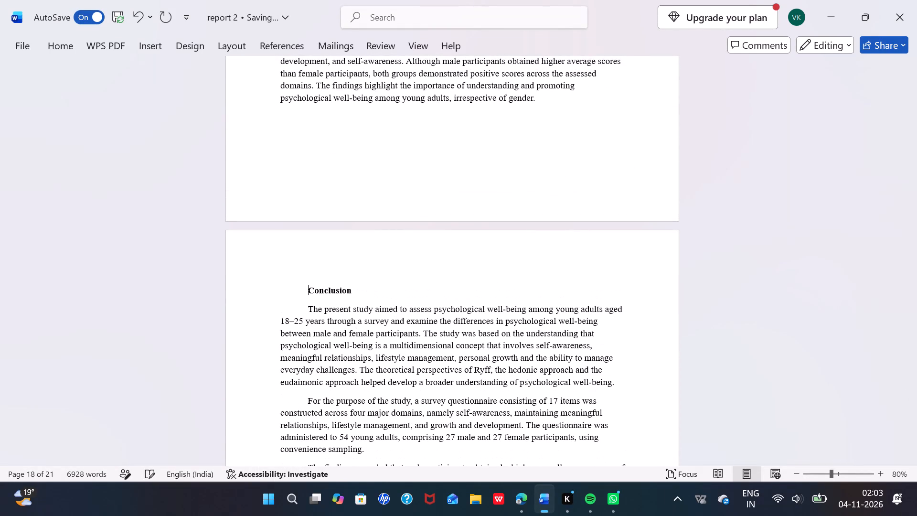
Check the remaining pages through the end of the references and copy a sharing link to the report 2 document.
scroll(305, 156, "down", 4)
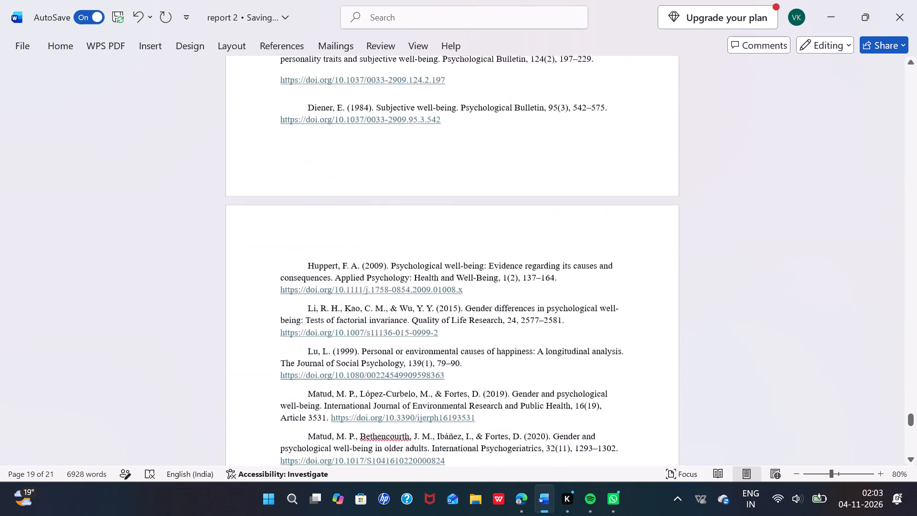
scroll(305, 156, "down", 5)
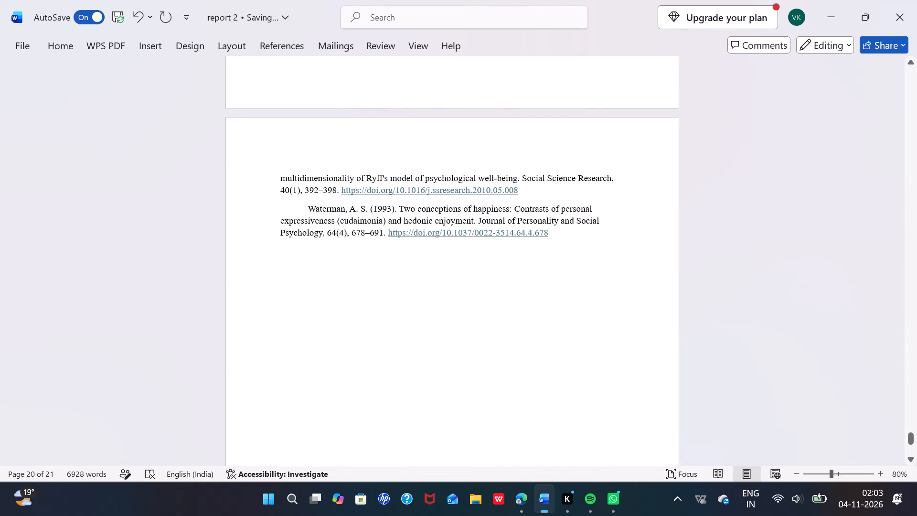
left_click(896, 41)
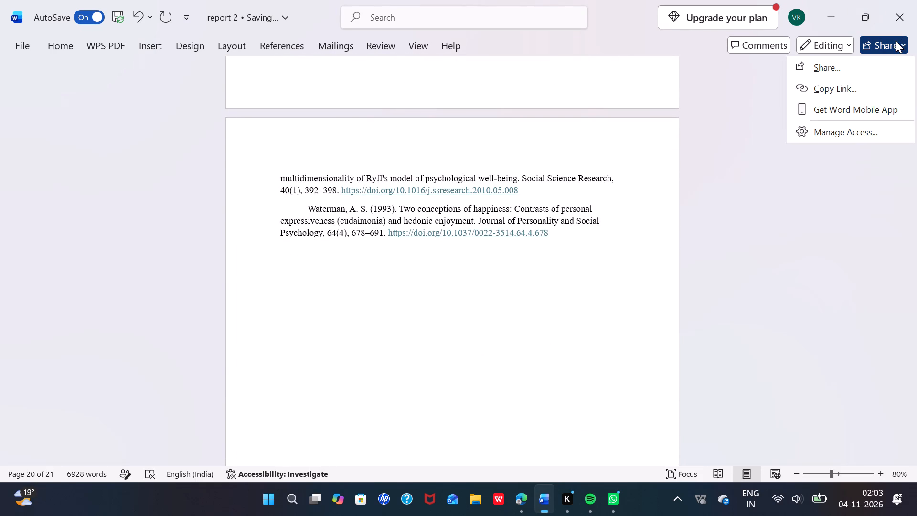
left_click(861, 69)
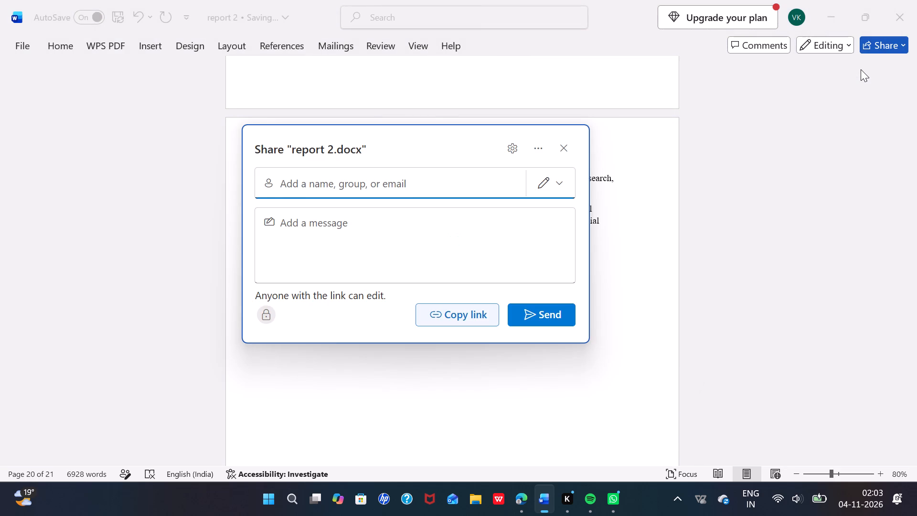
left_click(458, 321)
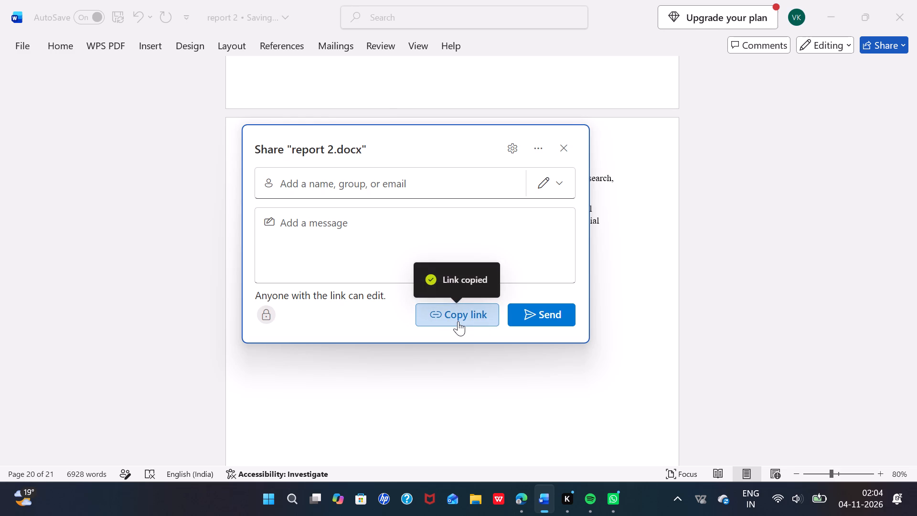